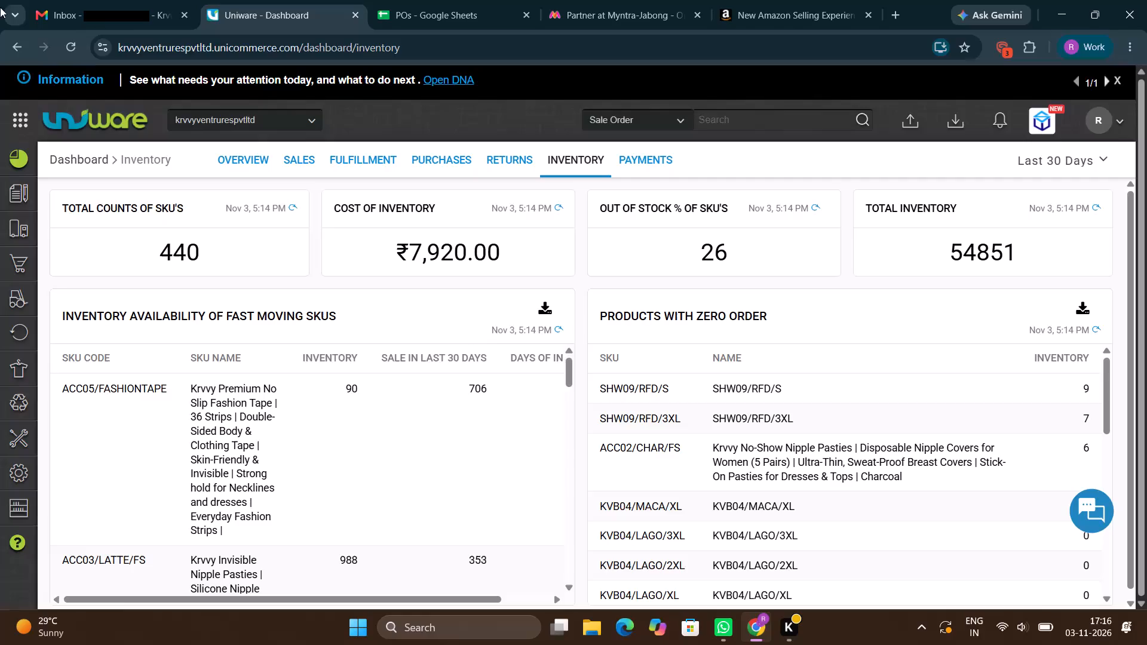
Open the Uniware product list and look through the SKU codes of the enabled bundle products.
click(105, 125)
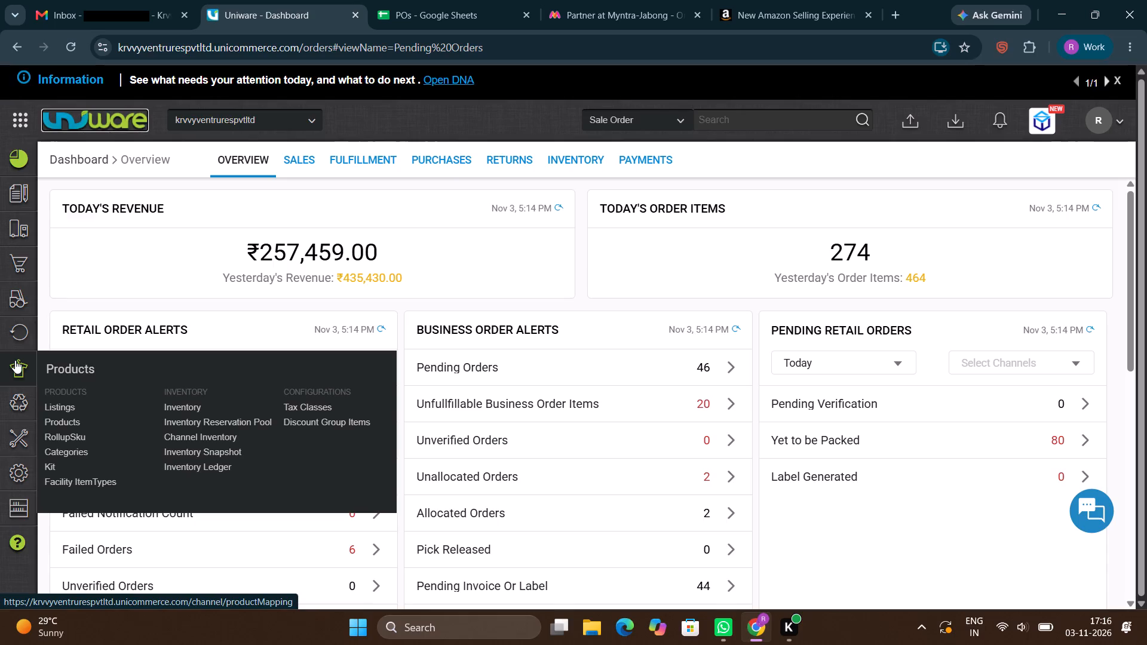
click(69, 422)
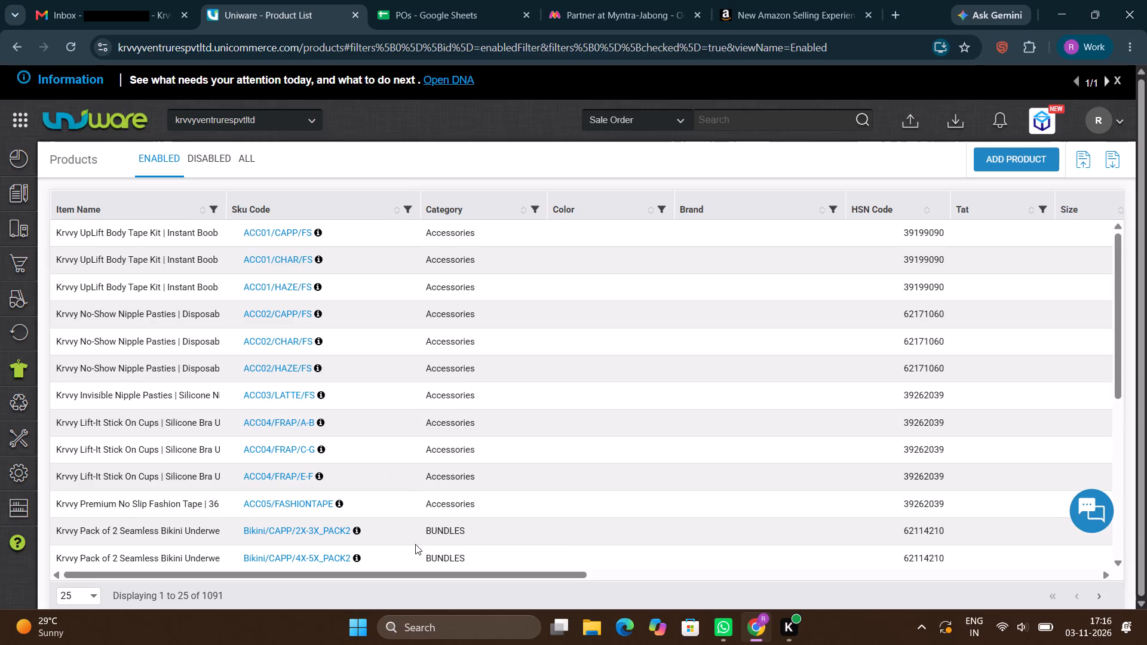
scroll(387, 406, down, 4)
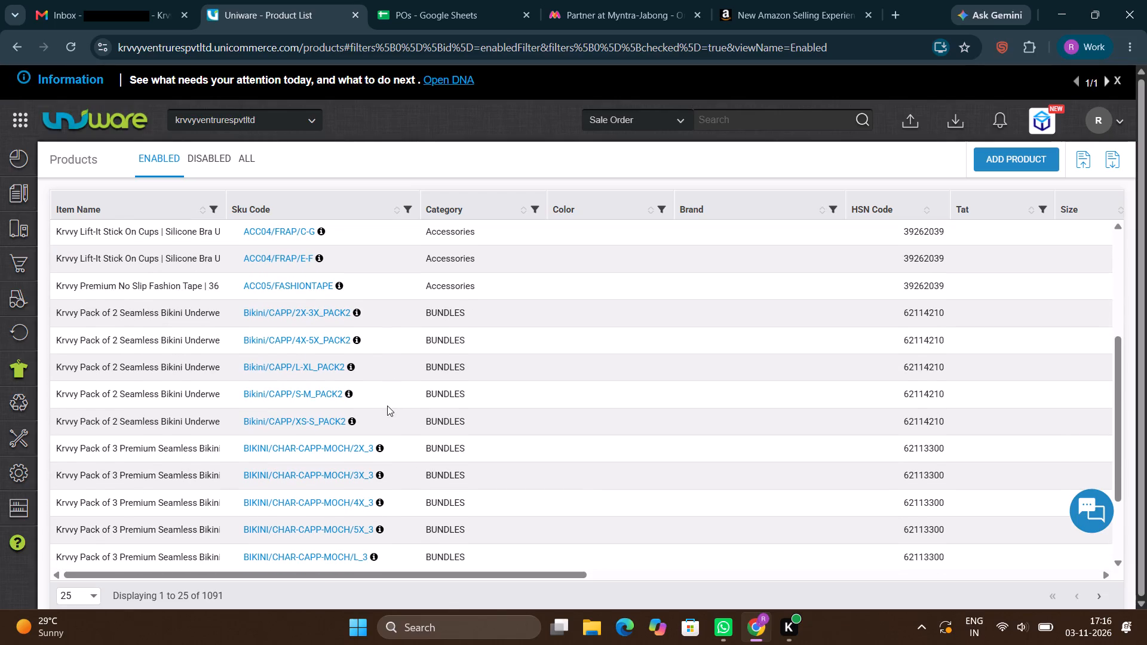
scroll(387, 406, down, 4)
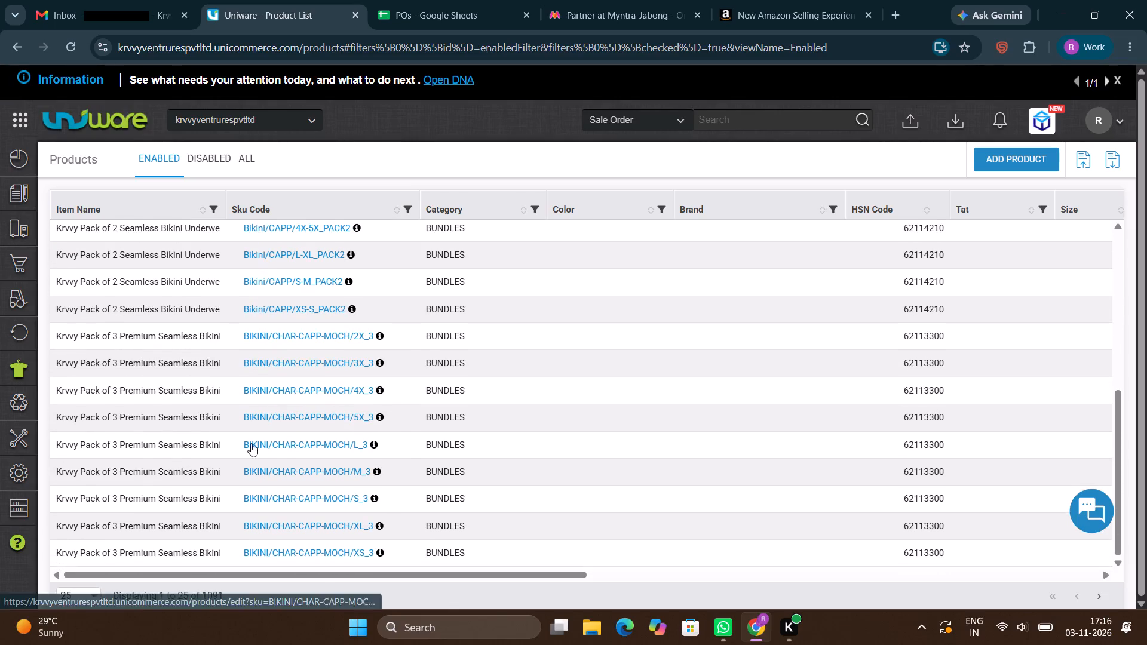
Open the "to create a item" file from the uniware template folder on the desktop in Excel.
key(super+d)
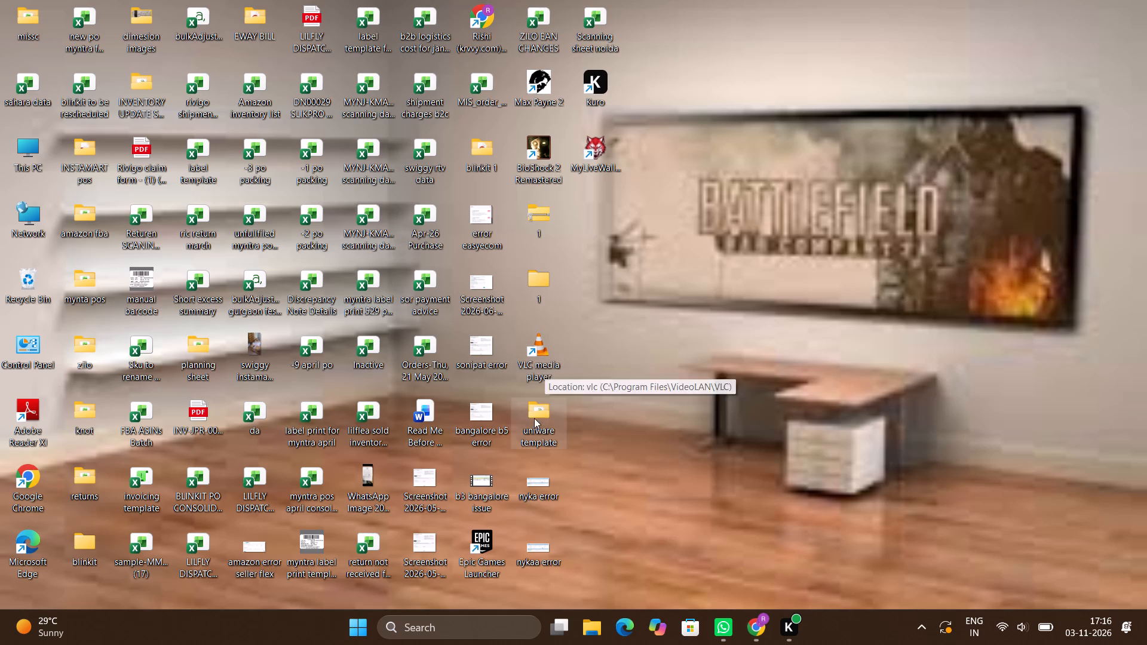
double_click(538, 446)
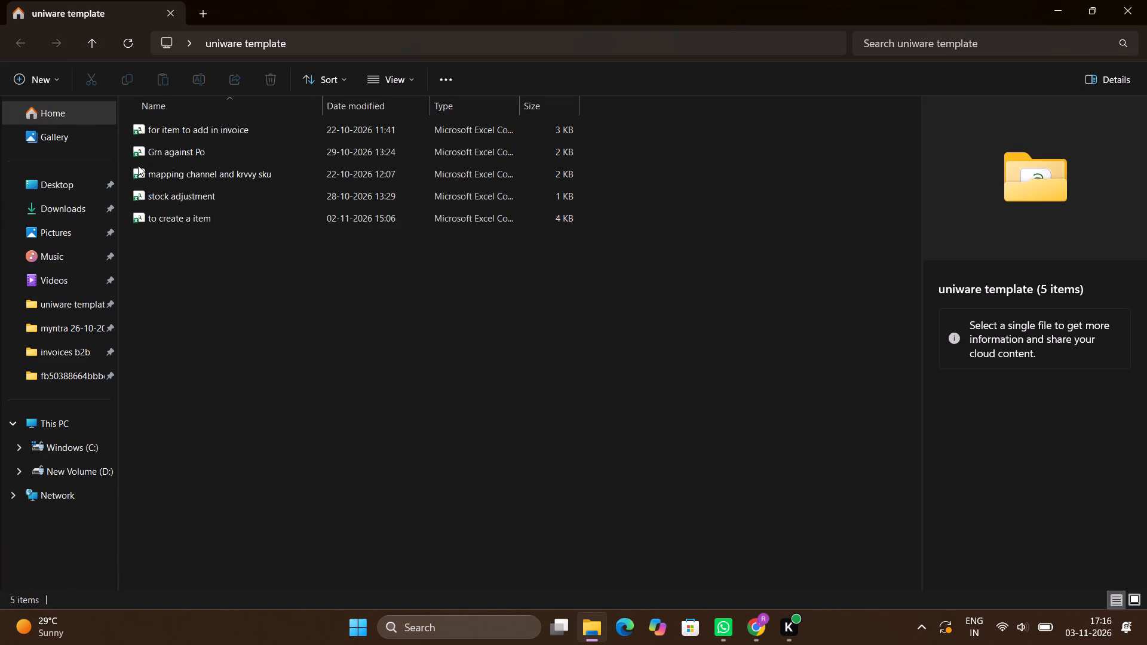
double_click(183, 221)
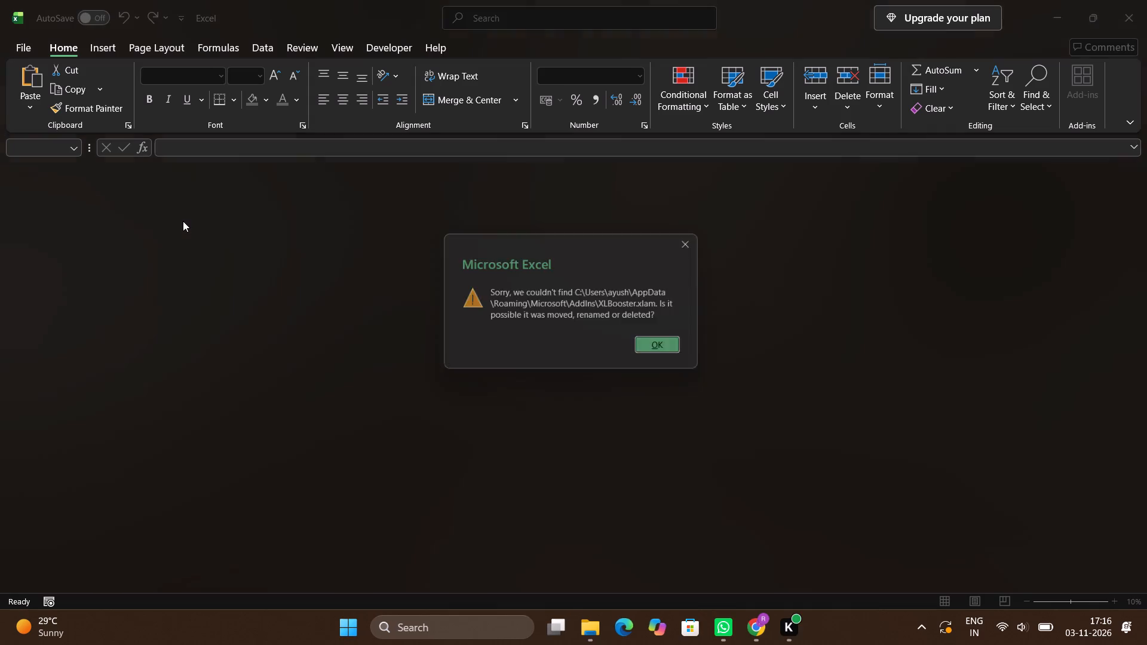
key(Return)
Autofit the widths of all template columns from Category Code onward to their contents.
key(ctrl+space)
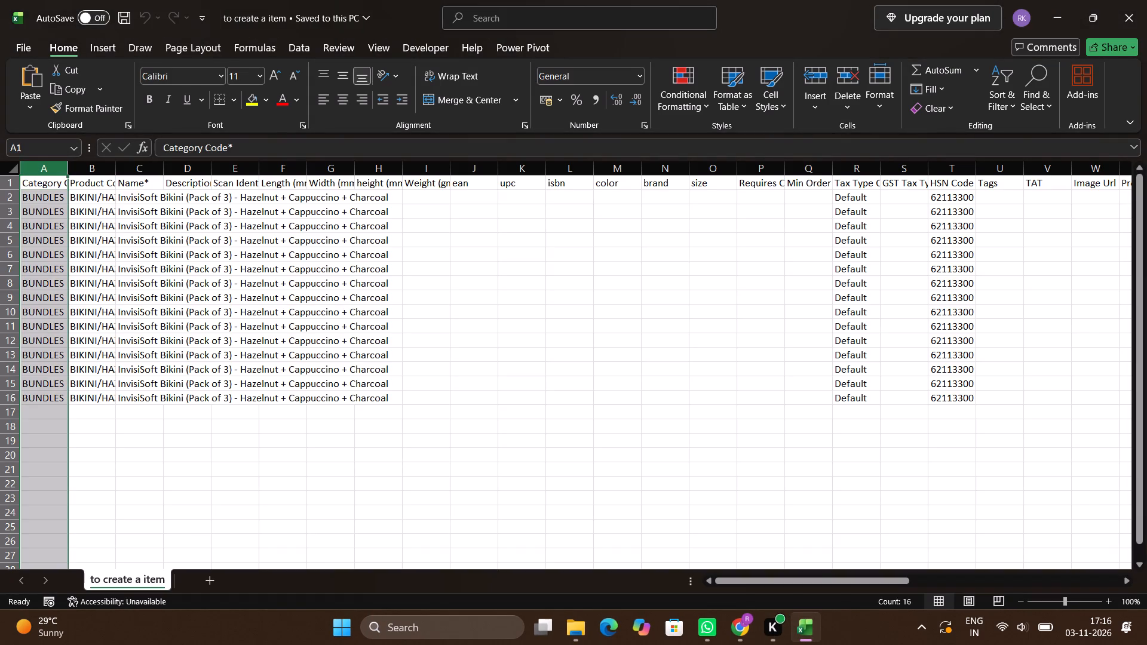
key(ctrl+shift+Right)
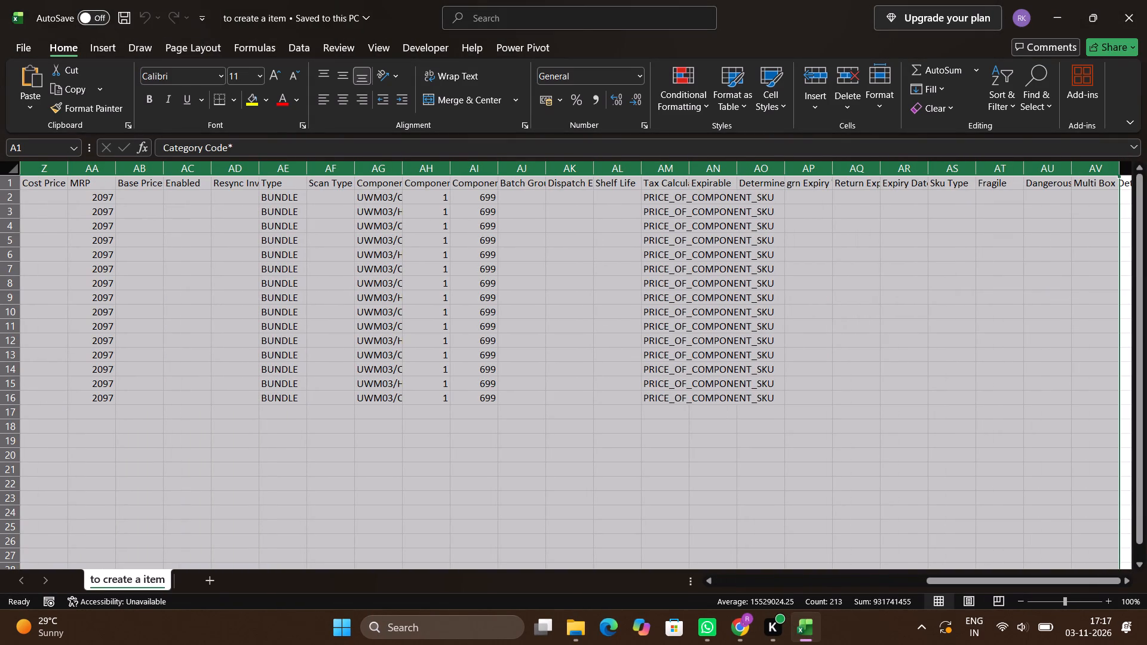
double_click(265, 170)
key(Left)
key(Up)
key(Left)
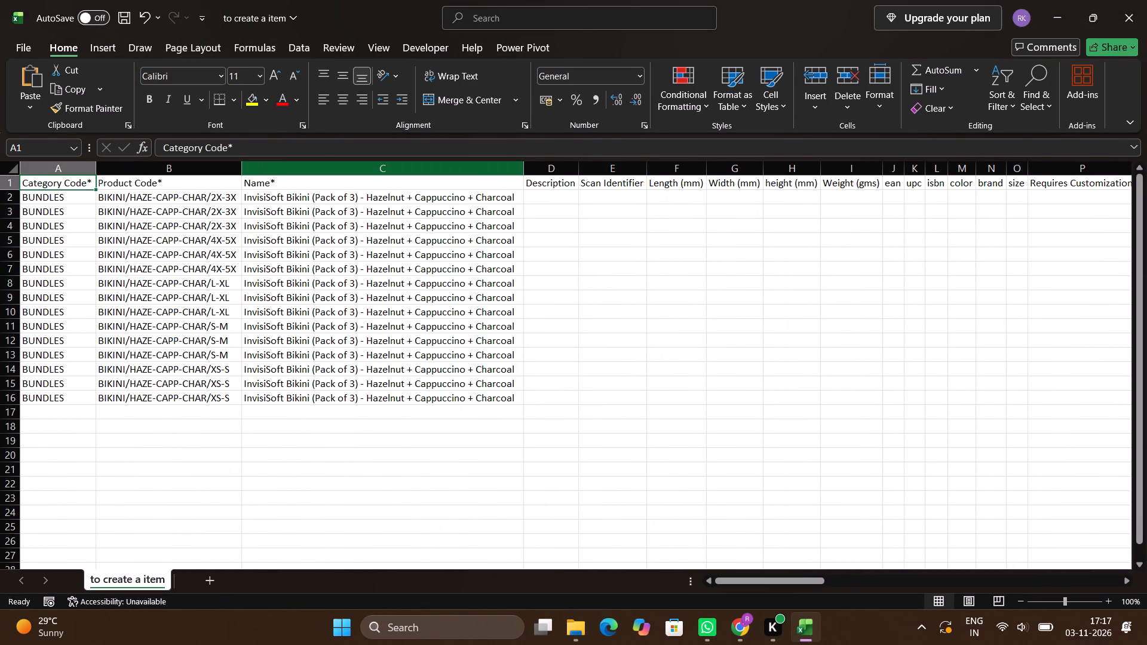
Delete rows 2 to 15, keeping only the header and the last BIKINI/HAZE-CAPP-CHAR/XS-S bundle row.
key(Down)
key(Down)
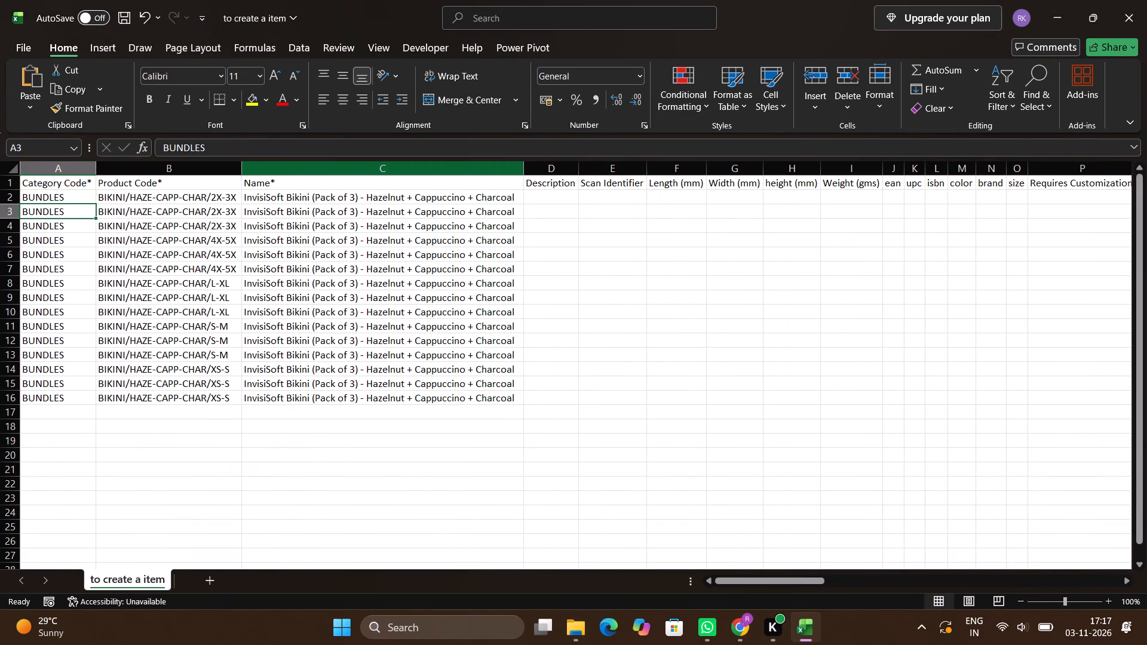
key(Up)
key(ctrl+shift+Down)
key(shift+Up)
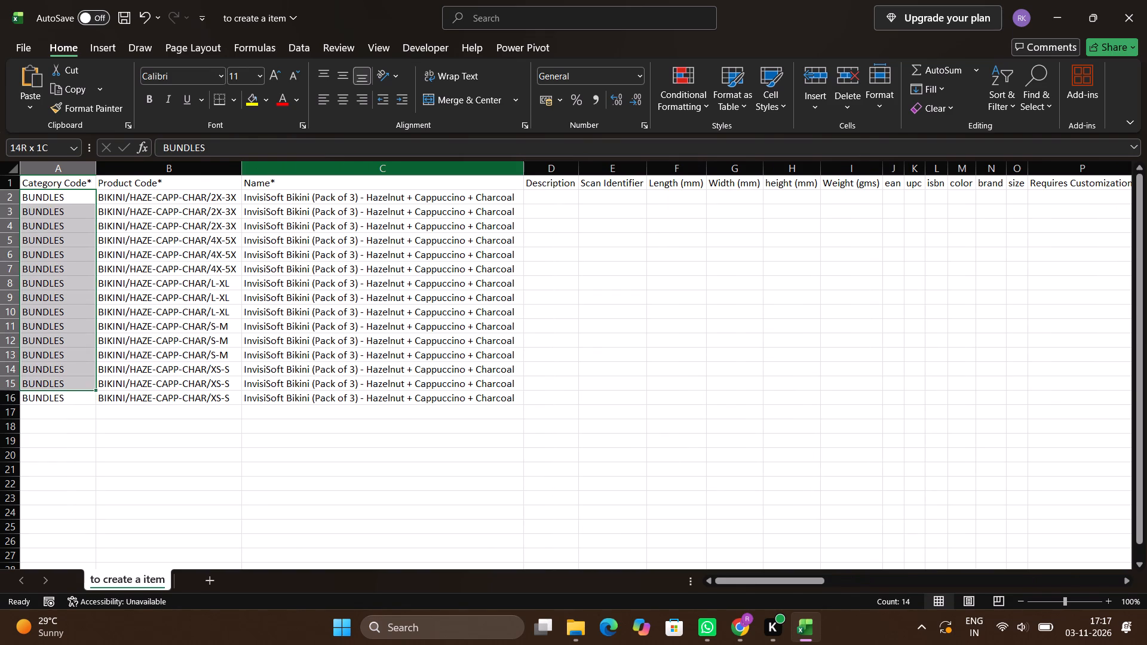
key(shift+space)
key(ctrl+minus)
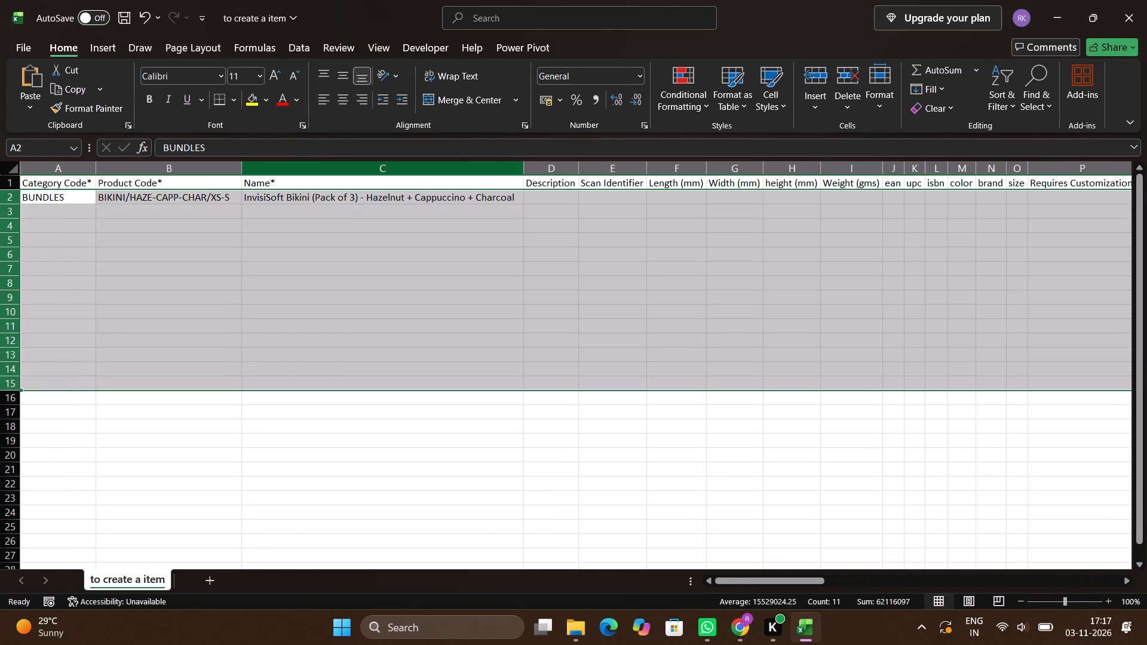
Copy the product code from B2 into B3.
key(Down)
key(Up)
key(Left)
key(Right)
key(Down)
key(Left)
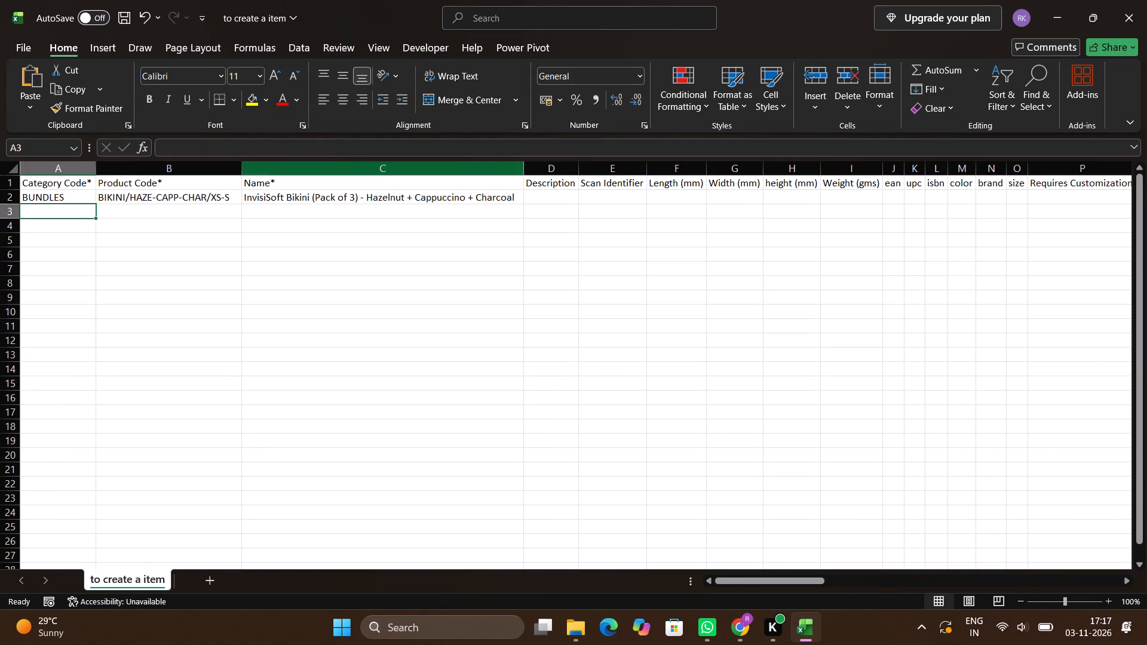
key(Right)
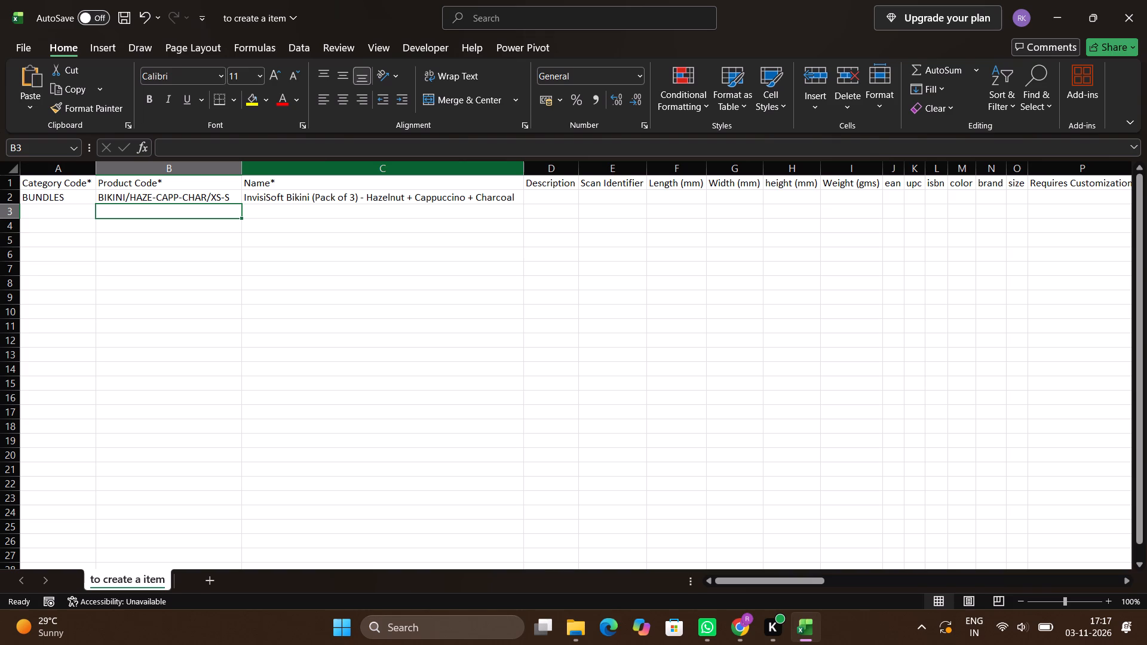
key(Up)
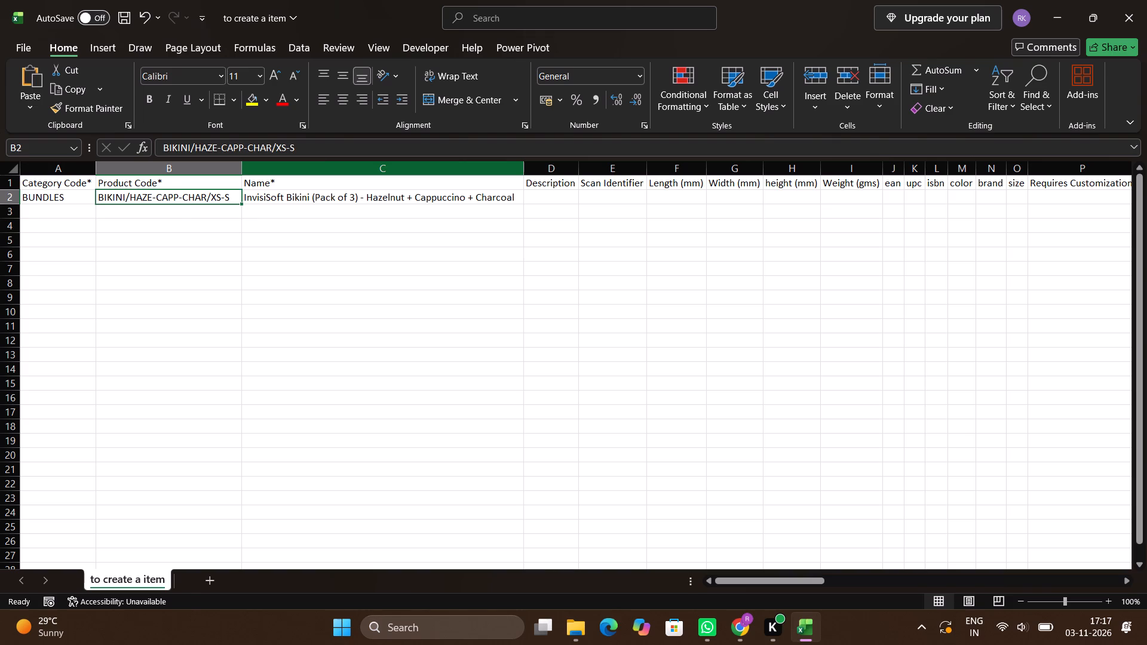
key(ctrl+c)
key(Down)
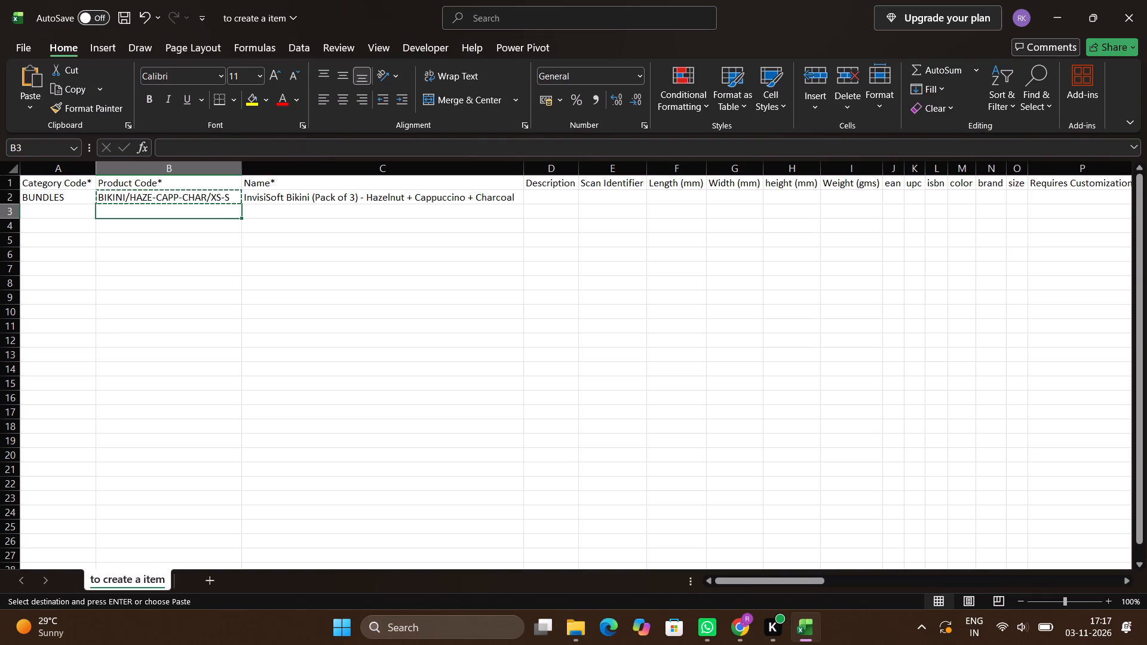
key(ctrl+v)
key(Escape)
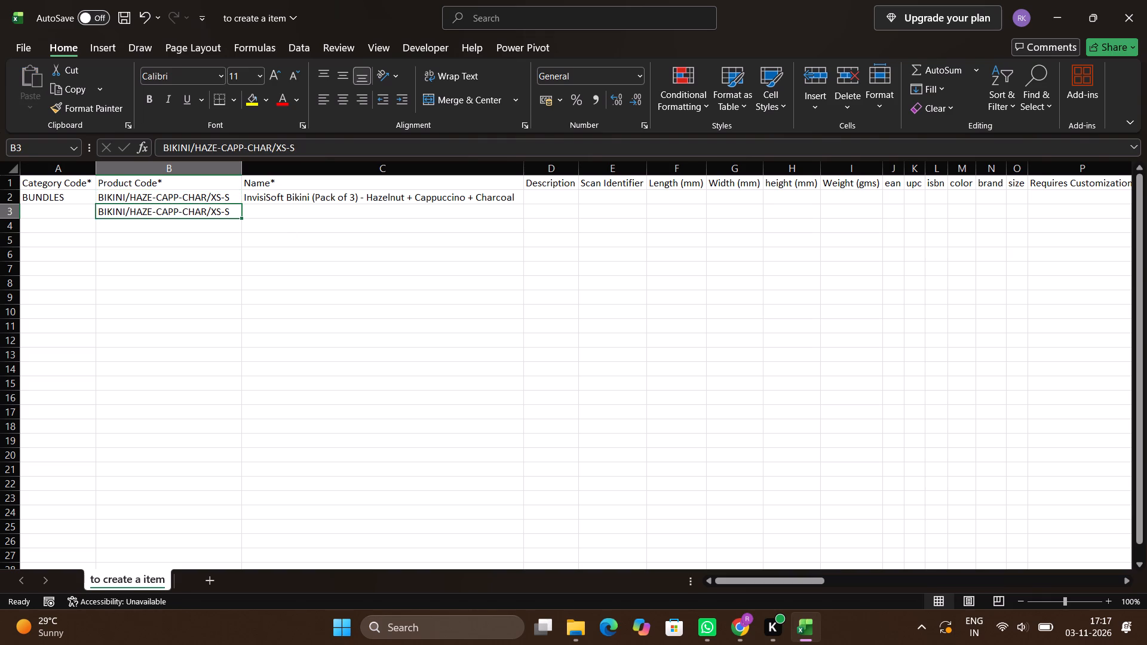
Shorten the product code in B3 to BIKINI/HAZE/XS-S.
click(253, 143)
key(Right)
key(Right)
key(Right)
key(BackSpace)
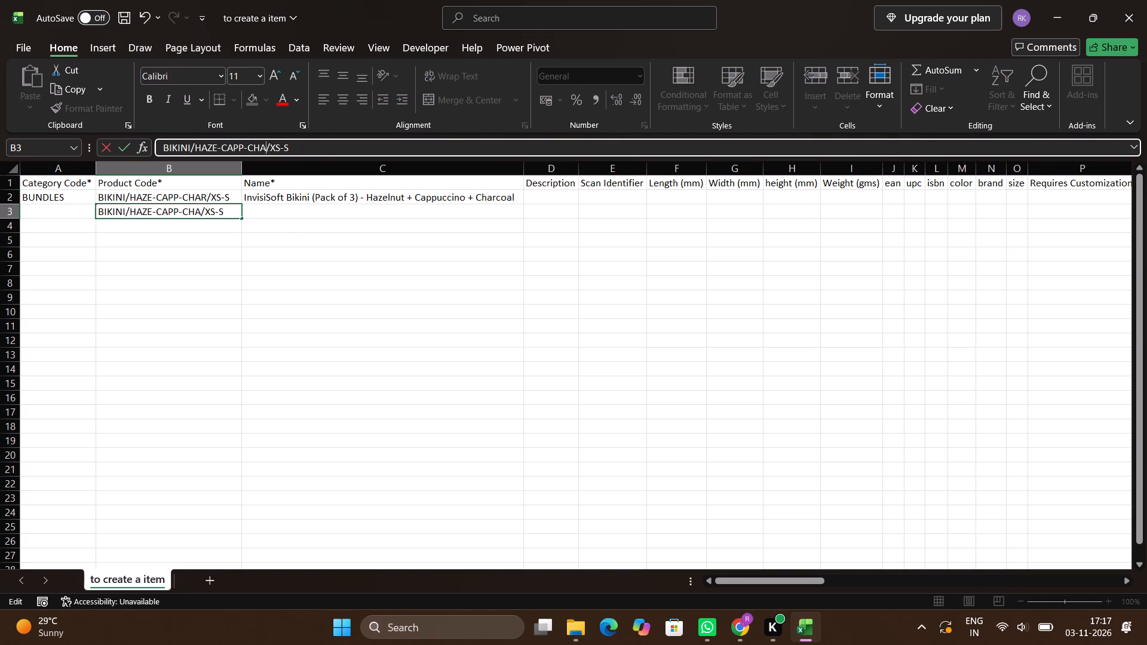
key(BackSpace)
key(BackSpace)
key(BackSpace)
key(BackSpace)
key(BackSpace)
key(BackSpace)
key(BackSpace)
key(BackSpace)
key(BackSpace)
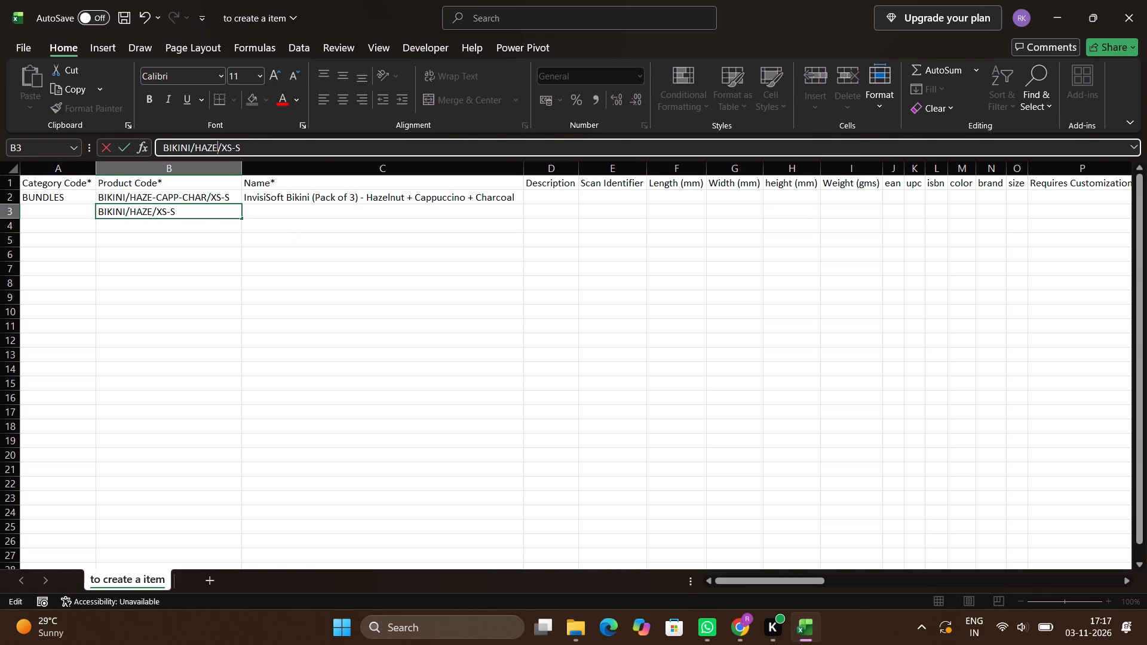
key(Return)
key(Down)
key(Up)
key(Up)
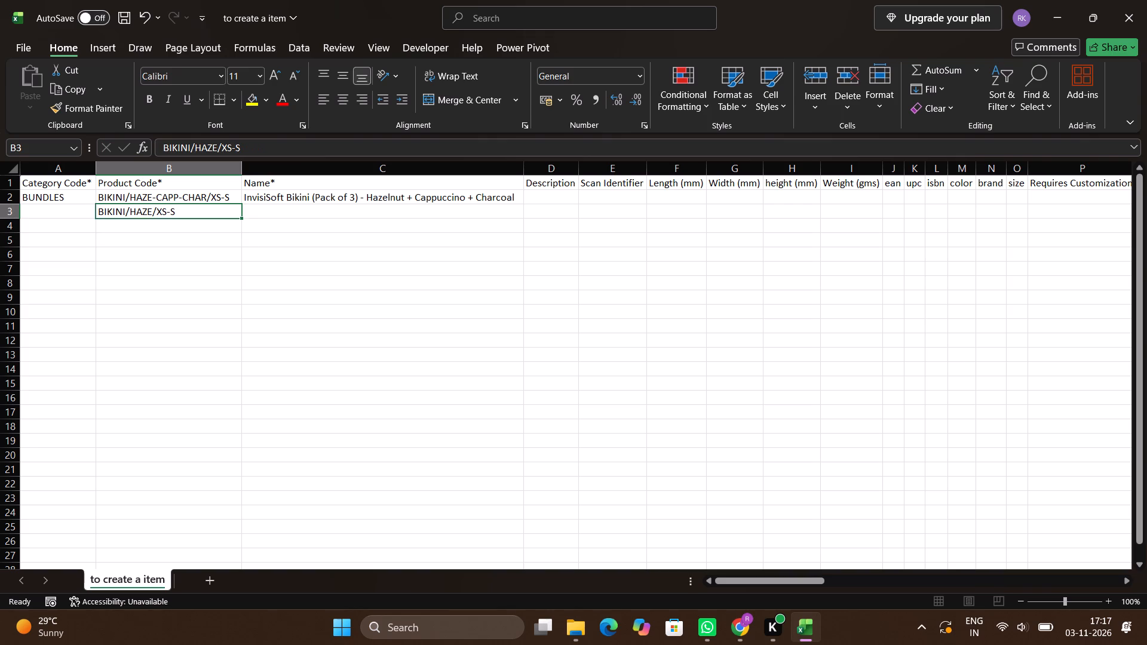
Append "_pack 3" to the product code in B3.
click(257, 144)
key(shift+underscore)
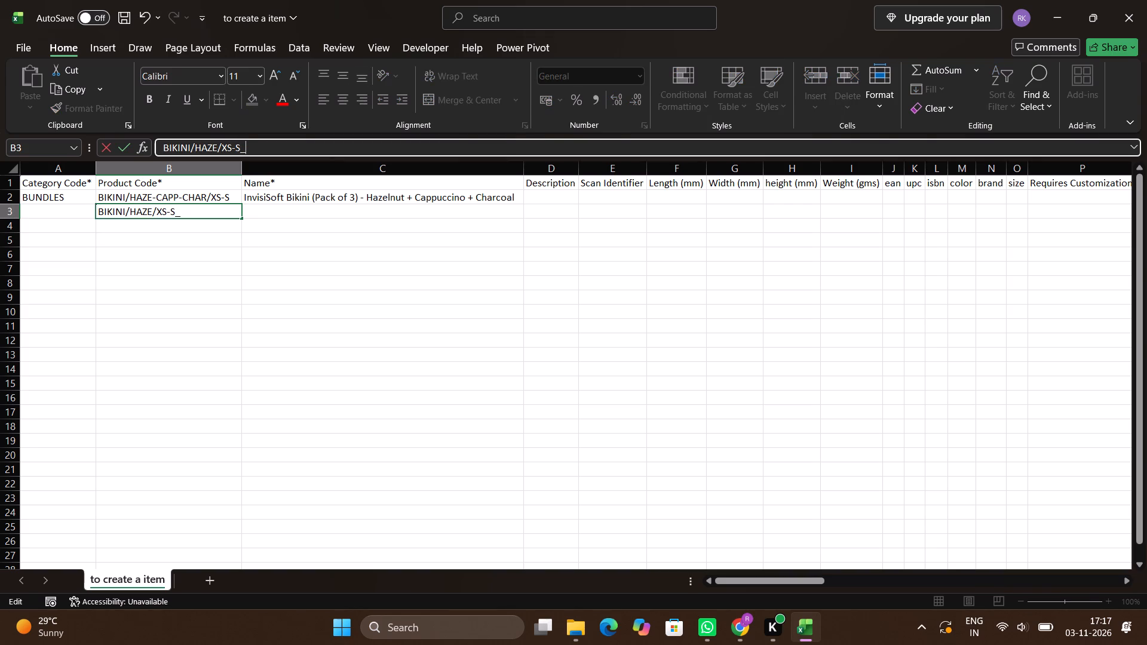
key(3)
key(BackSpace)
key(BackSpace)
key(shift+underscore)
text(pack)
key(space)
key(3)
key(Return)
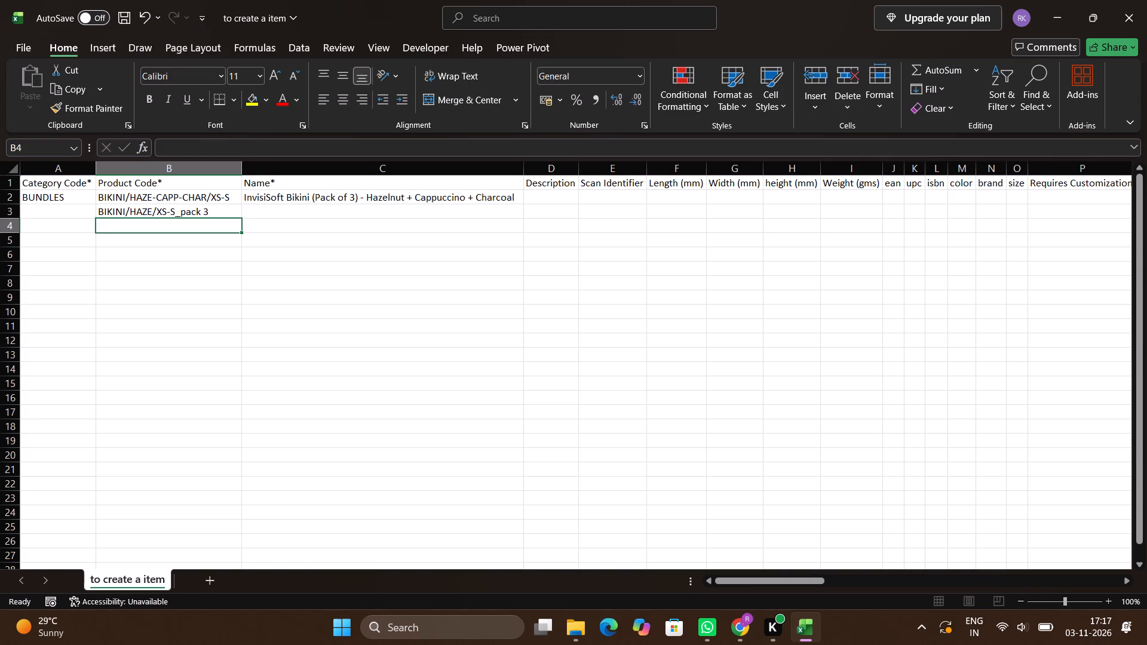
Fill the name from C2 down into C3 and shorten it to "InvisiSoft Bikini (Pack of 3) - Hazelnut".
key(Up)
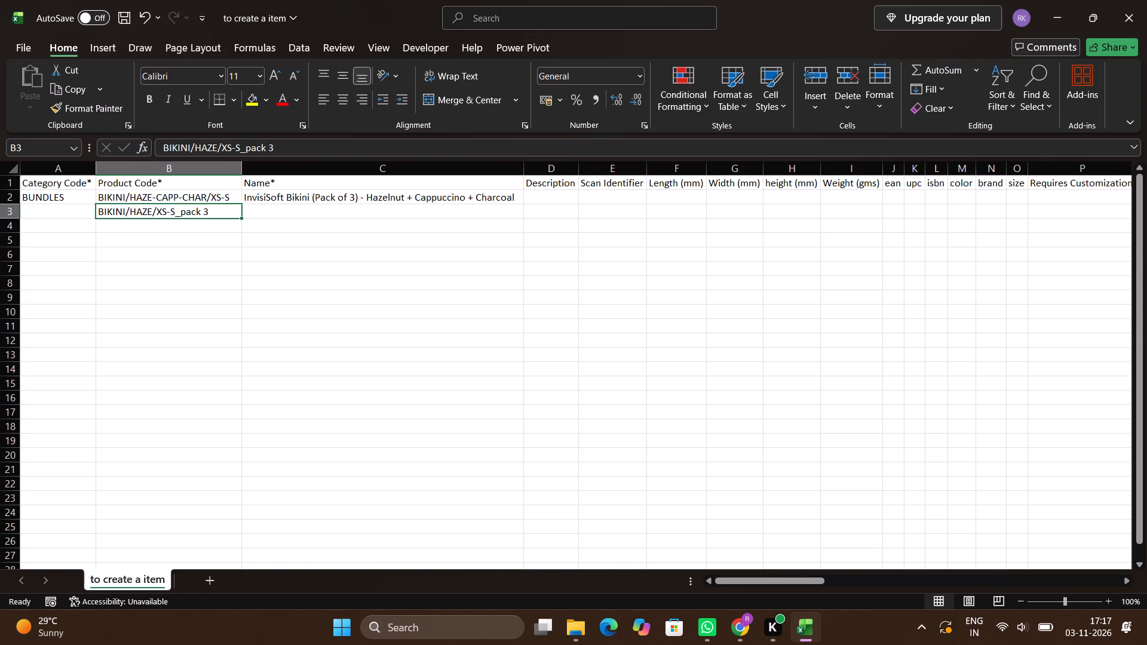
key(Right)
key(ctrl+d)
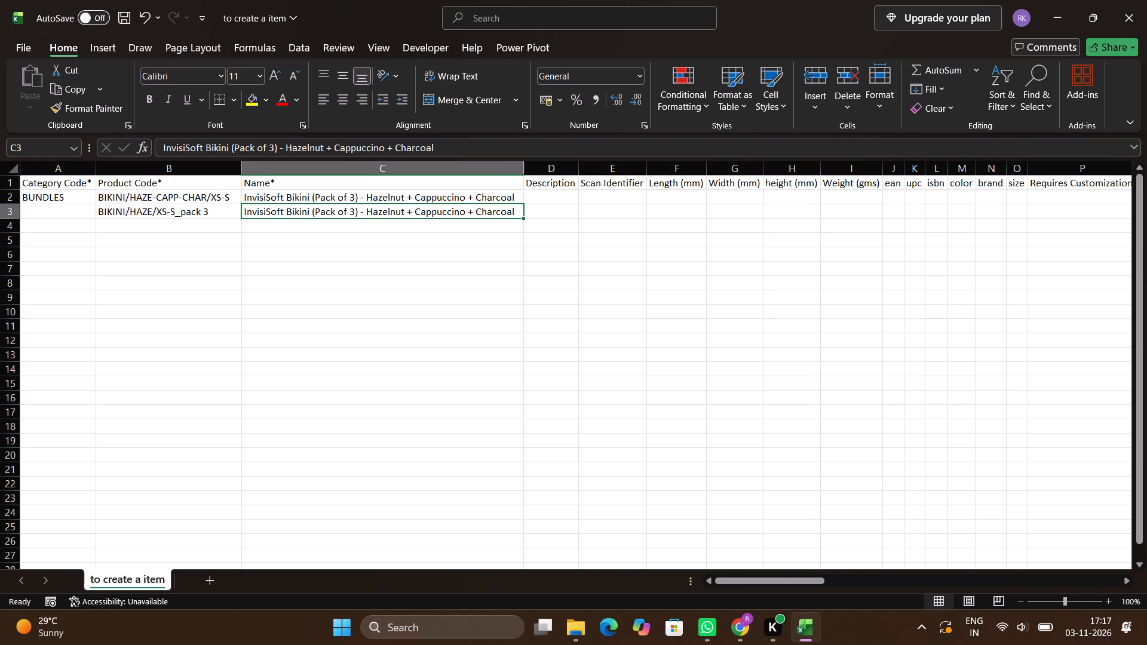
click(449, 148)
key(BackSpace)
key(BackSpace)
key(BackSpace)
key(BackSpace)
key(BackSpace)
key(BackSpace)
key(BackSpace)
key(BackSpace)
key(BackSpace)
key(BackSpace)
key(BackSpace)
key(BackSpace)
key(BackSpace)
key(BackSpace)
key(BackSpace)
key(BackSpace)
key(BackSpace)
key(BackSpace)
key(BackSpace)
key(BackSpace)
key(BackSpace)
key(BackSpace)
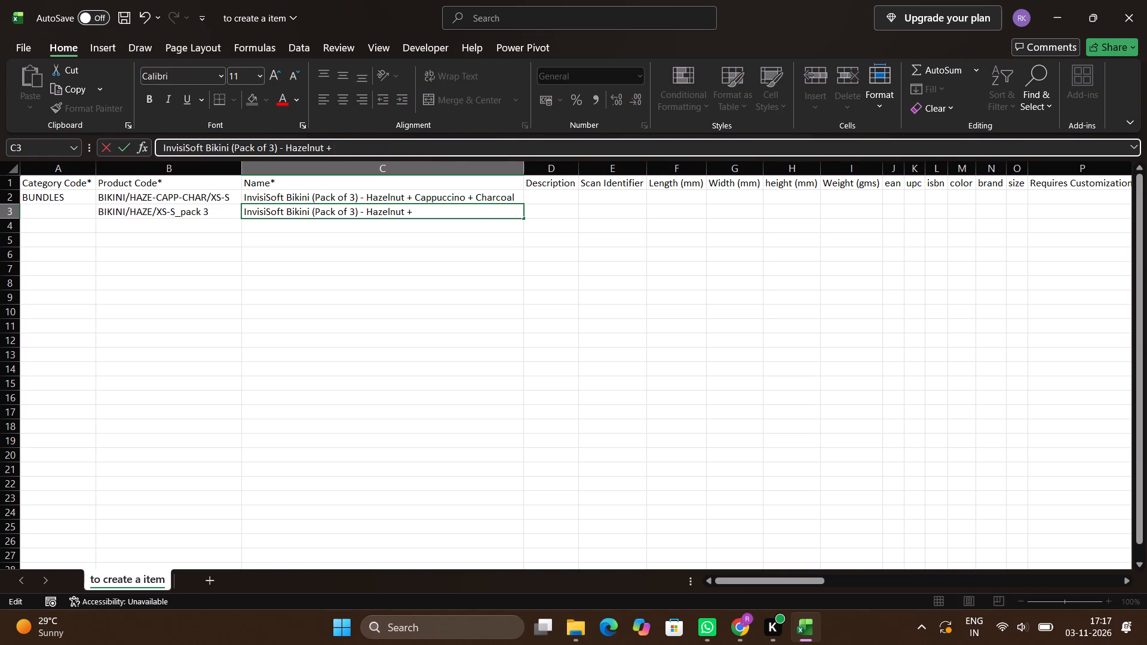
key(BackSpace)
key(BackSpace)
key(BackSpace)
key(Return)
Fill the product code in B3 down through B7.
key(Left)
key(Up)
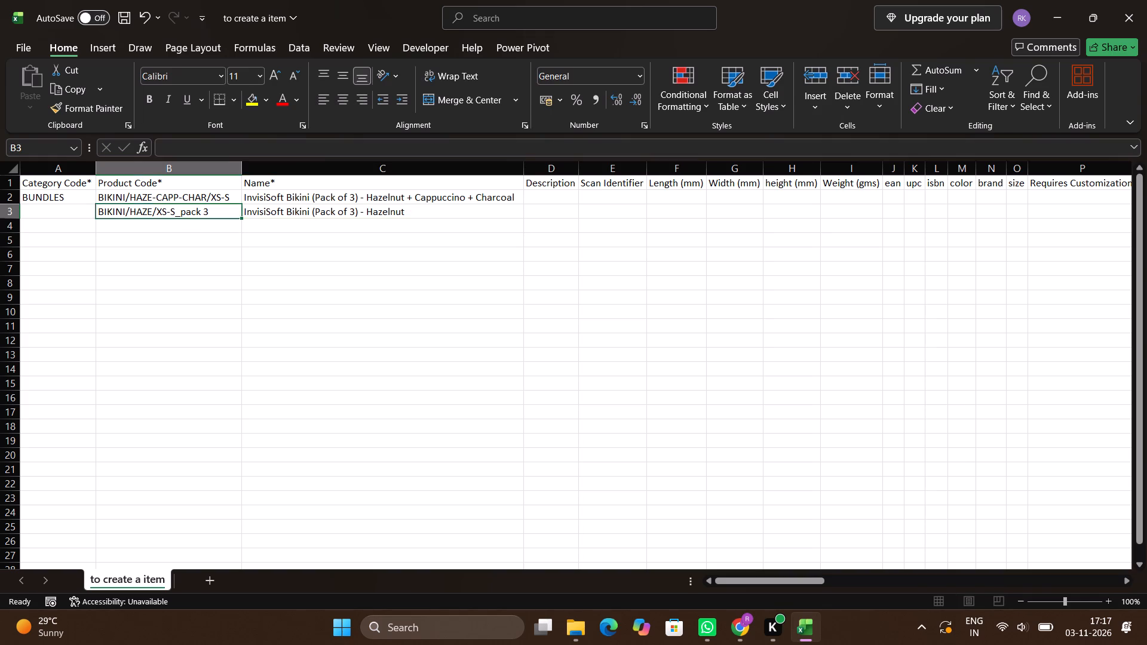
key(Left)
key(Down)
key(Right)
key(Down)
key(Up)
key(Up)
key(shift+Down)
key(shift+Down)
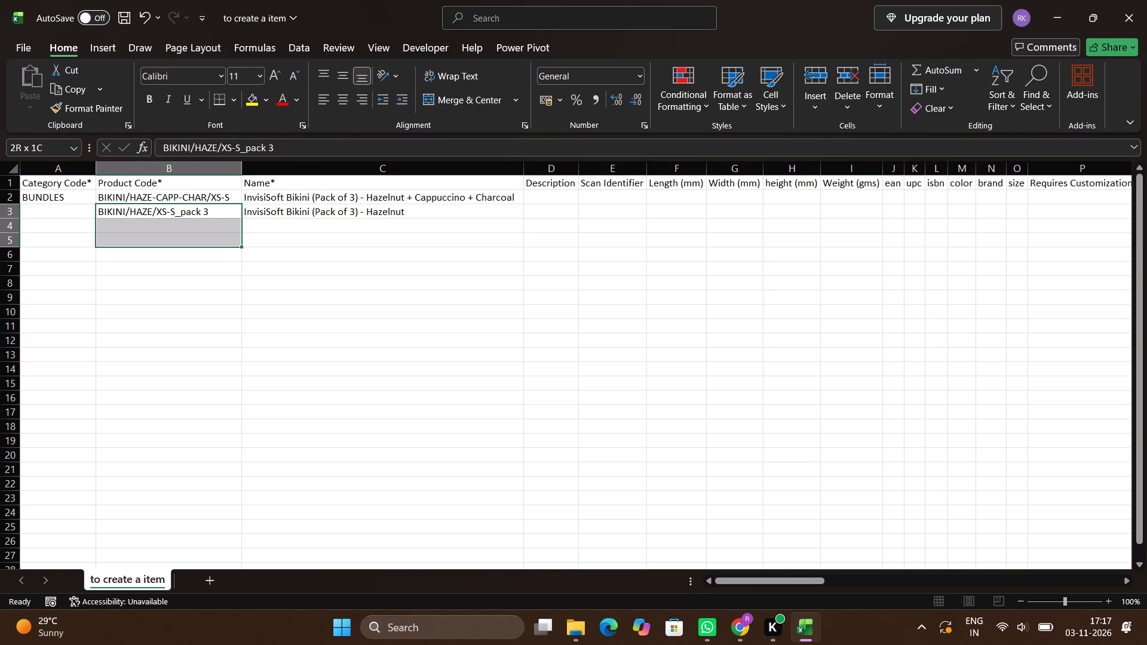
key(shift+Down)
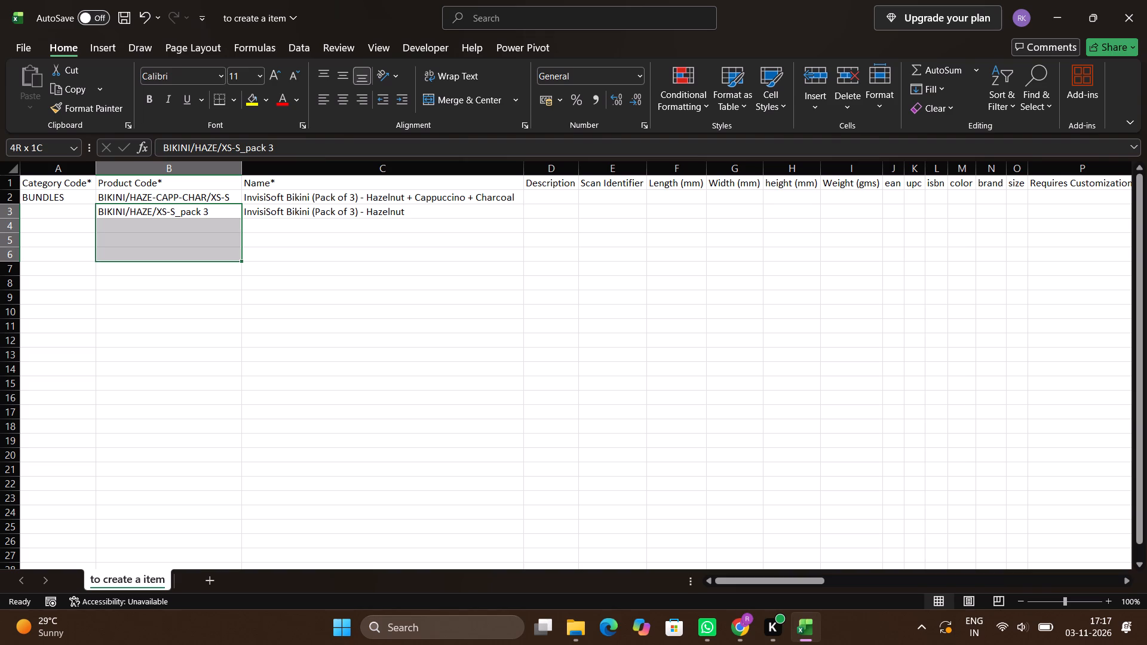
key(shift+Down)
key(ctrl+d)
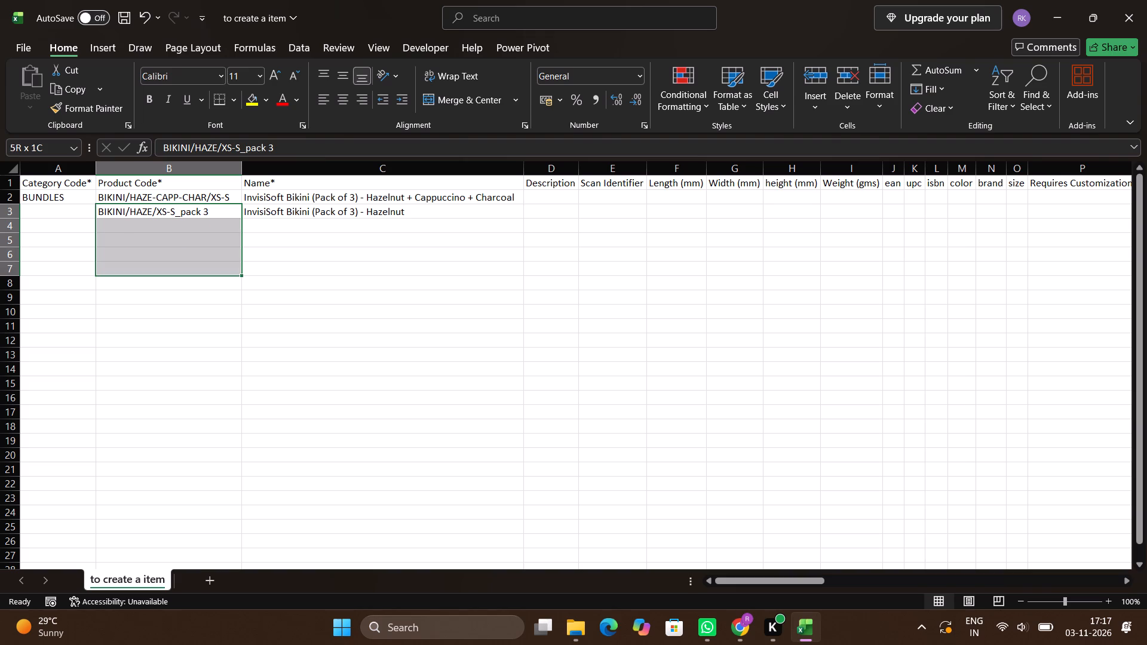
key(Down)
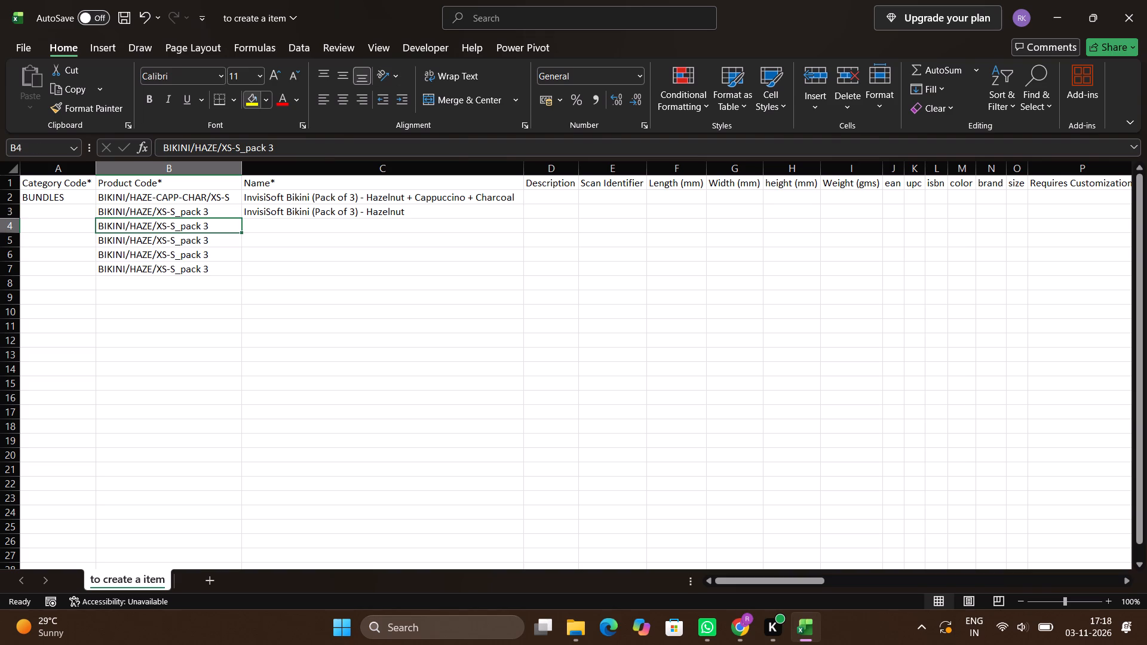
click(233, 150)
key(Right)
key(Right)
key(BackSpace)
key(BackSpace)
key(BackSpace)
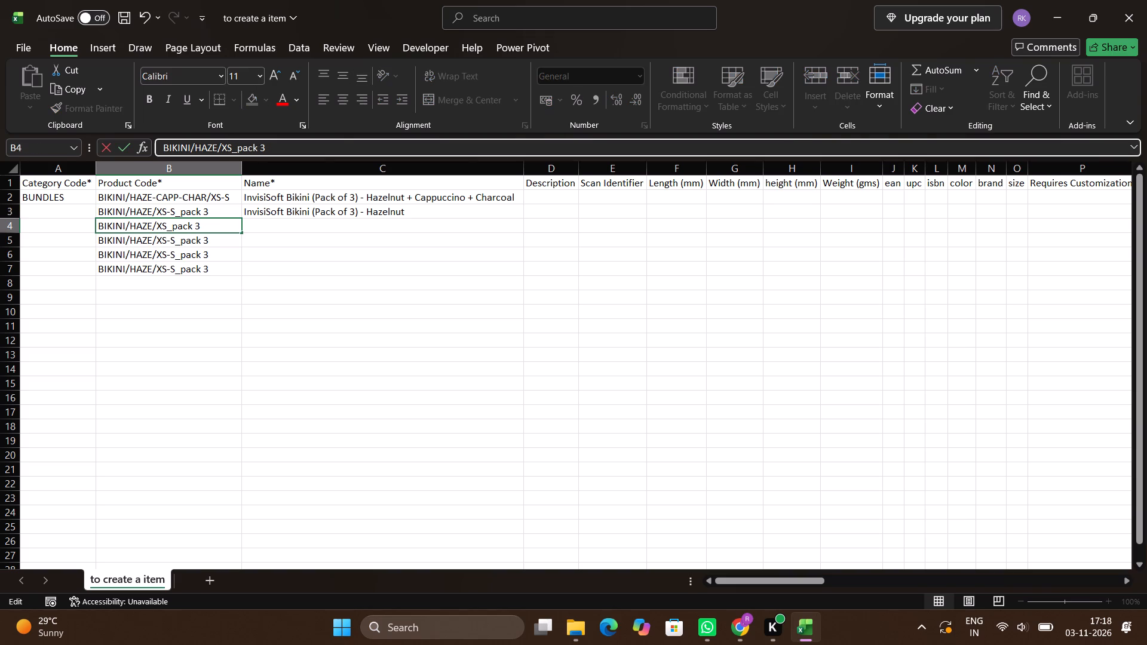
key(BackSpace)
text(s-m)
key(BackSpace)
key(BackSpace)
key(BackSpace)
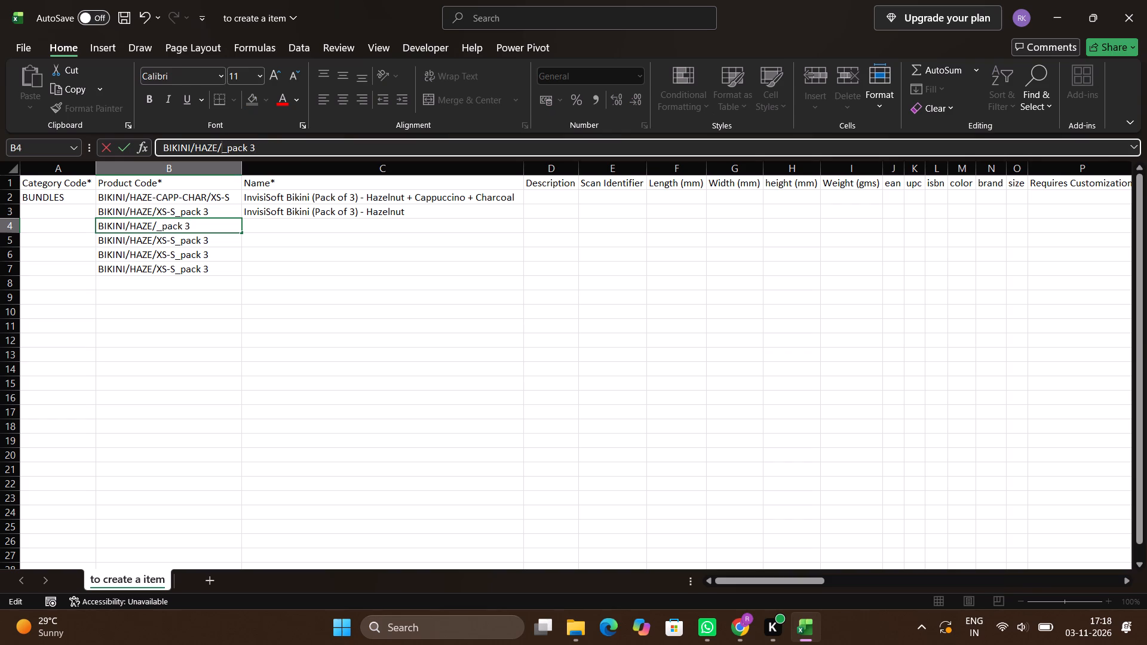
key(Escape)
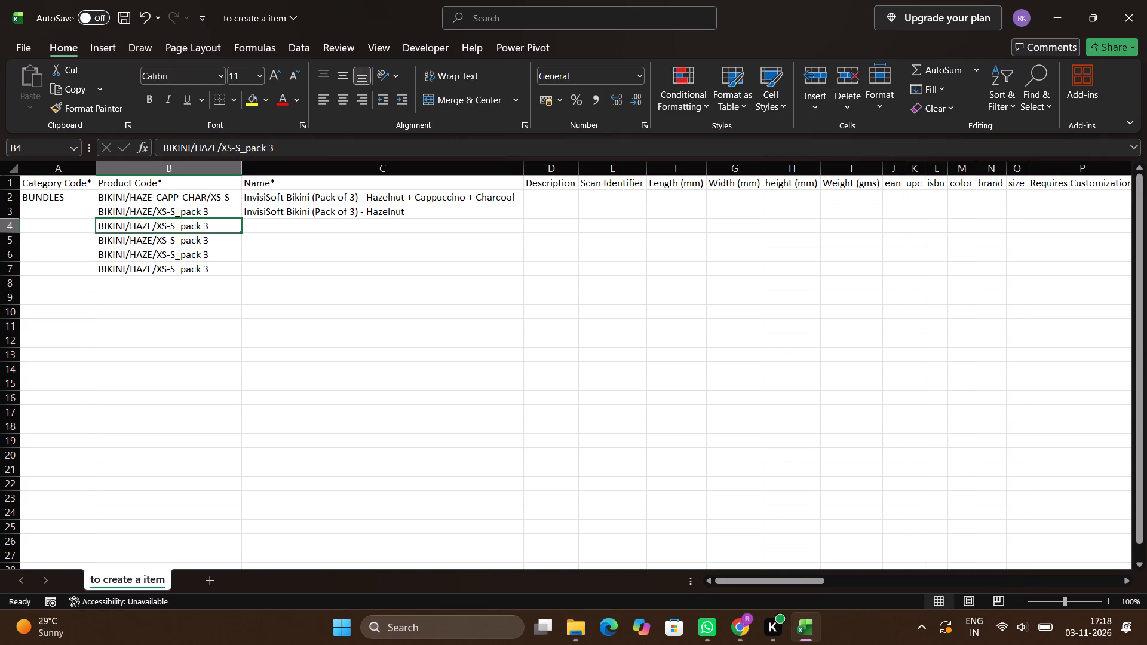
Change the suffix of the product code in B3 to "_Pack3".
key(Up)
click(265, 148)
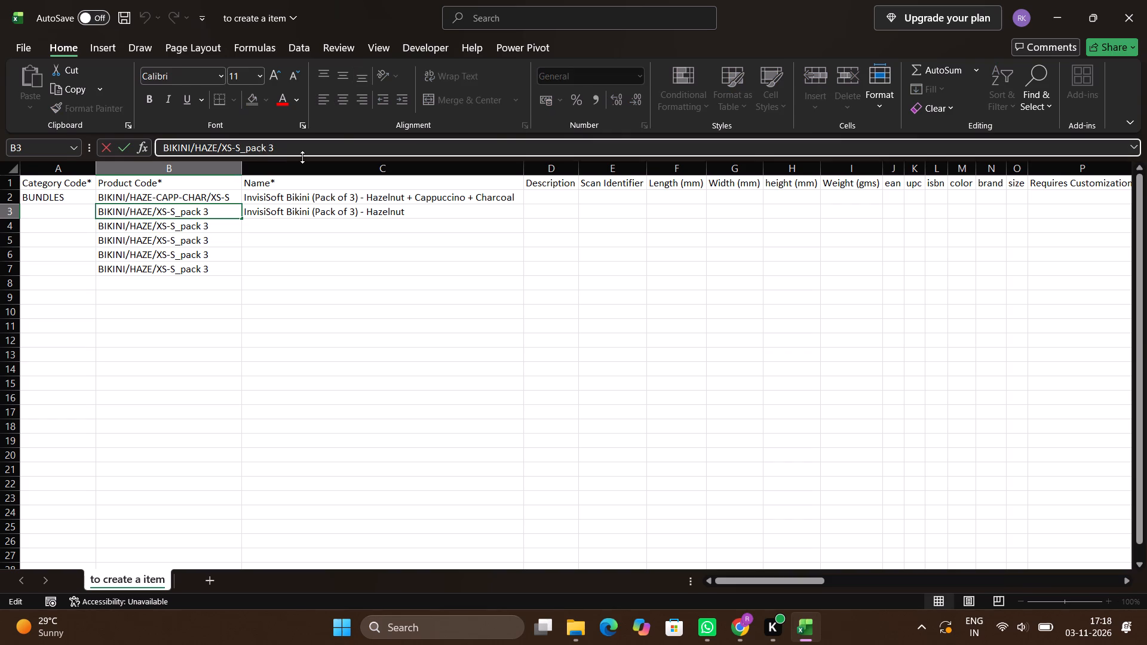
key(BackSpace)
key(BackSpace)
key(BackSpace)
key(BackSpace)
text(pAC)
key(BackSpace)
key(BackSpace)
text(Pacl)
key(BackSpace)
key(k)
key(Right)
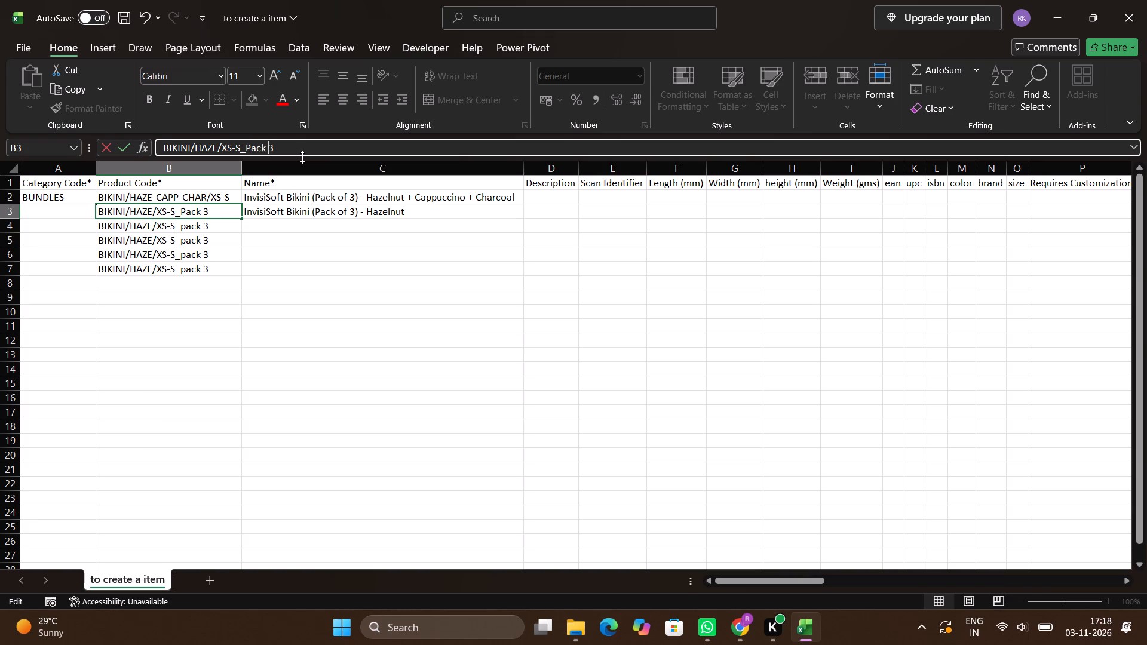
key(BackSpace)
Shorten the suffix of the product code in B3 so it reads BIKINI/HAZE/XS-S_3.
click(277, 147)
key(BackSpace)
key(BackSpace)
key(BackSpace)
key(BackSpace)
key(BackSpace)
key(3)
key(Return)
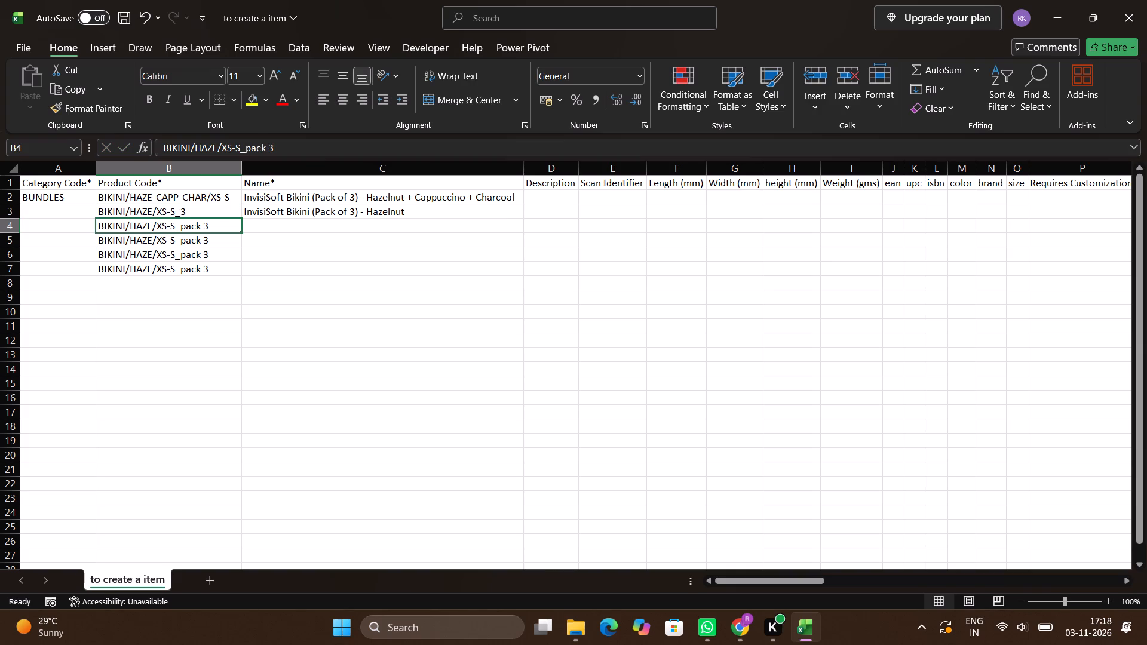
Fill the product code in B3 down through B7, replacing the existing codes.
key(Up)
key(ctrl+shift+Down)
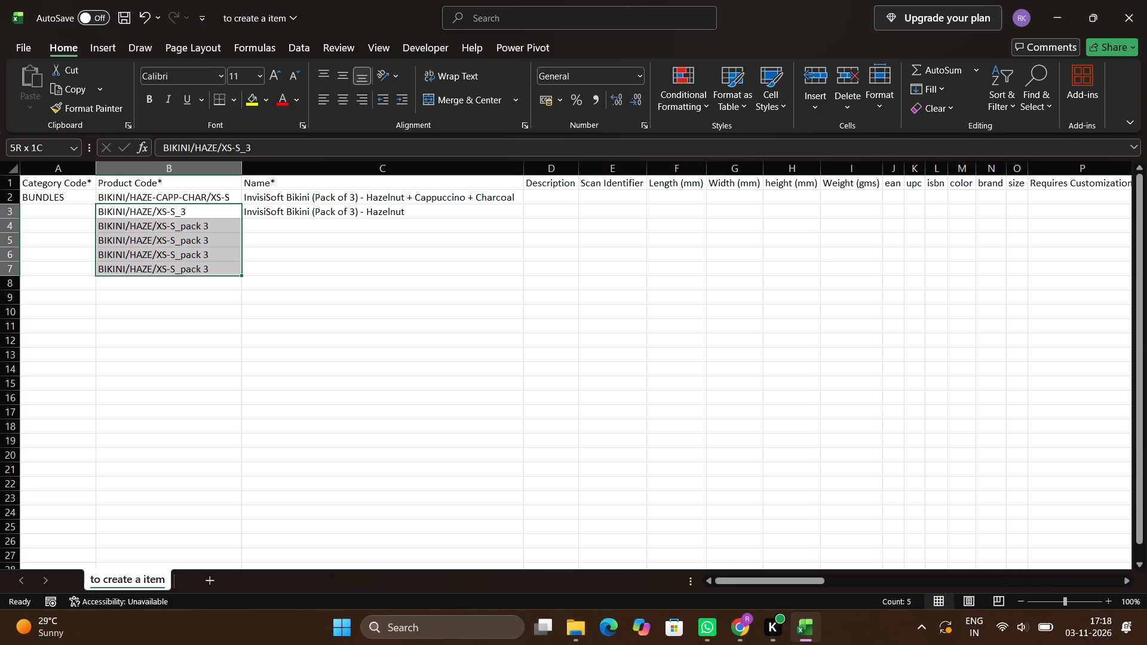
key(ctrl+d)
Change the size in the B4 product code so it reads BIKINI/HAZE/S-M_3.
key(Up)
key(Down)
key(Down)
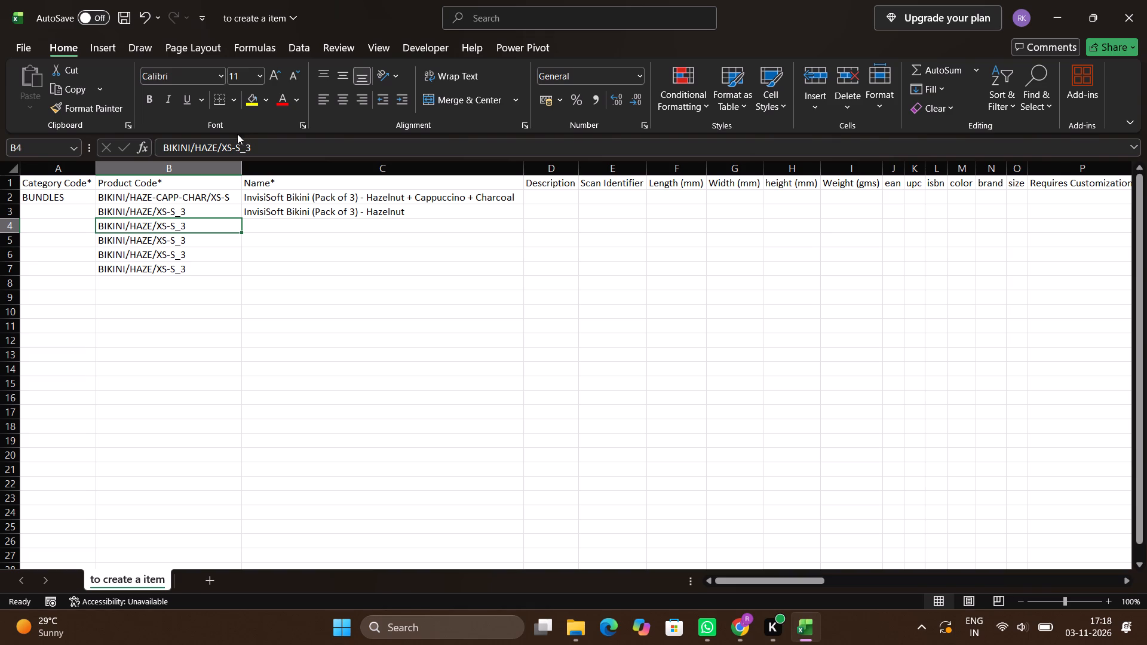
click(243, 144)
key(BackSpace)
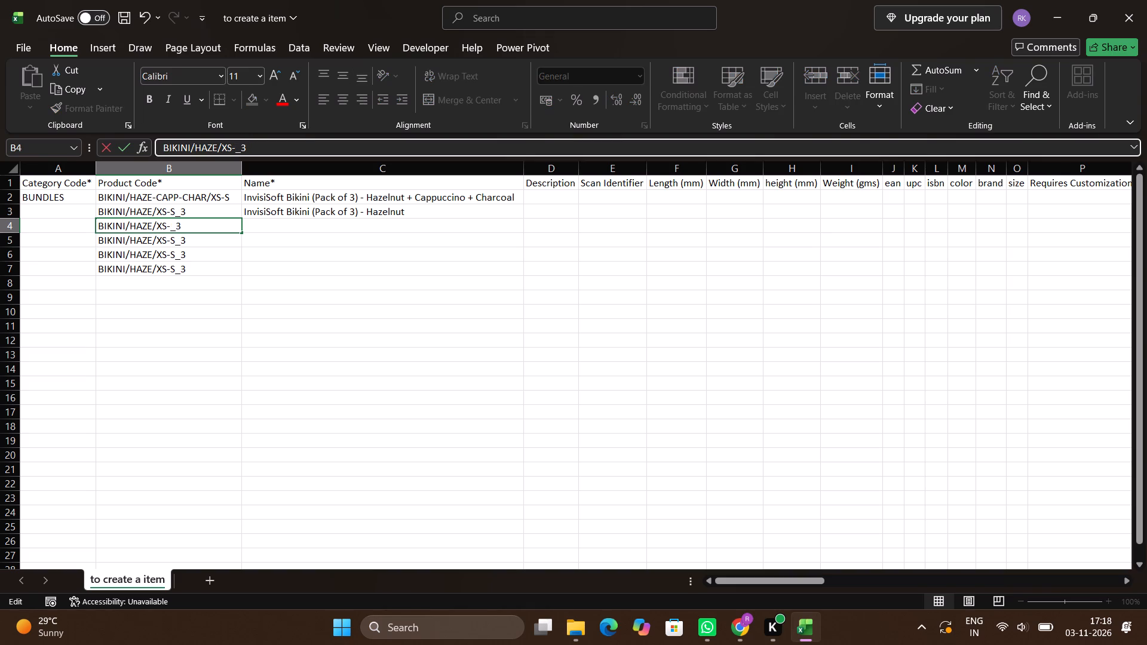
key(BackSpace)
key(BackSpace)
key(BackSpace)
text(S-M)
key(Return)
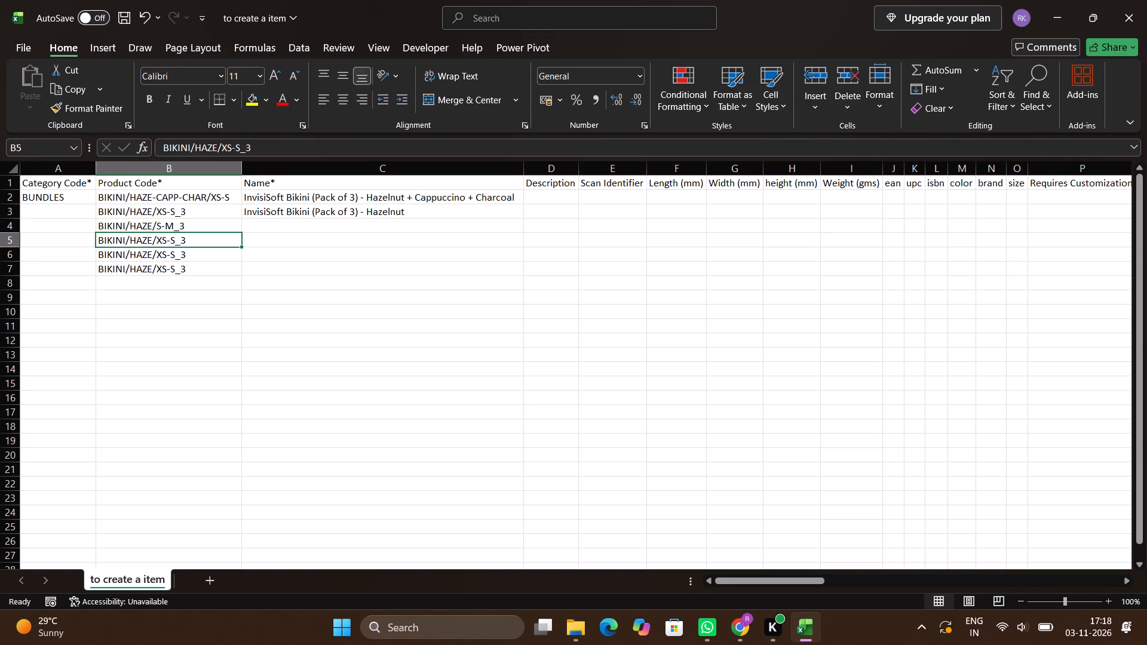
Change the size in the B5 product code so it reads BIKINI/HAZE/L-XL_3.
click(237, 148)
key(Right)
key(BackSpace)
key(BackSpace)
key(BackSpace)
key(BackSpace)
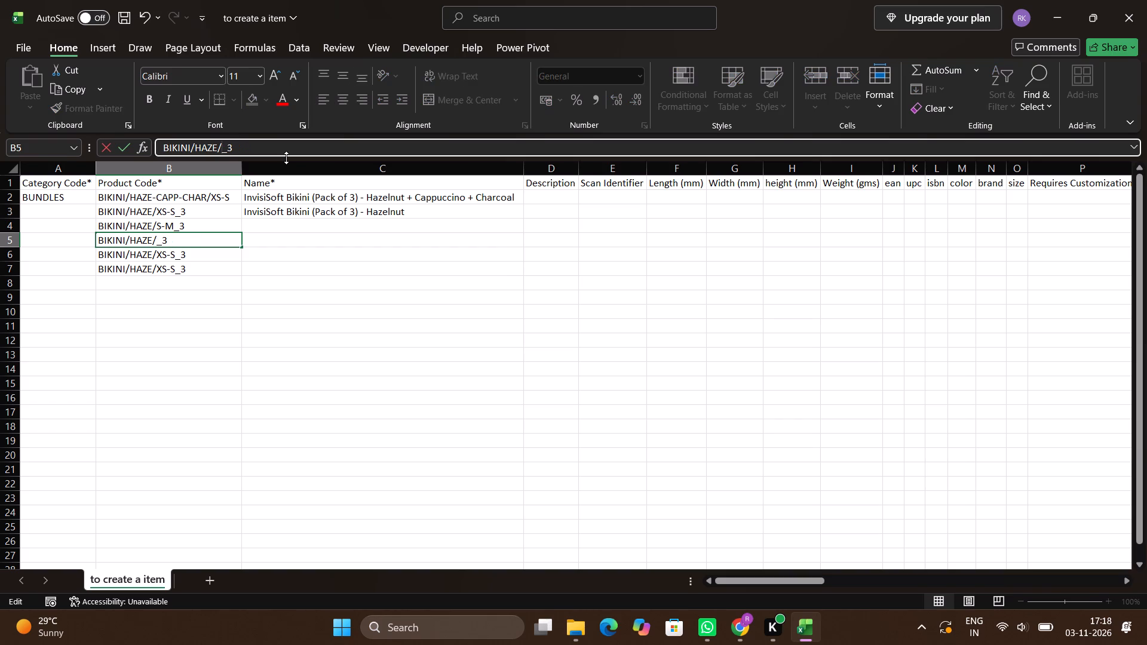
text(L-XL)
key(Return)
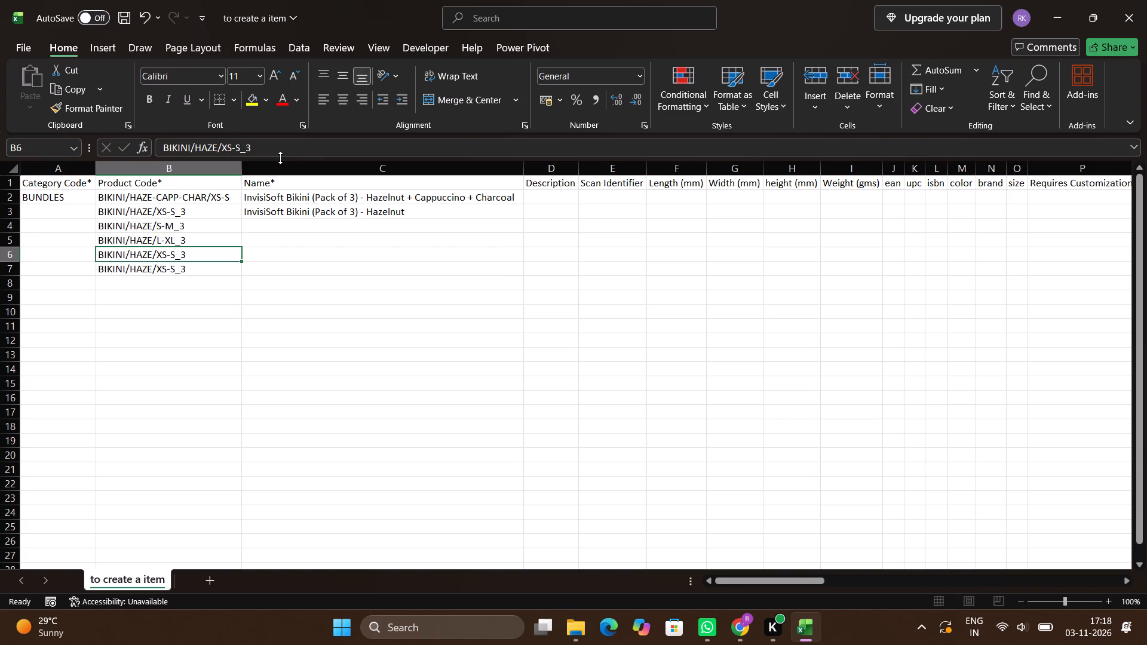
Change the size in the B6 product code so it reads BIKINI/HAZE/2X-3X_3.
click(225, 149)
key(Right)
key(Right)
key(Right)
key(Right)
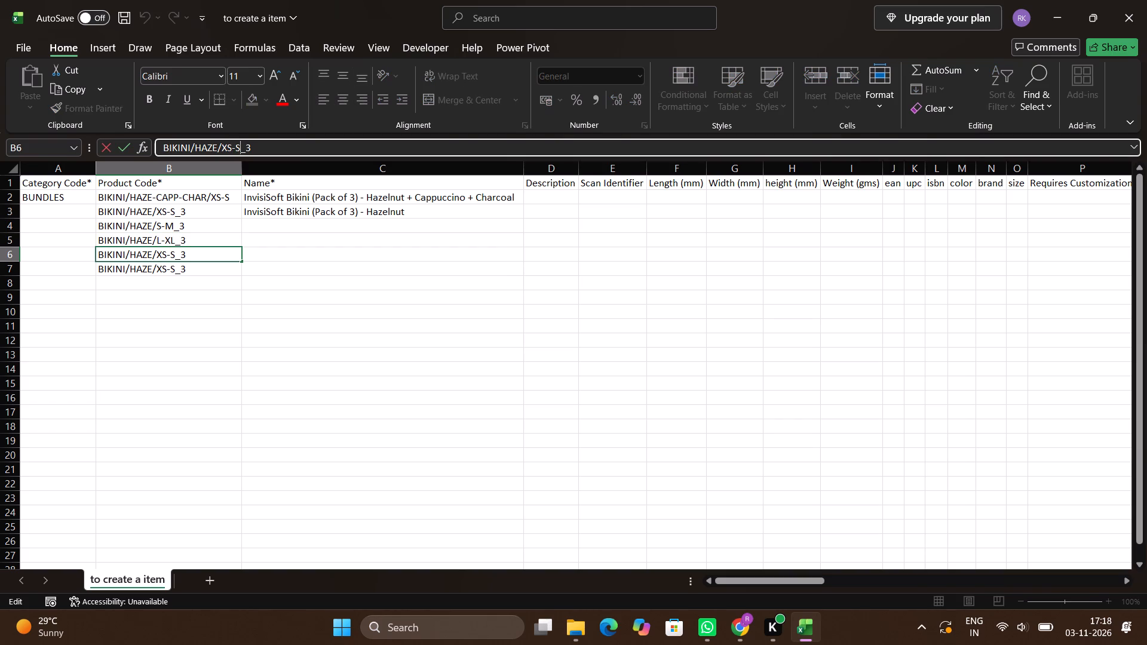
key(BackSpace)
key(BackSpace)
key(BackSpace)
key(BackSpace)
text(2X-3X)
key(Return)
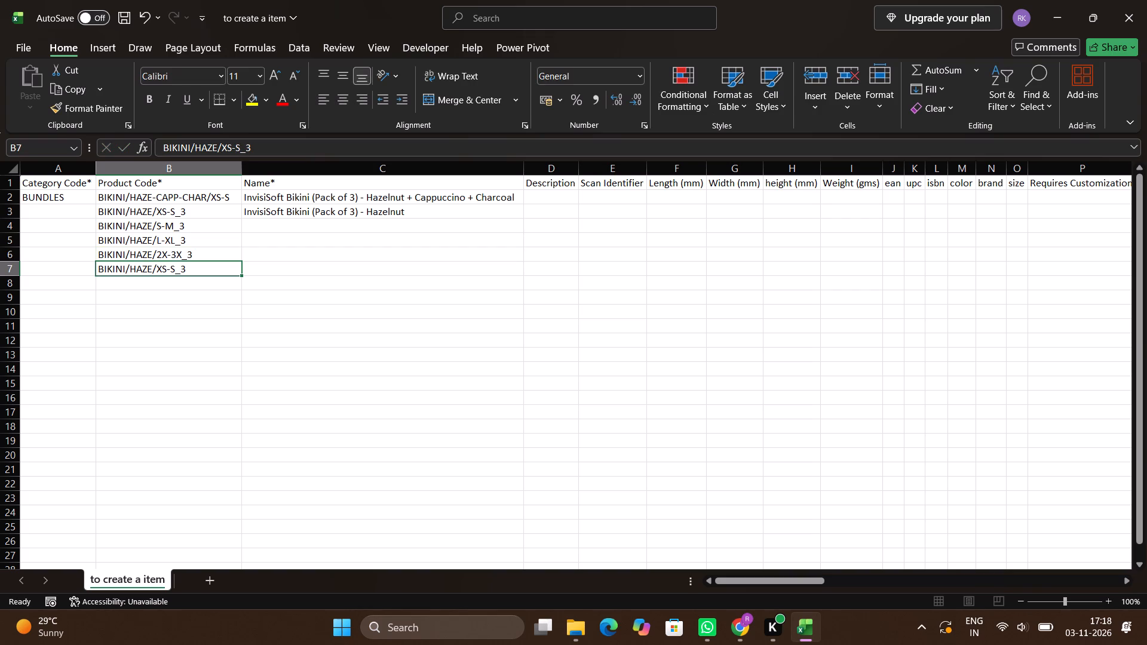
Change the size in the B7 product code so it reads BIKINI/HAZE/4X-5X_3.
click(225, 149)
key(Right)
key(Right)
key(Right)
key(BackSpace)
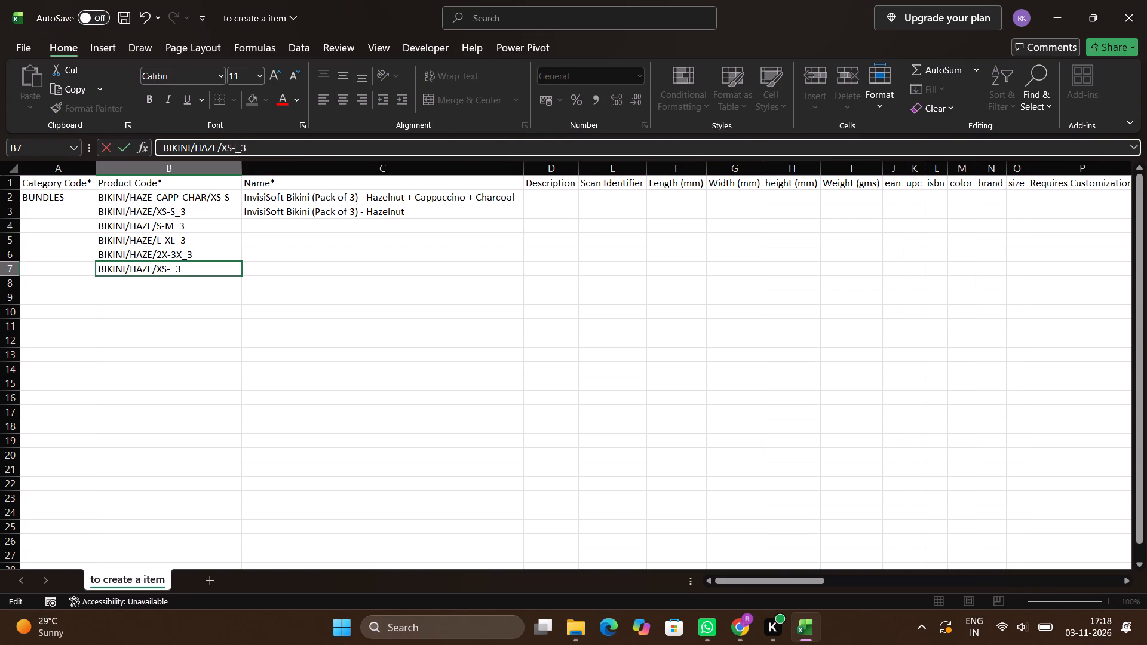
key(BackSpace)
key(BackSpace)
key(BackSpace)
text(4X-5X)
key(Return)
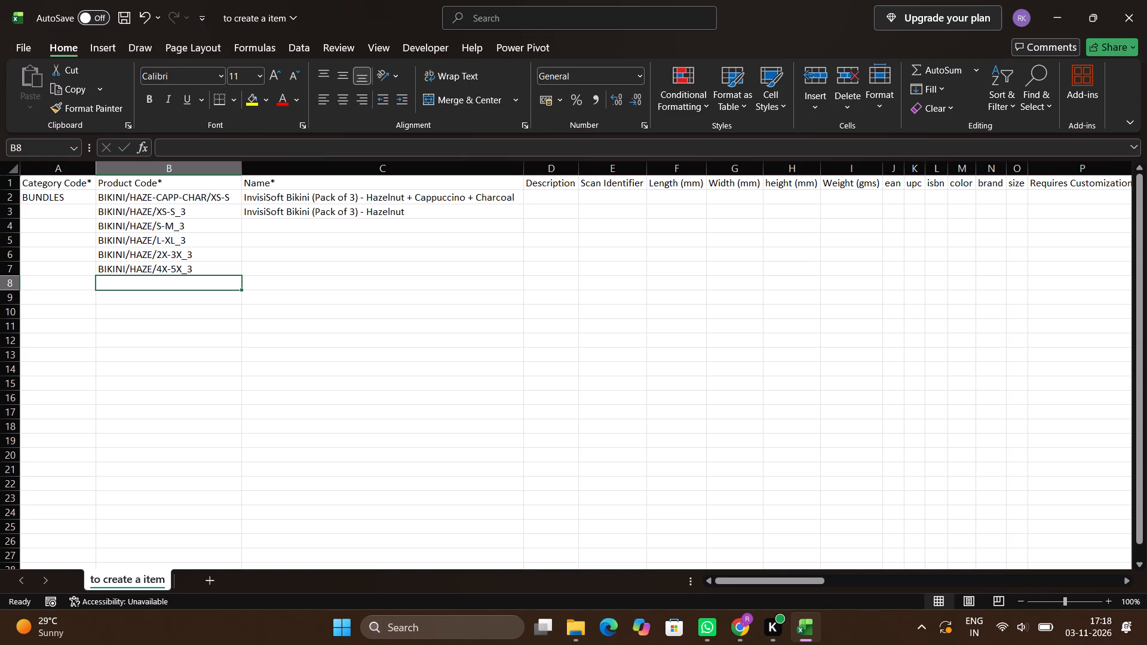
key(grave)
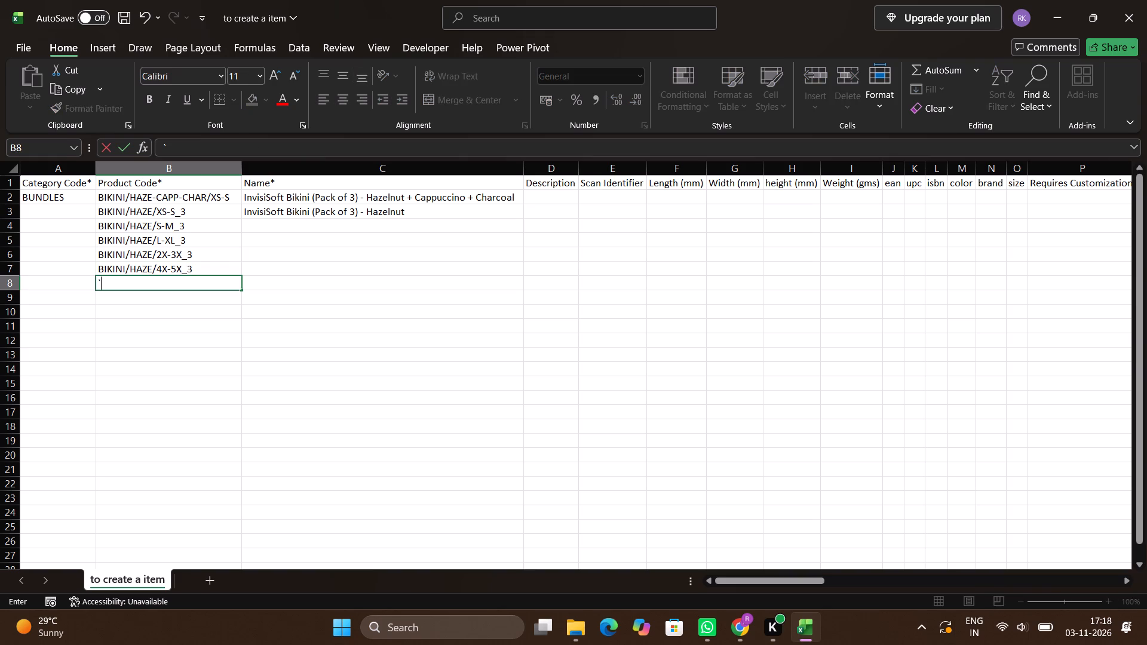
key(Escape)
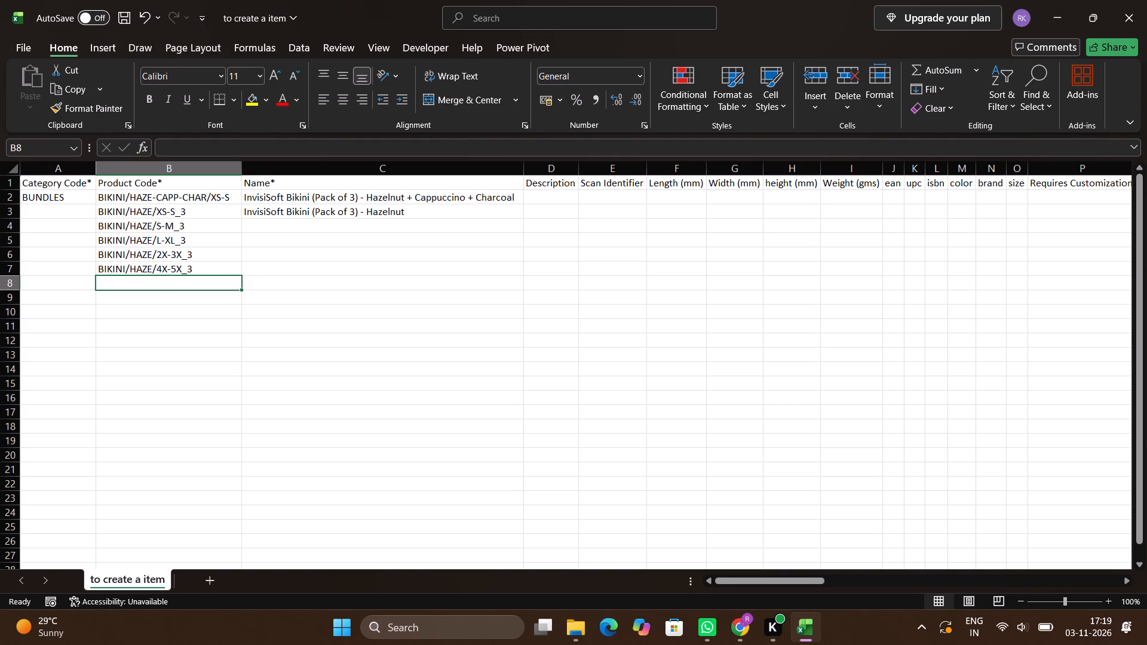
Fill the name "InvisiSoft Bikini (Pack of 3) - Hazelnut" from C3 down through C7.
key(Up)
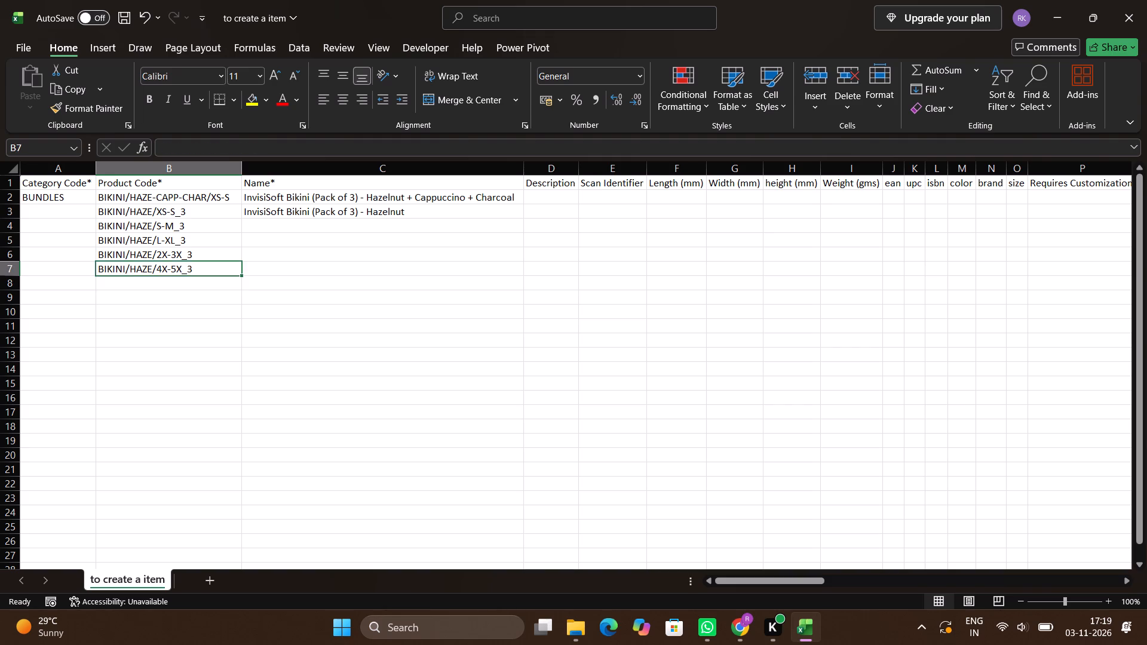
key(Right)
key(Left)
key(Up)
key(Down)
key(Right)
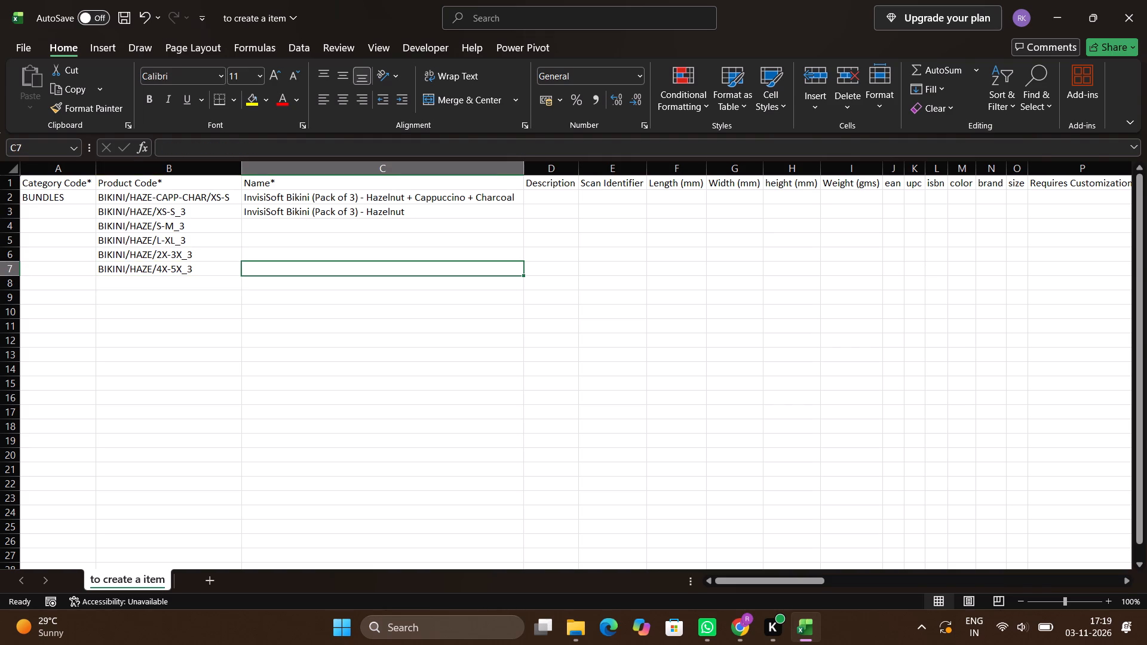
key(shift+Up)
key(shift+Up)
key(shift+Up)
key(shift+Up)
key(ctrl+d)
Fill the category code BUNDLES from A2 down through A7.
key(Left)
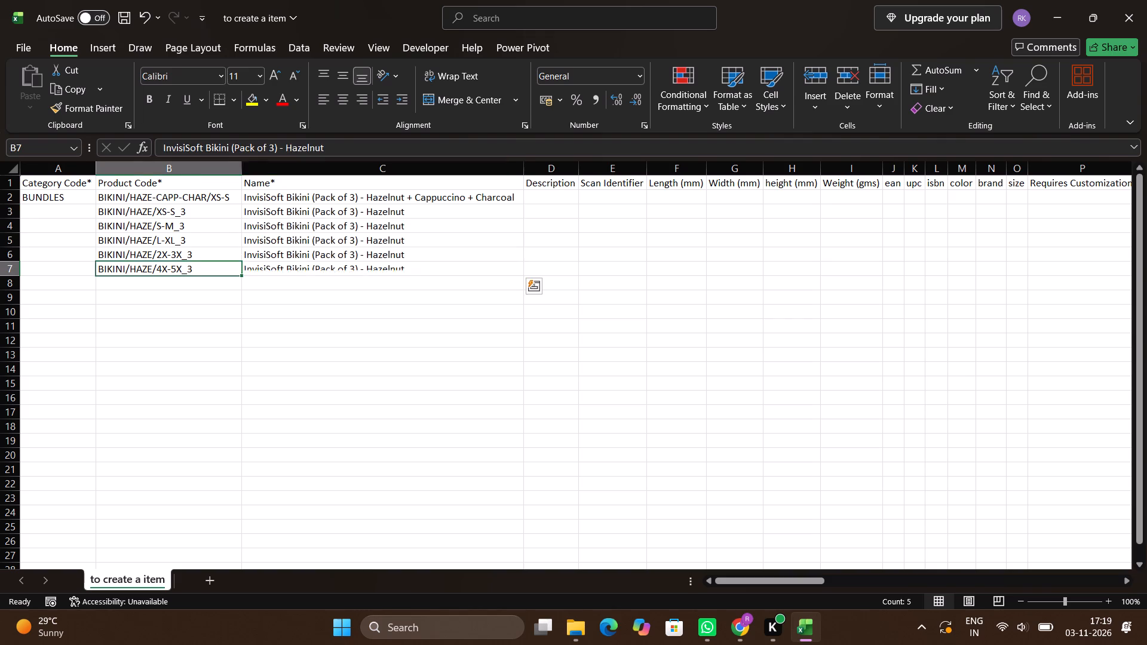
key(Left)
key(Left)
key(ctrl+shift+Up)
key(ctrl+d)
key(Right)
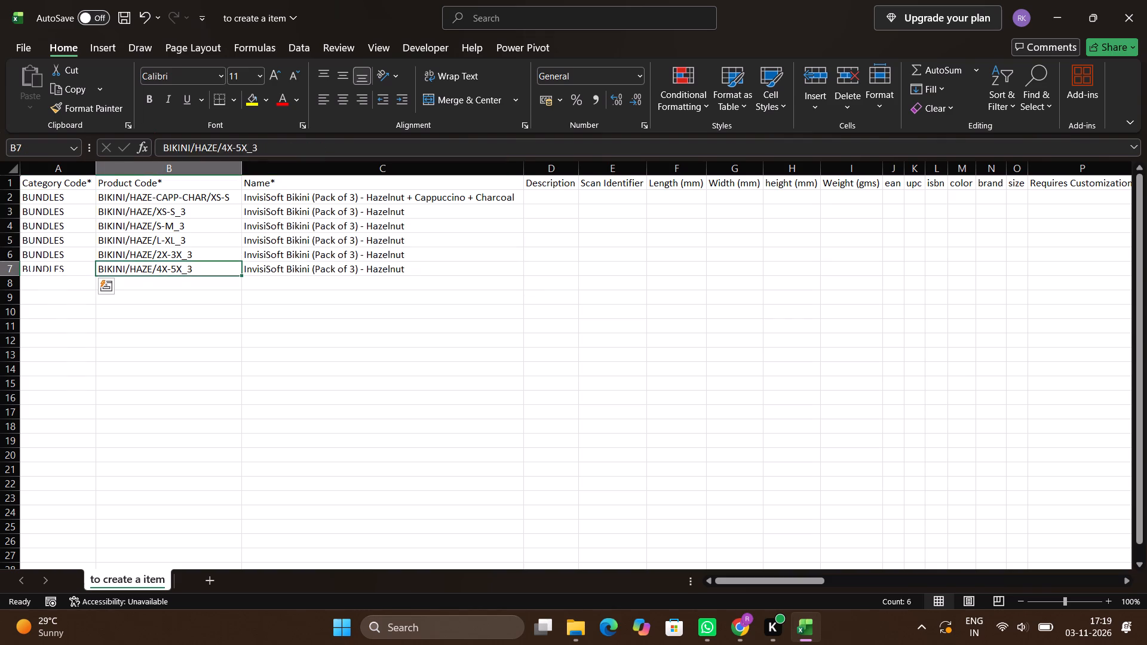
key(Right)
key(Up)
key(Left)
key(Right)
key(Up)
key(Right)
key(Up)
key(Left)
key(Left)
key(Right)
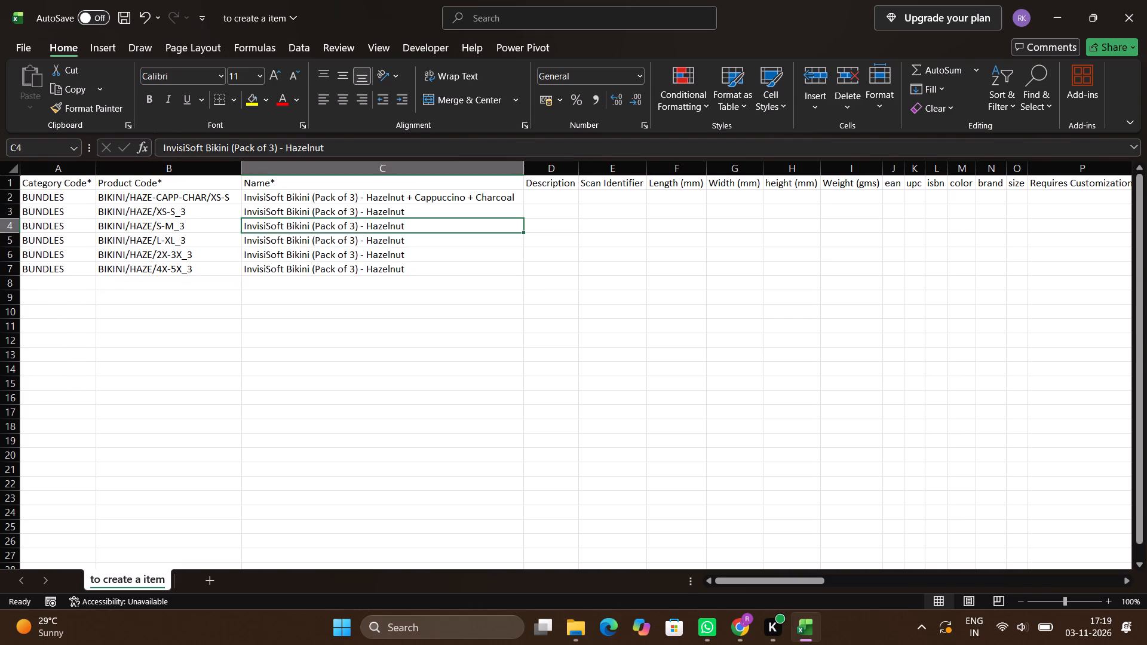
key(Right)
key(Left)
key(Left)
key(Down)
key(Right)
Fill the Tax Type Code Default and HSN Code 62113300 from row 2 down through row 7 across columns R to T.
key(ctrl+Down)
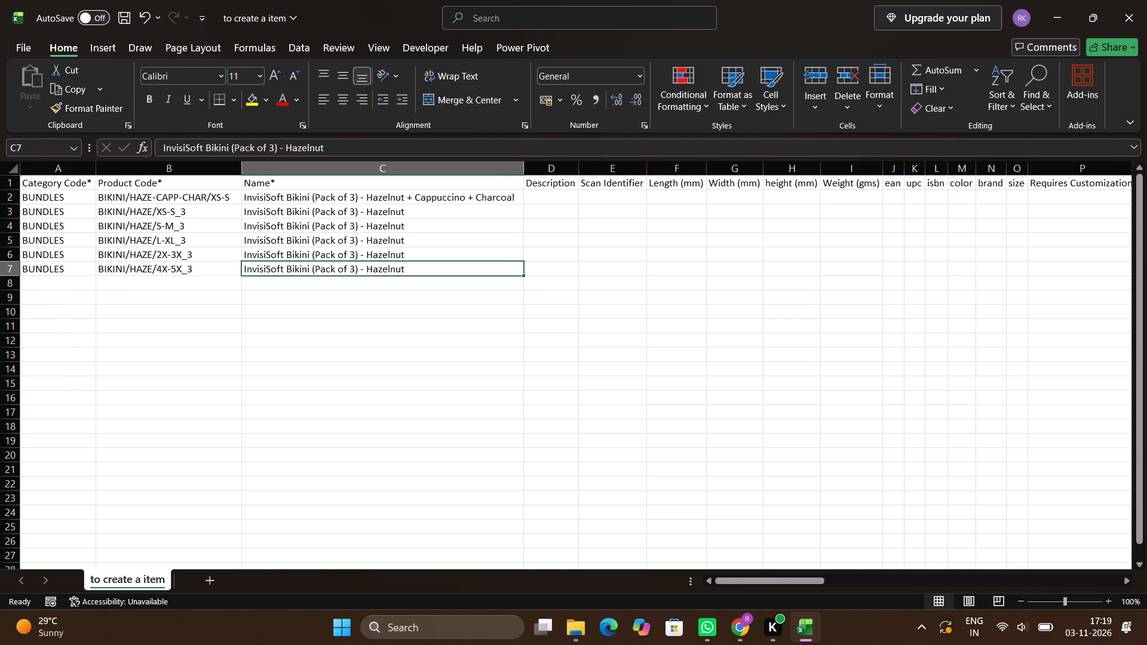
key(Right)
key(Right)
key(Right)
key(Right)
key(Right)
key(Right)
key(Right)
key(Right)
key(Right)
key(Right)
key(Right)
key(Right)
key(Right)
key(Right)
key(Right)
key(Right)
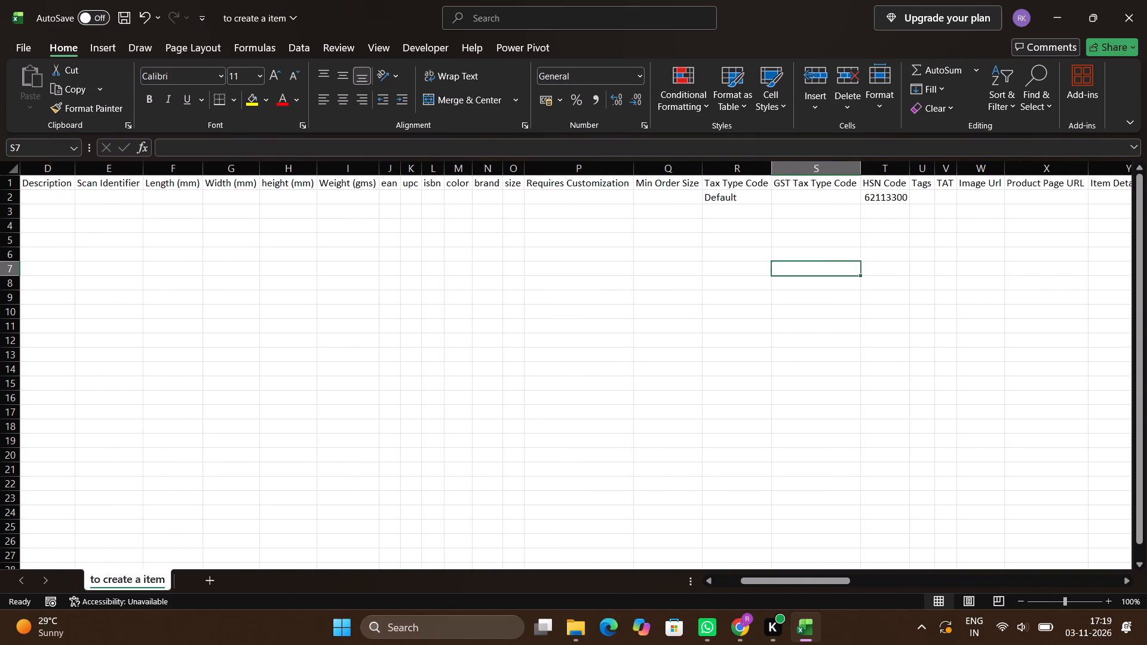
key(Left)
key(shift+Right)
key(shift+Right)
key(ctrl+shift+Up)
key(ctrl+d)
key(Down)
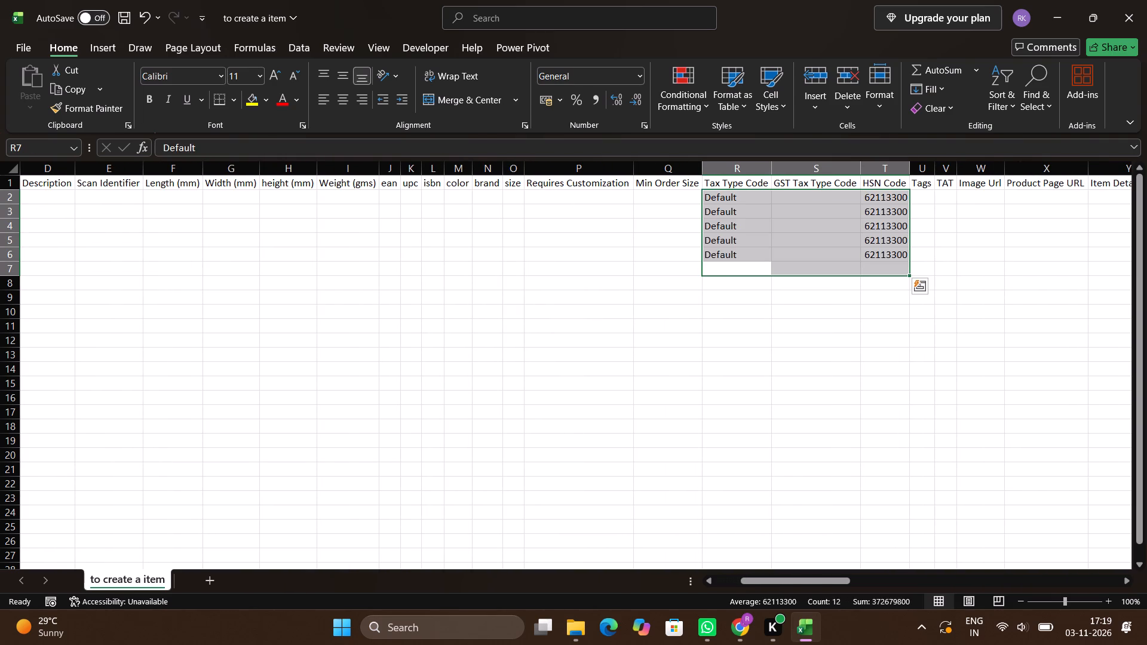
Save the workbook and fill the MRP 2097 from AA2 down through AA7.
key(Right)
key(Right)
key(Up)
key(Right)
key(Right)
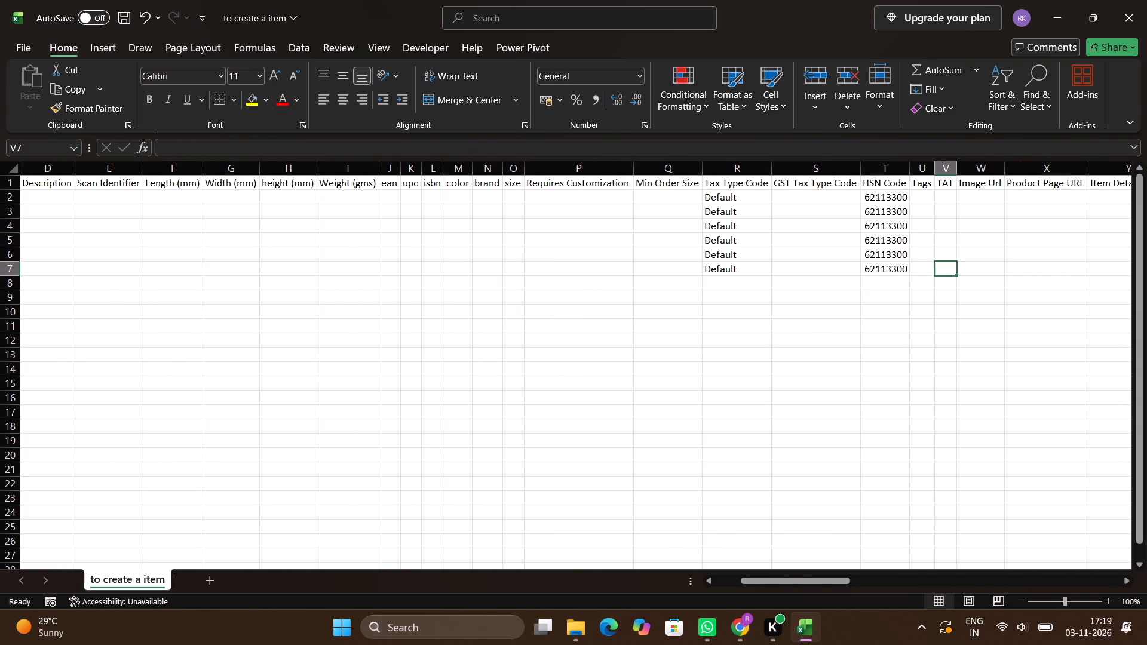
key(Right)
key(Right)
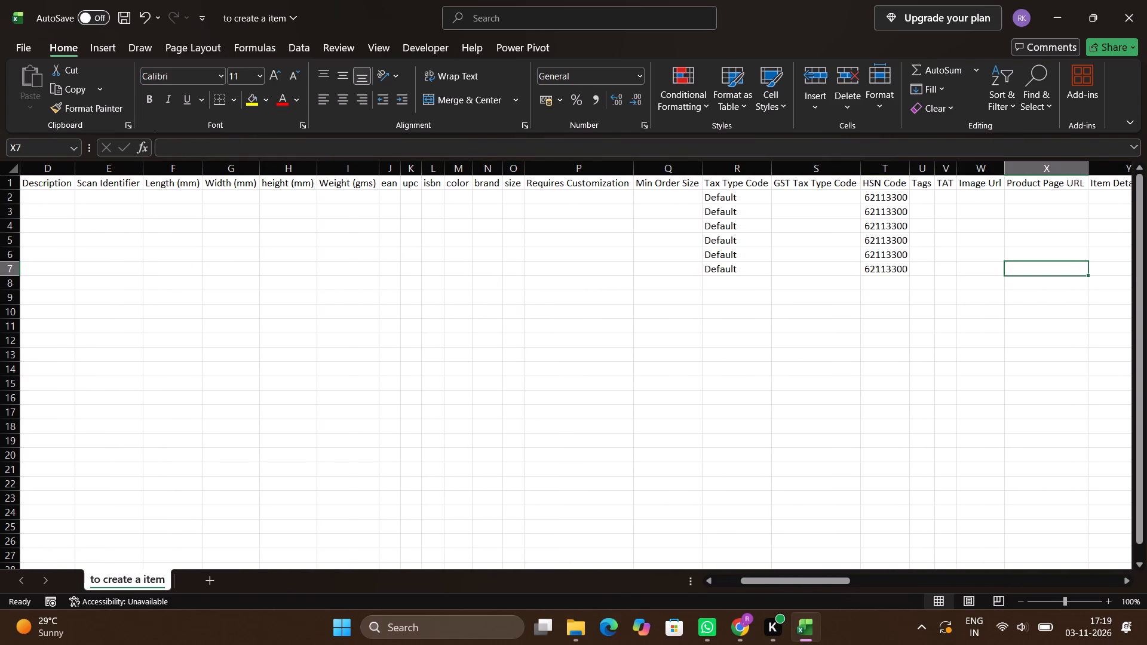
key(Right)
key(Right)
key(Right)
key(Right)
key(Right)
key(Right)
key(Left)
key(Left)
key(Left)
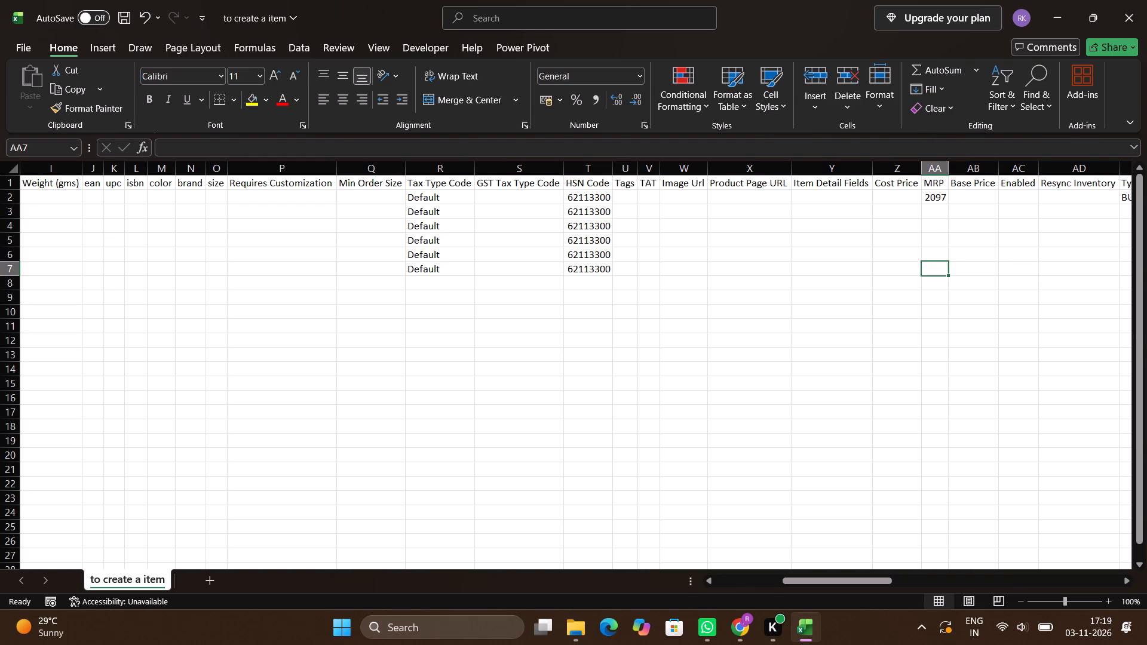
key(ctrl+shift+Up)
key(ctrl+s)
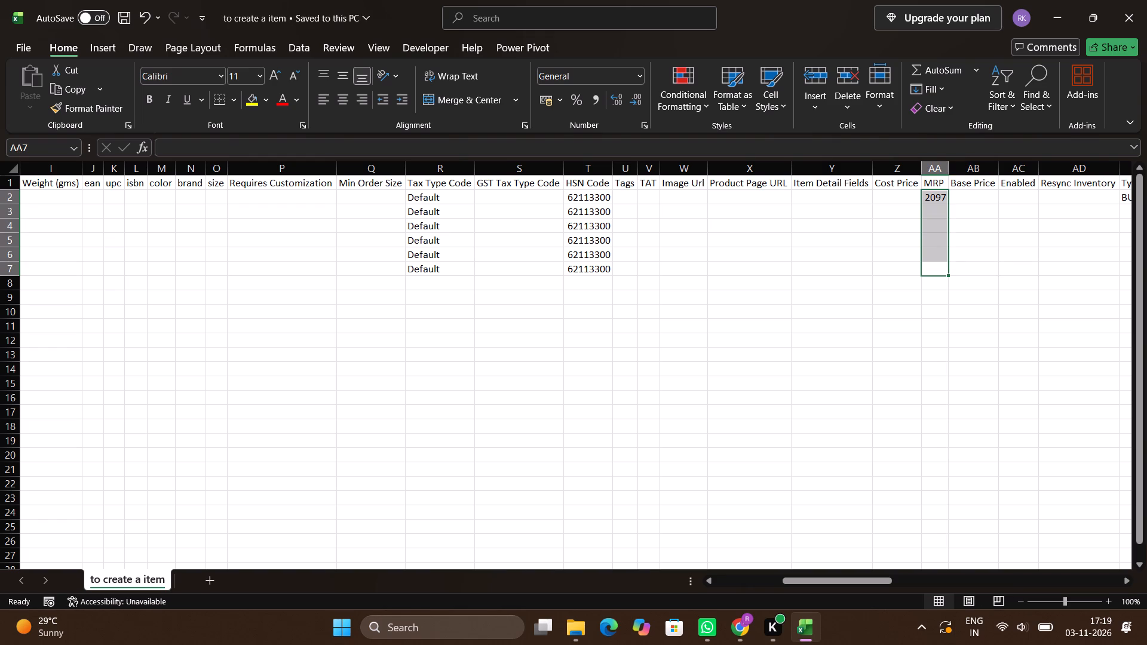
key(ctrl+d)
Fill the Type value BUNDLE from AE2 down through AE7.
key(Right)
key(Down)
key(Left)
key(Up)
key(Right)
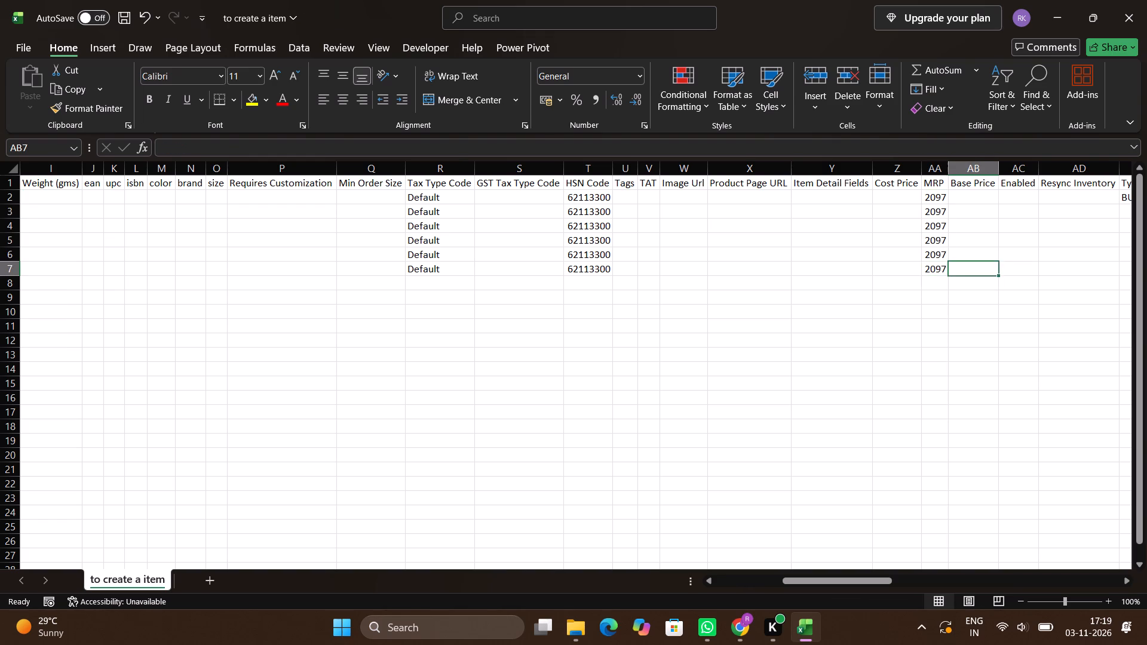
key(Right)
key(Right)
key(Right)
key(Right)
key(Right)
key(Left)
key(Left)
key(ctrl+shift+Up)
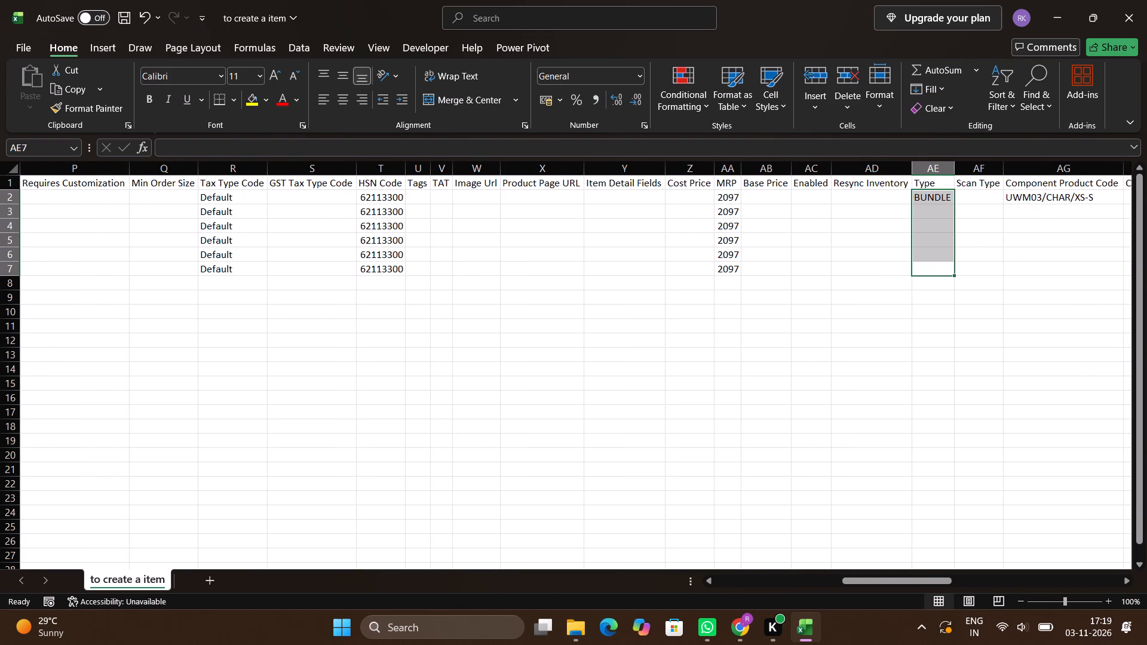
key(ctrl+d)
key(Down)
key(Up)
Review the filled entries along row 7 back to the Category Code column.
key(ctrl+Left)
key(ctrl+Left)
key(ctrl+Left)
key(ctrl+Left)
key(ctrl+Left)
key(ctrl+Left)
key(ctrl+Left)
key(ctrl+Left)
key(ctrl+Left)
key(ctrl+Left)
key(ctrl+Left)
key(ctrl+Left)
key(ctrl+Left)
key(ctrl+Left)
key(ctrl+Left)
key(ctrl+Left)
key(ctrl+Left)
key(ctrl+Left)
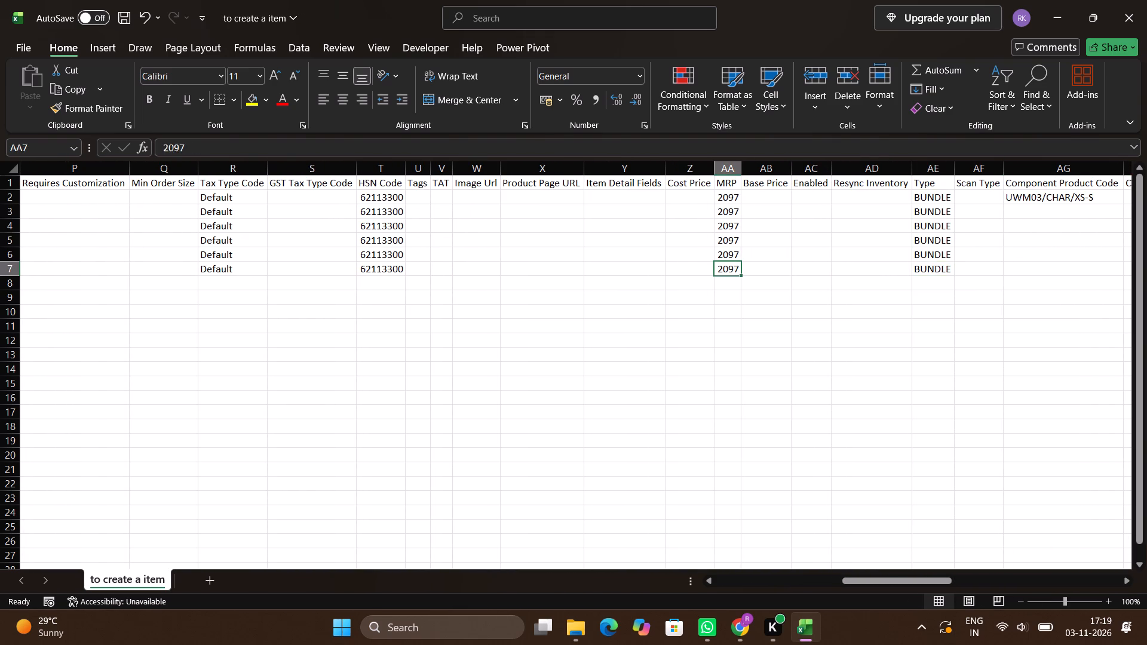
Fill the Tax Calculation Type PRICE_OF_COMPONENT_SKU from AM2 down through AM7.
key(Right)
key(Right)
key(Right)
key(Right)
key(Right)
key(Right)
key(Right)
key(Right)
key(Right)
key(Right)
key(Right)
key(Right)
key(Right)
key(Right)
key(Right)
key(Right)
key(Right)
key(Right)
key(Right)
key(Right)
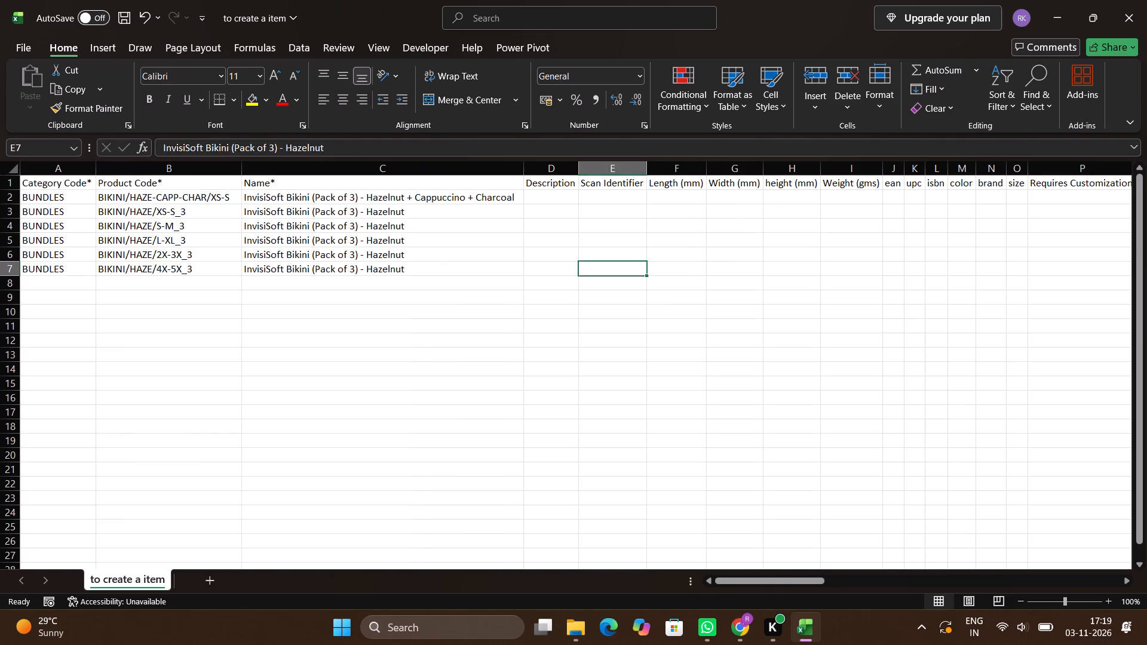
key(Right)
key(Right)
key(Right)
key(Right)
key(Right)
key(Right)
key(Right)
key(Right)
key(Right)
key(Right)
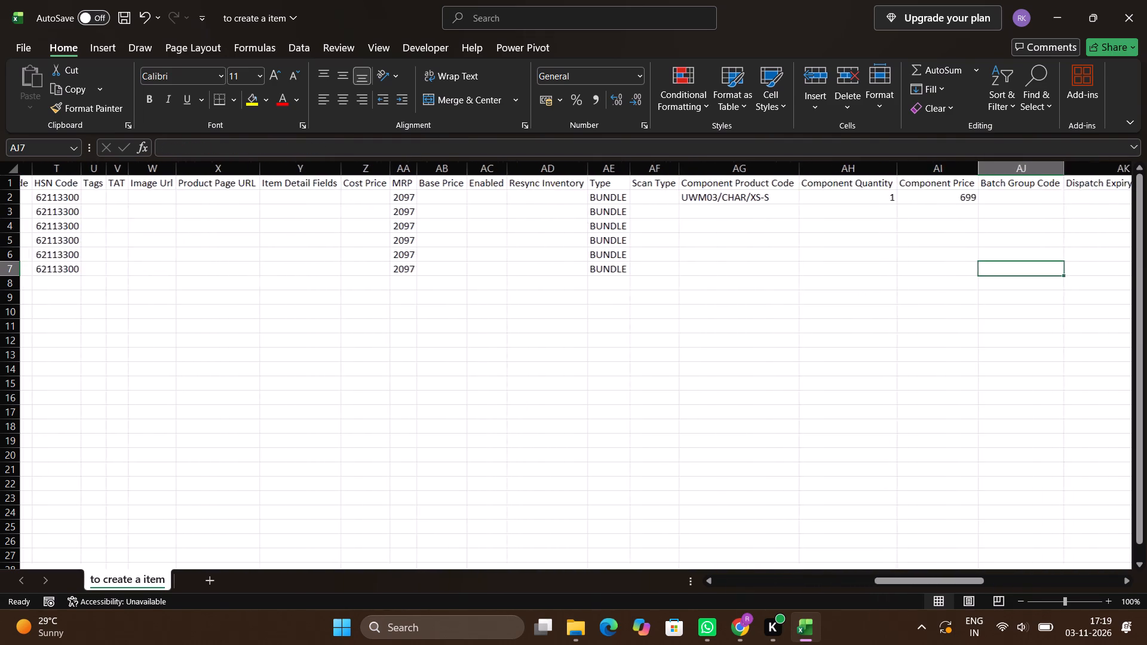
key(Right)
key(Right)
key(Right)
key(Right)
key(Right)
key(Left)
key(Left)
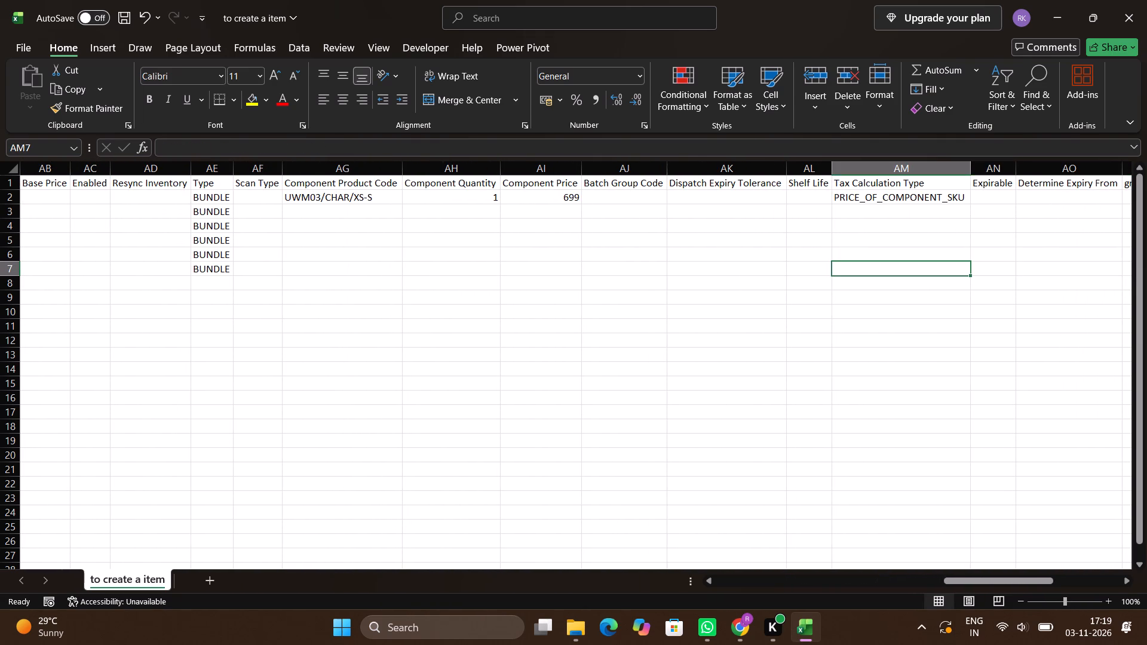
key(Right)
key(Left)
key(Down)
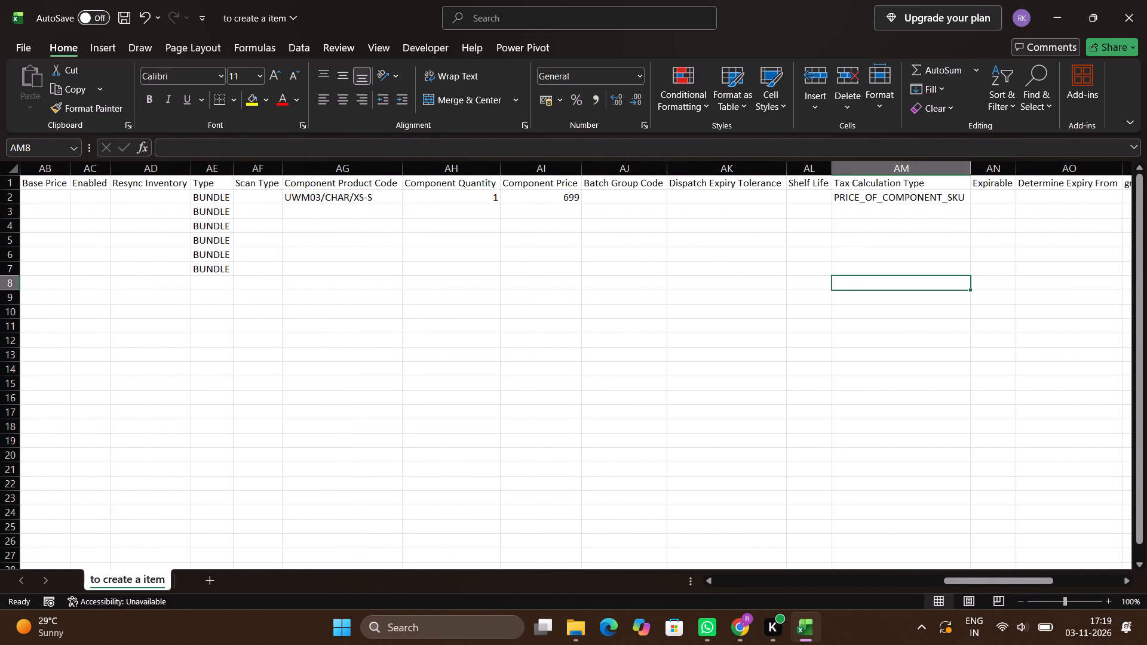
key(Up)
key(ctrl+shift+Up)
key(ctrl+d)
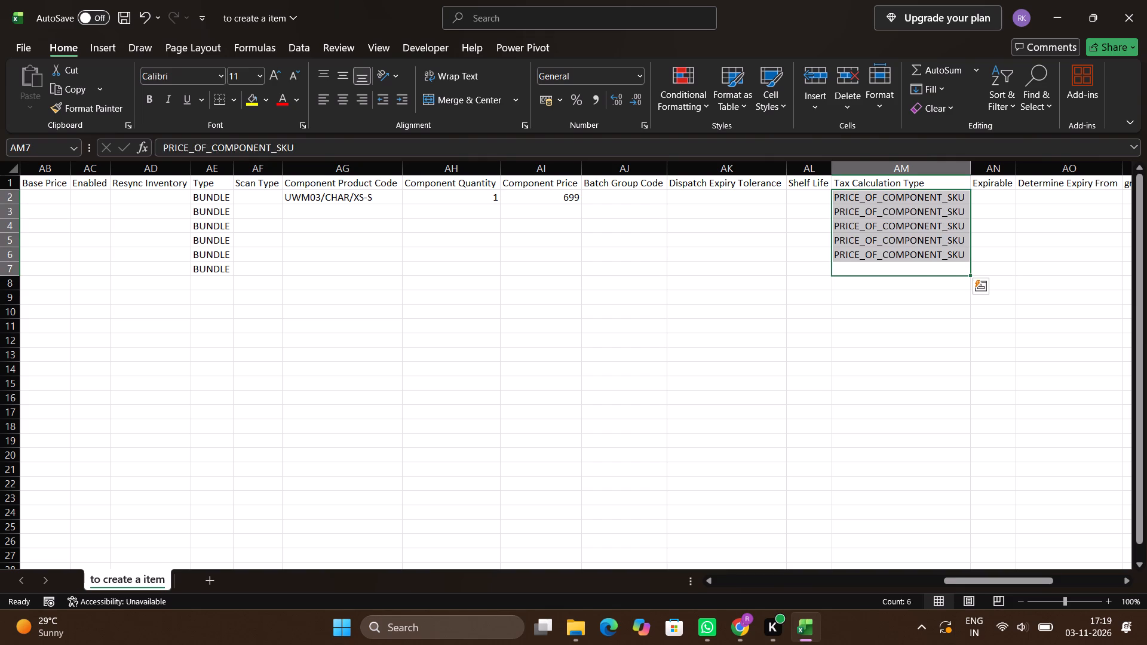
key(Down)
key(Up)
Fill the Component Product Code UWM03/CHAR/XS-S from AG2 down into AG3.
key(Left)
key(Left)
key(Left)
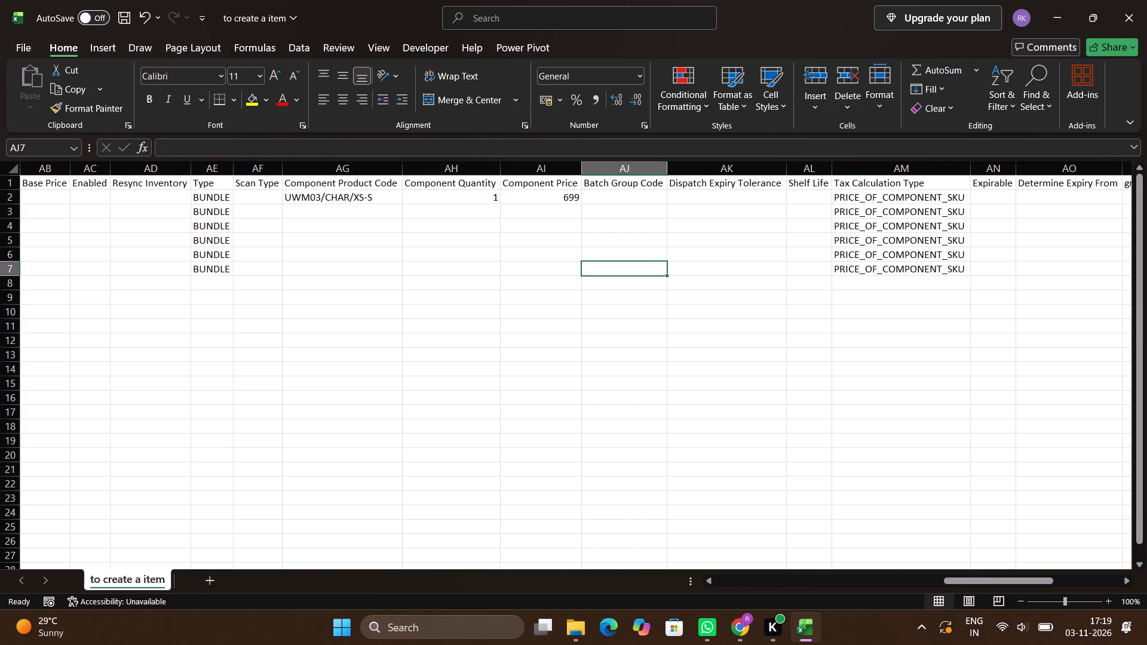
key(Left)
key(Left)
key(Left)
key(Left)
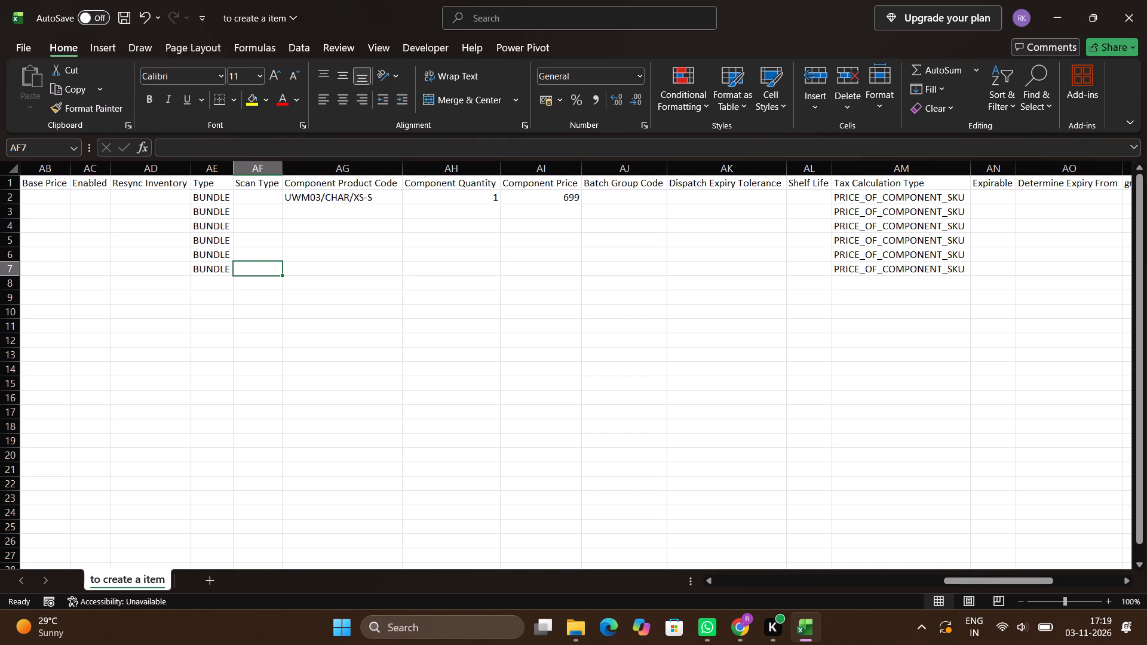
key(Right)
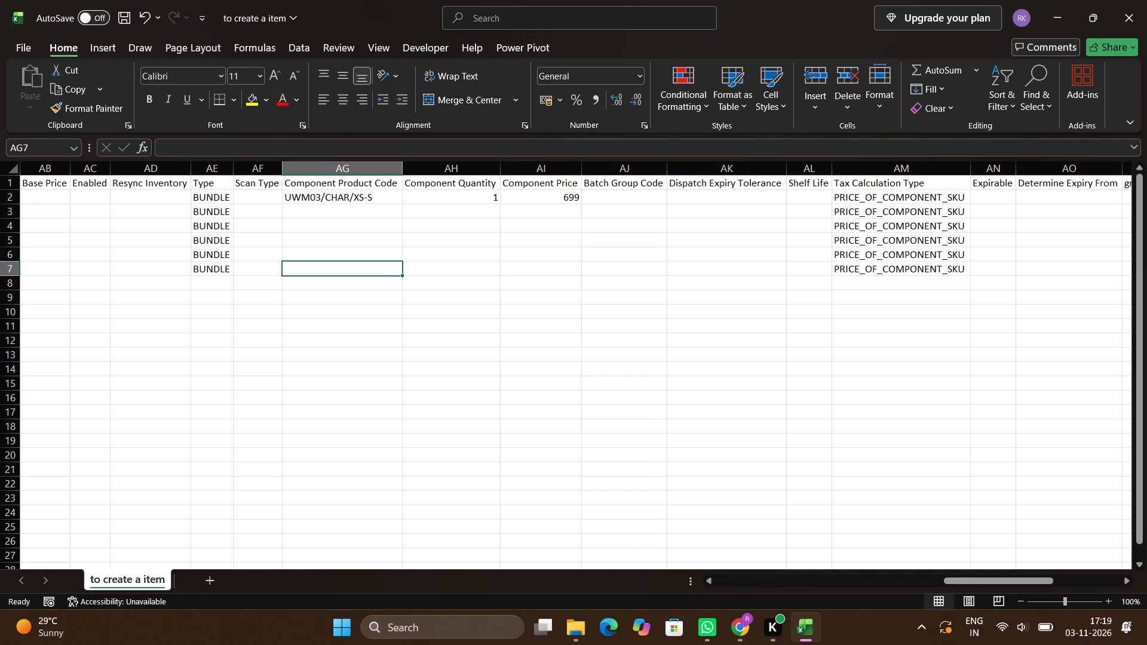
key(Up)
key(Up)
key(Up)
key(Up)
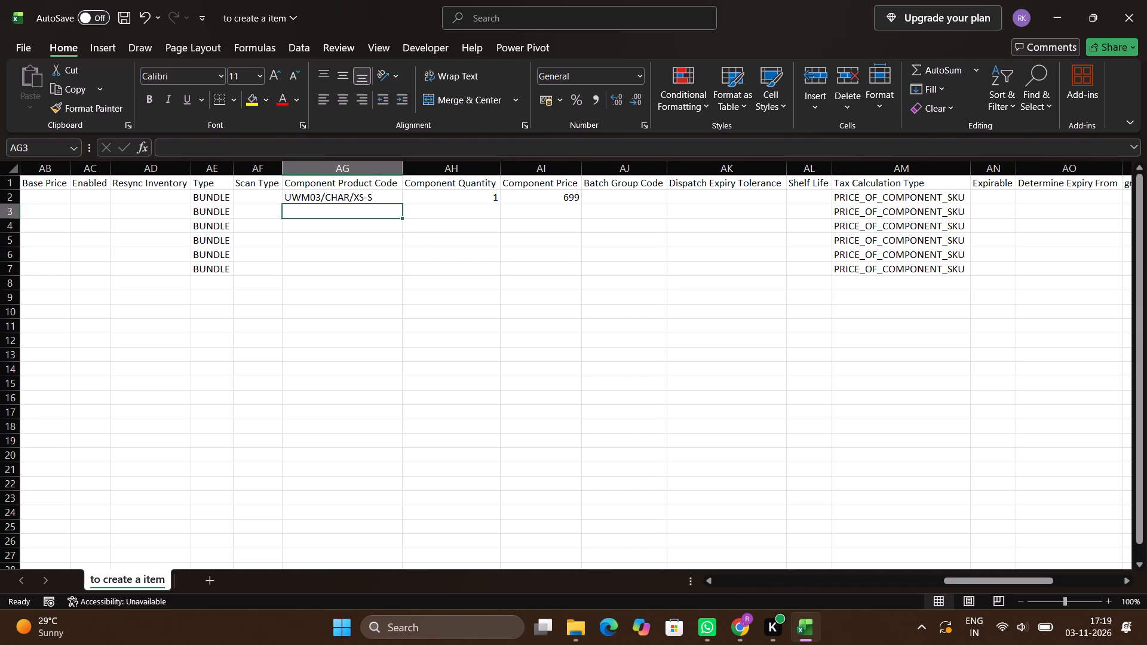
key(Up)
key(Down)
key(Up)
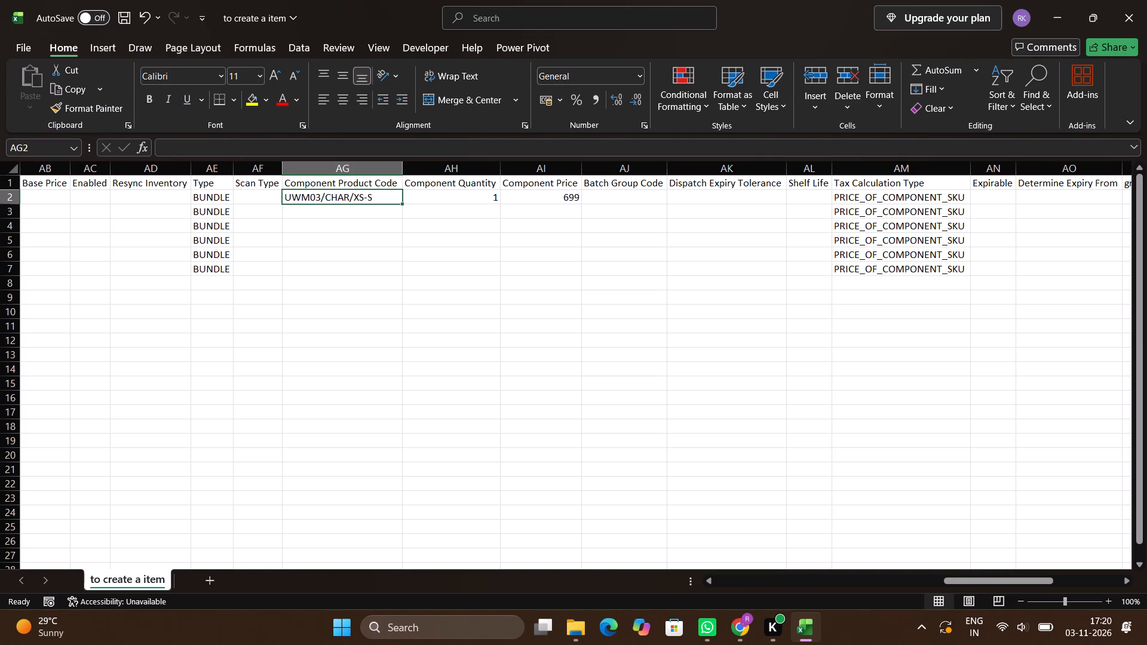
key(Down)
key(ctrl+d)
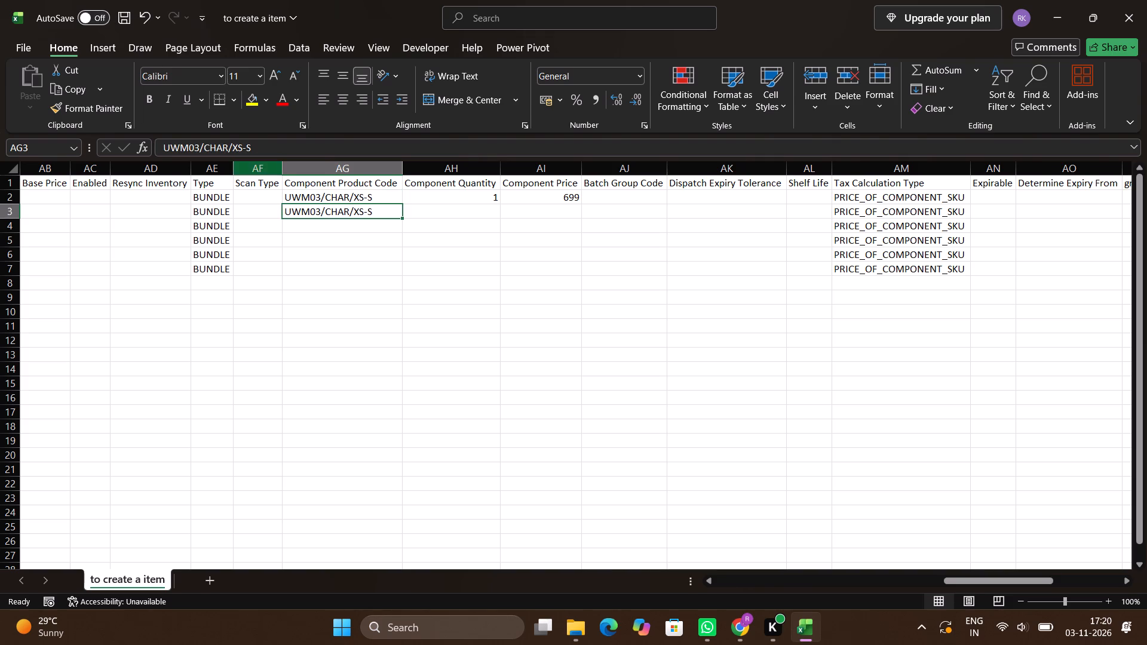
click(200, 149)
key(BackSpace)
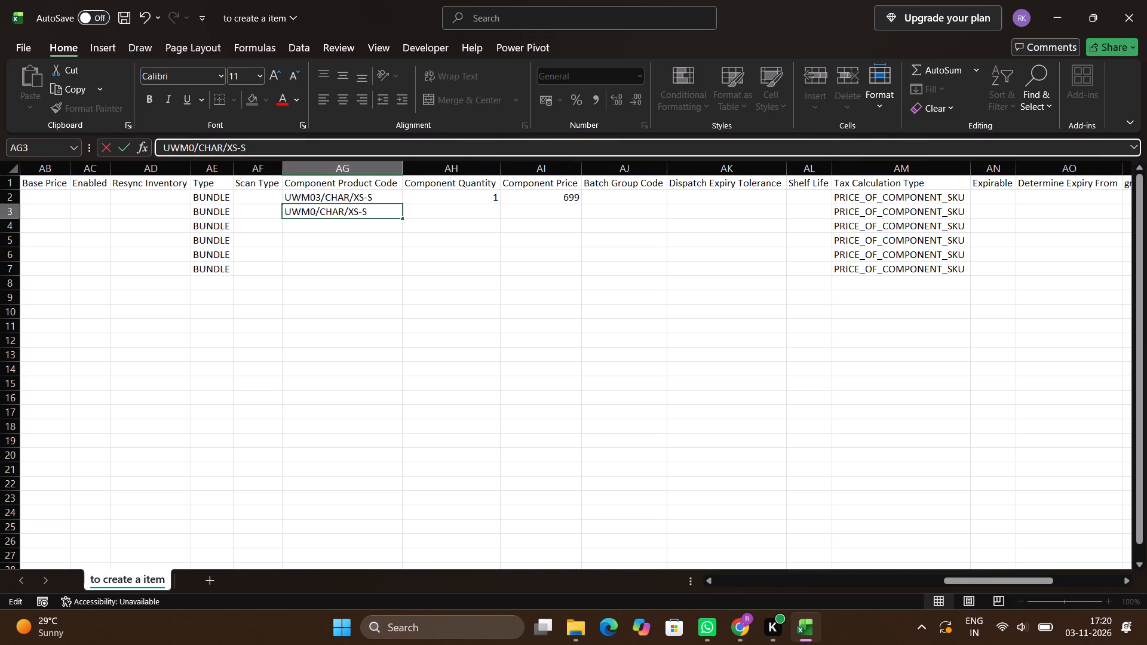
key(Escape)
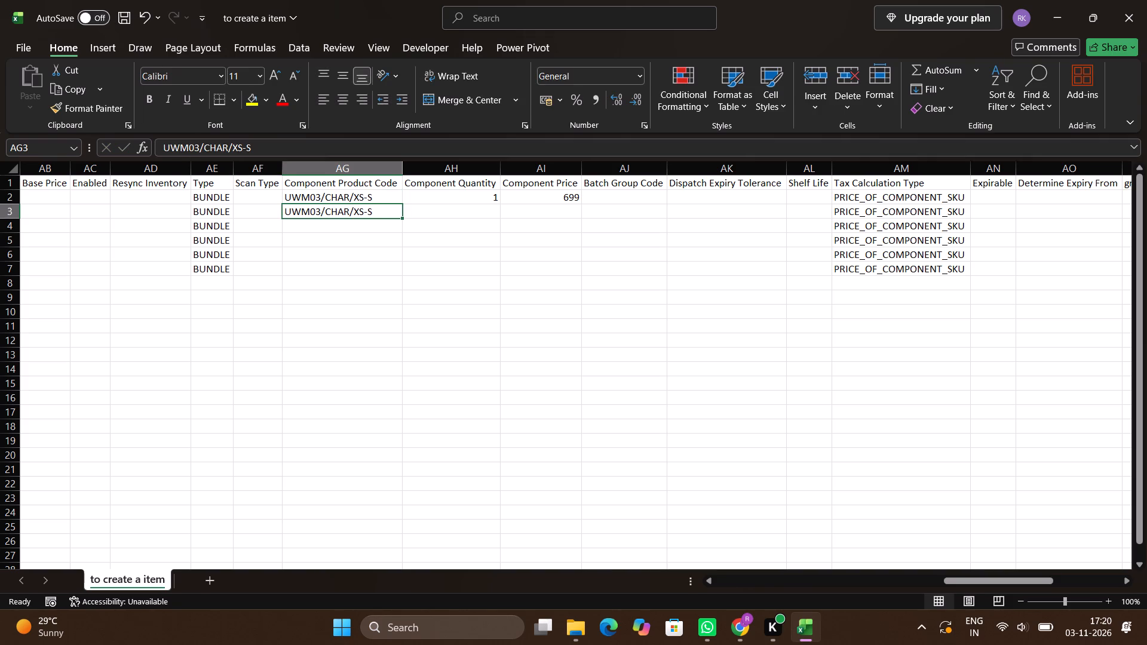
Check the product code and name in row 3 for the bundle's colour and size.
key(Left)
key(Left)
key(ctrl+Left)
key(ctrl+Left)
key(ctrl+Left)
key(ctrl+Left)
key(ctrl+Left)
key(ctrl+Left)
key(ctrl+Left)
key(ctrl+Left)
key(ctrl+Left)
key(ctrl+Left)
key(ctrl+Left)
key(ctrl+Left)
key(ctrl+Left)
key(ctrl+Left)
key(ctrl+Left)
key(ctrl+Left)
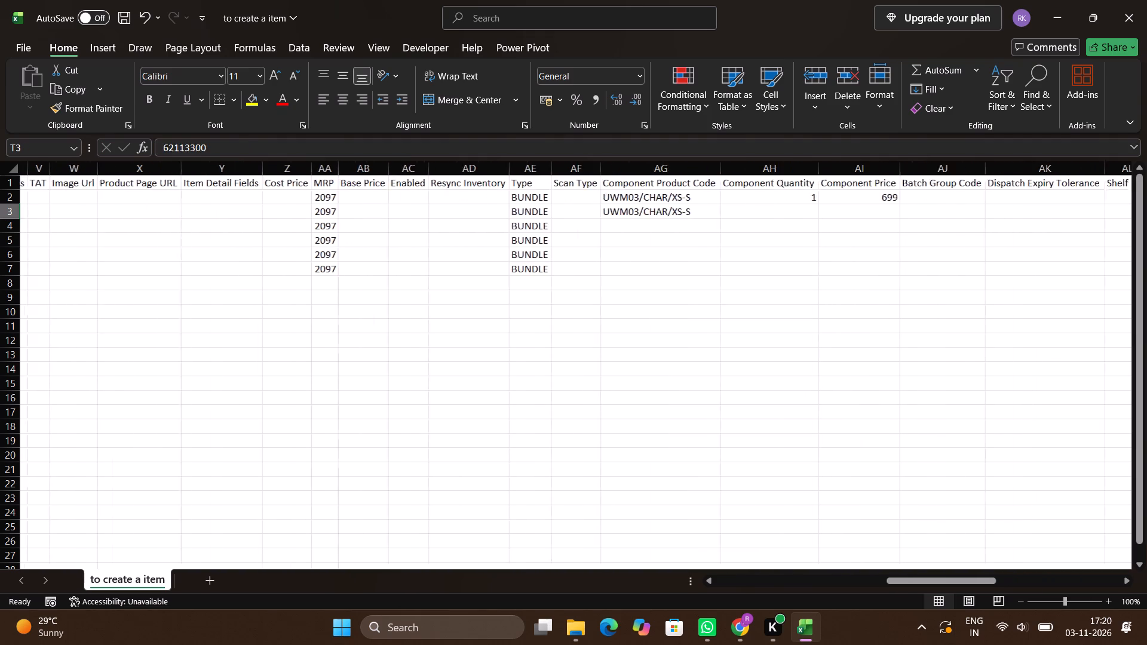
Change the Component Product Code in AG3 to UWM03/HAZE/XS-S.
key(ctrl+Right)
key(ctrl+Right)
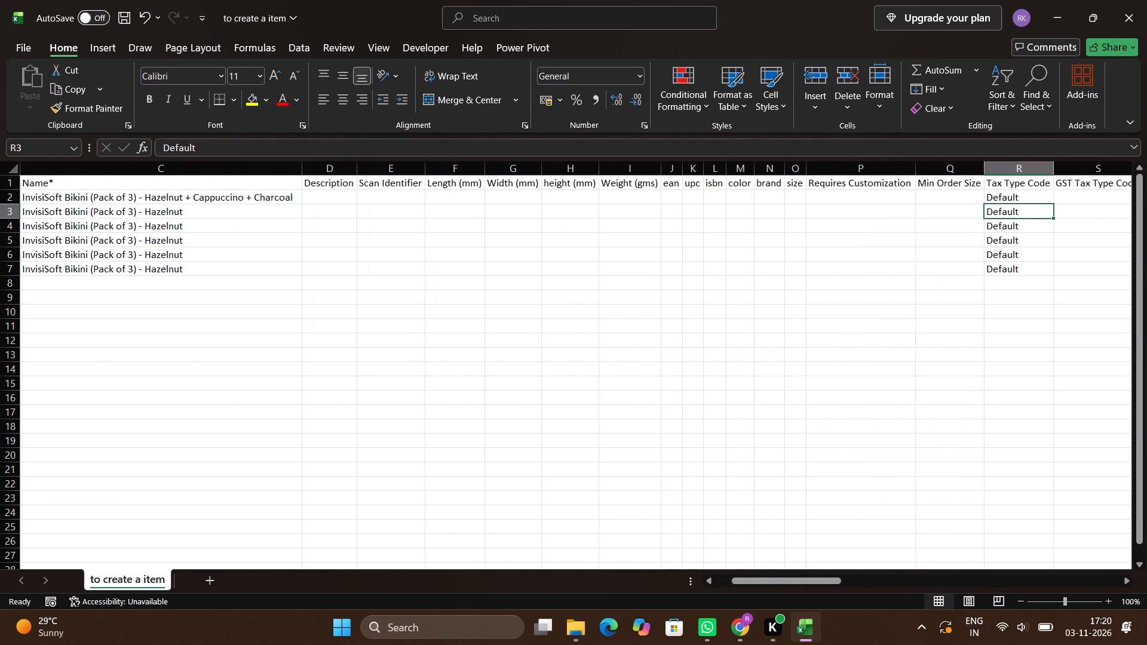
key(ctrl+Right)
key(Right)
key(ctrl+Right)
key(Right)
key(Right)
key(Right)
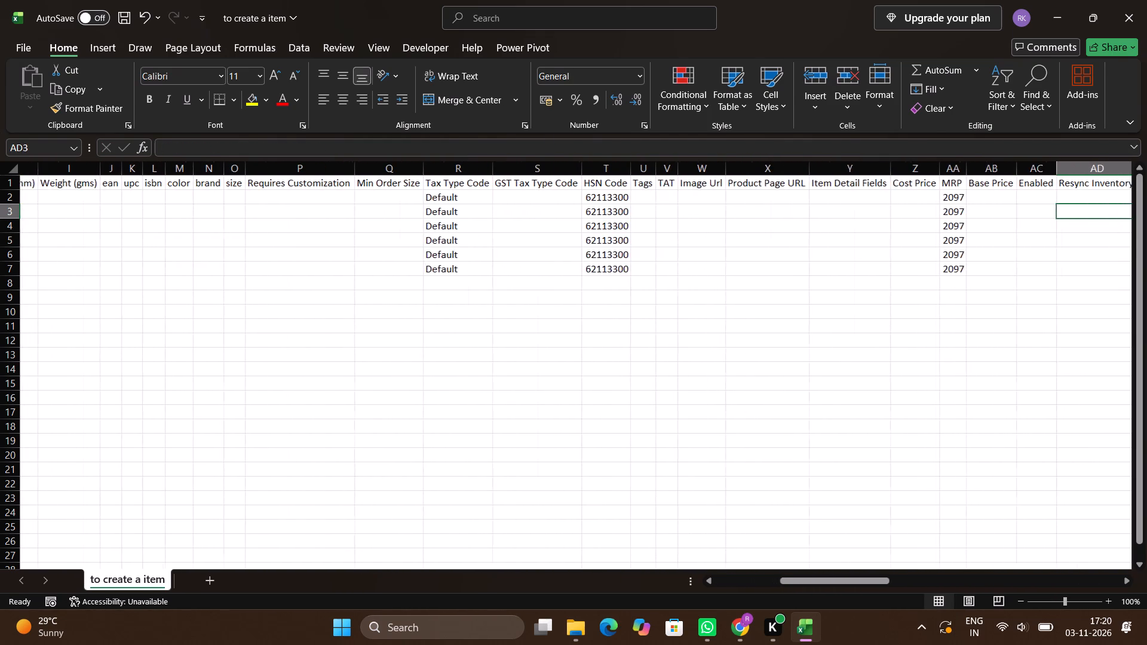
key(Right)
key(Right)
key(Right)
key(Right)
key(Right)
key(Right)
key(Left)
key(Left)
key(Left)
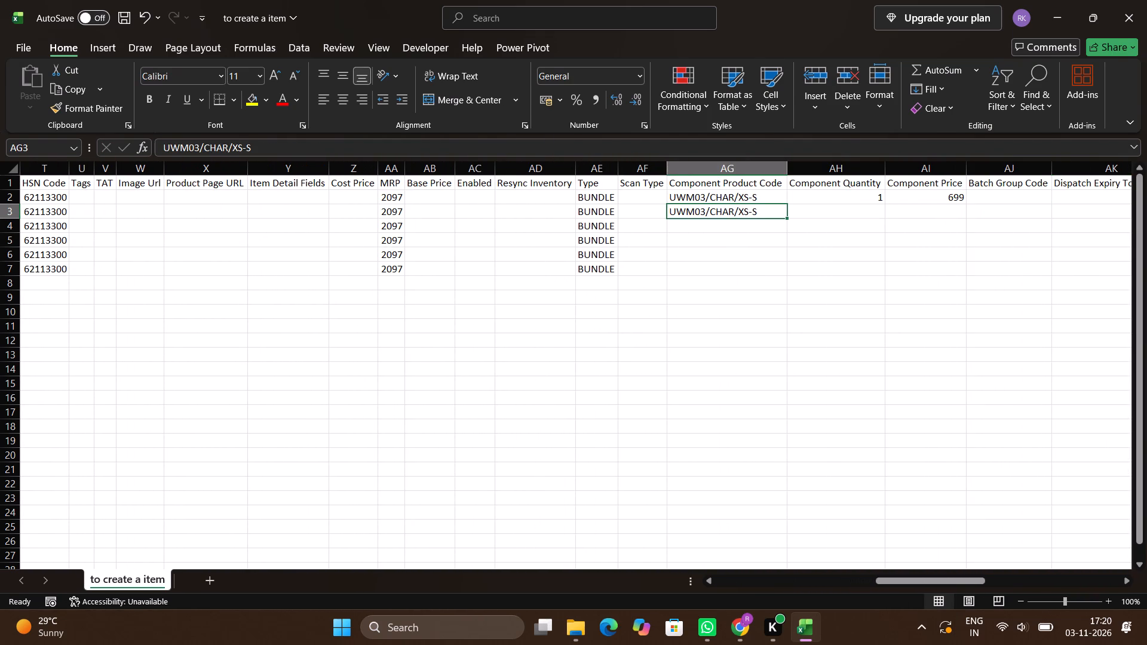
click(227, 142)
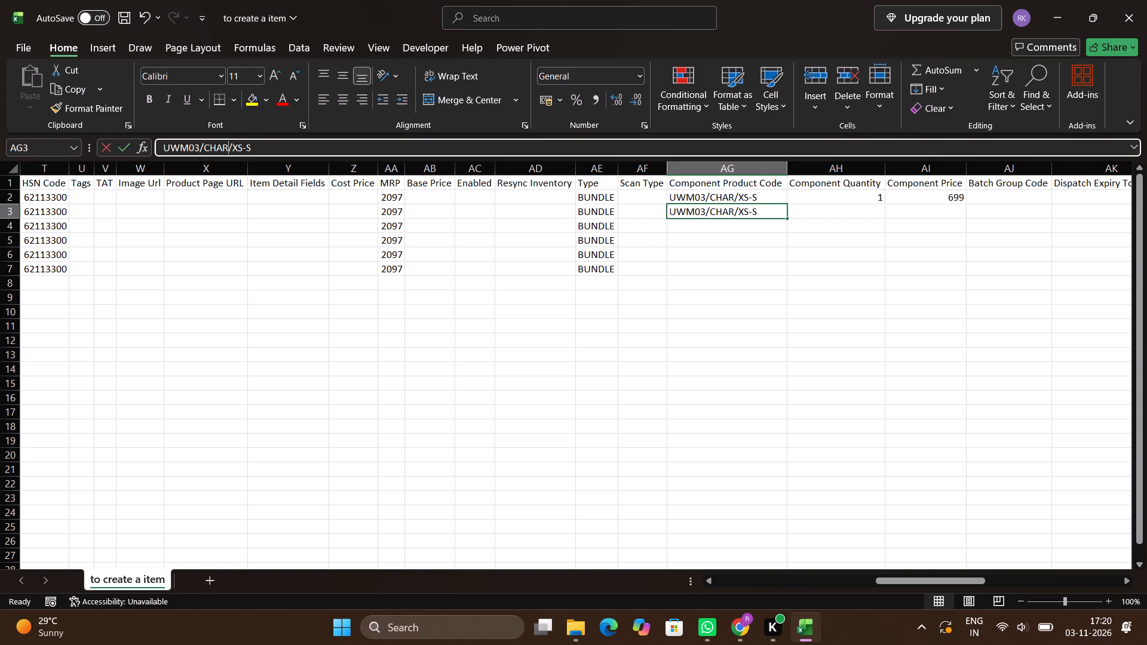
key(BackSpace)
key(BackSpace)
key(BackSpace)
key(BackSpace)
text(HAZE)
key(Return)
key(Up)
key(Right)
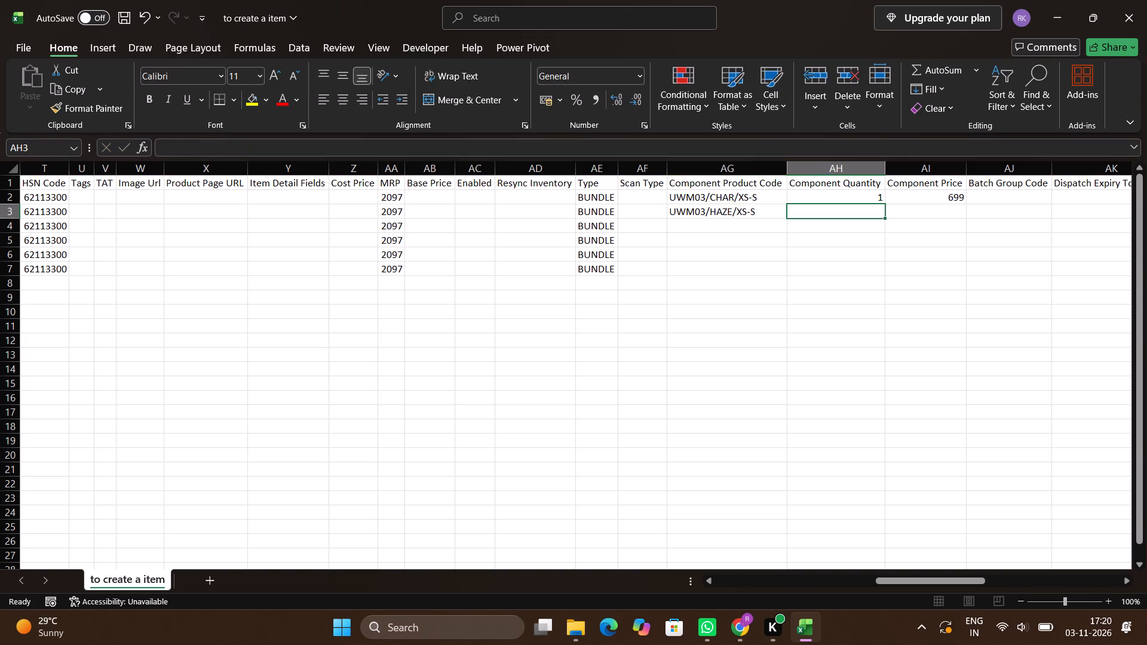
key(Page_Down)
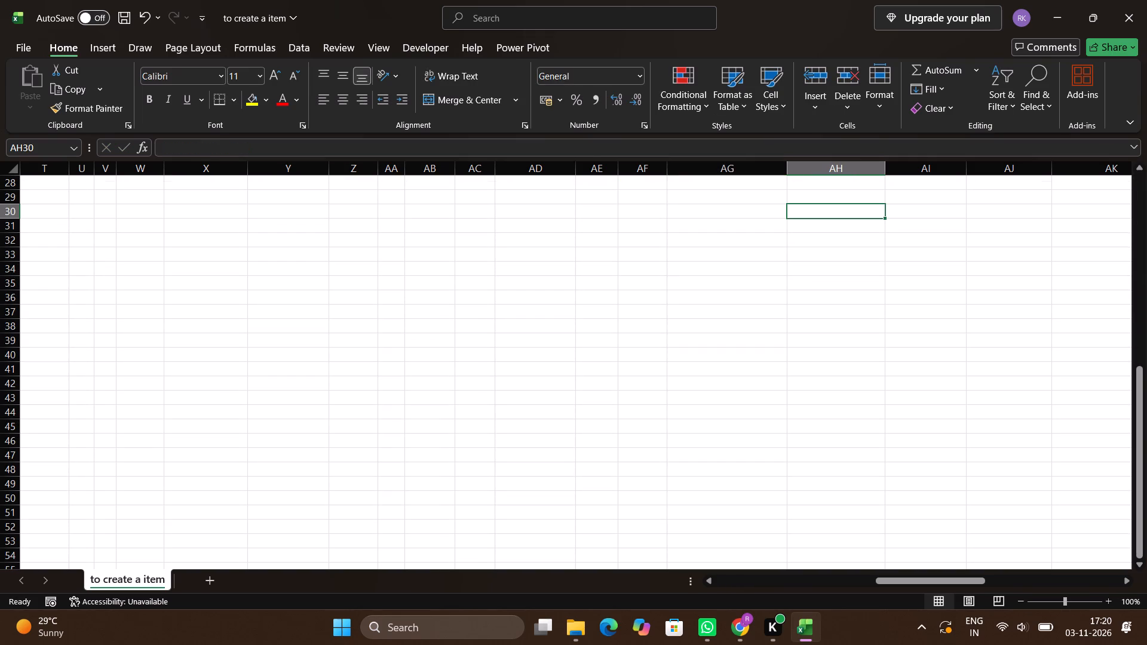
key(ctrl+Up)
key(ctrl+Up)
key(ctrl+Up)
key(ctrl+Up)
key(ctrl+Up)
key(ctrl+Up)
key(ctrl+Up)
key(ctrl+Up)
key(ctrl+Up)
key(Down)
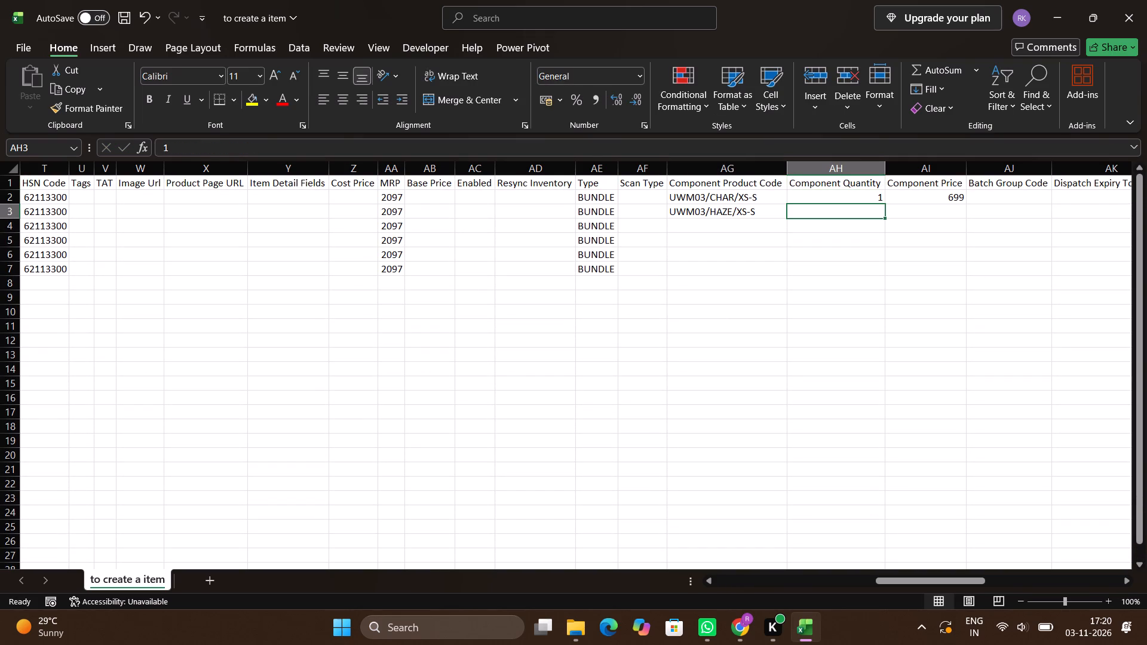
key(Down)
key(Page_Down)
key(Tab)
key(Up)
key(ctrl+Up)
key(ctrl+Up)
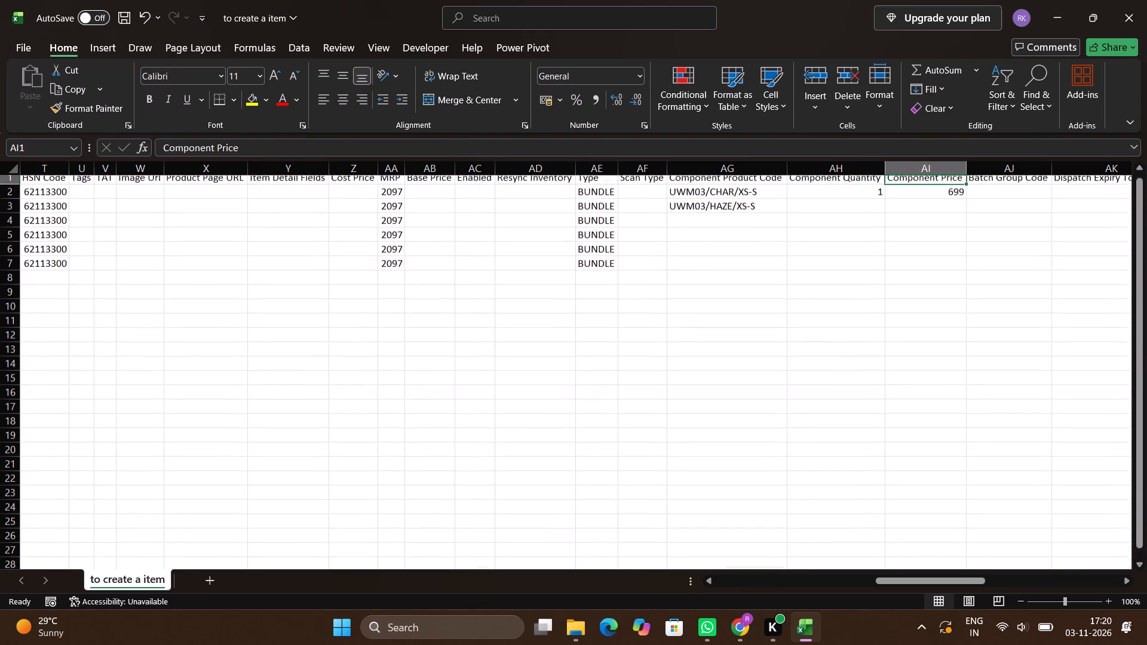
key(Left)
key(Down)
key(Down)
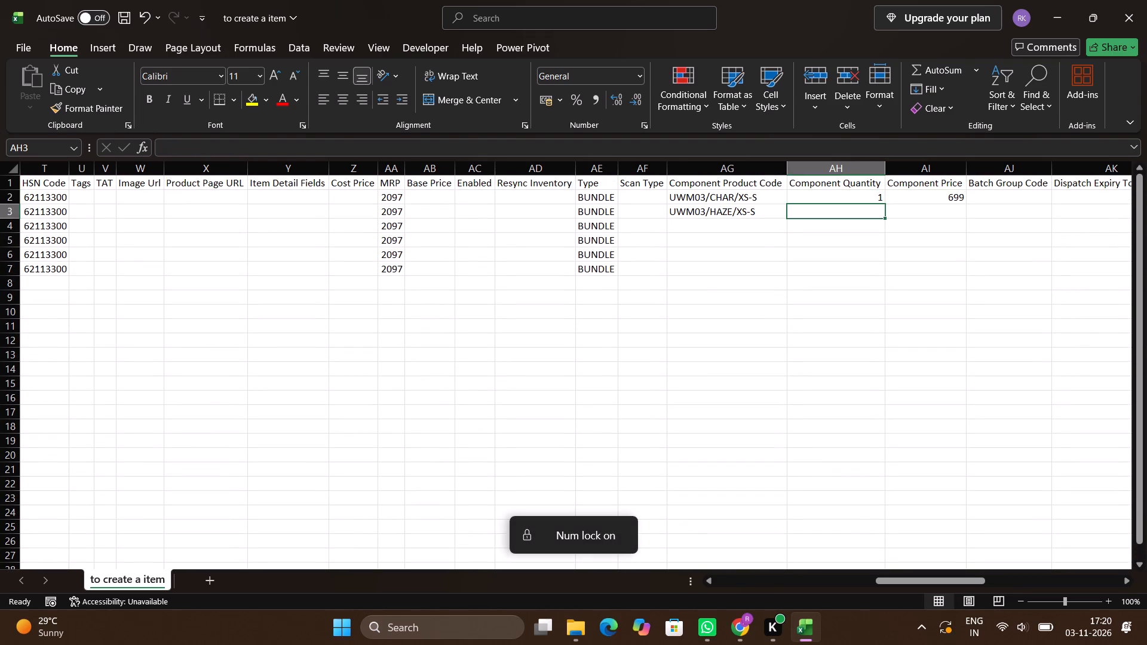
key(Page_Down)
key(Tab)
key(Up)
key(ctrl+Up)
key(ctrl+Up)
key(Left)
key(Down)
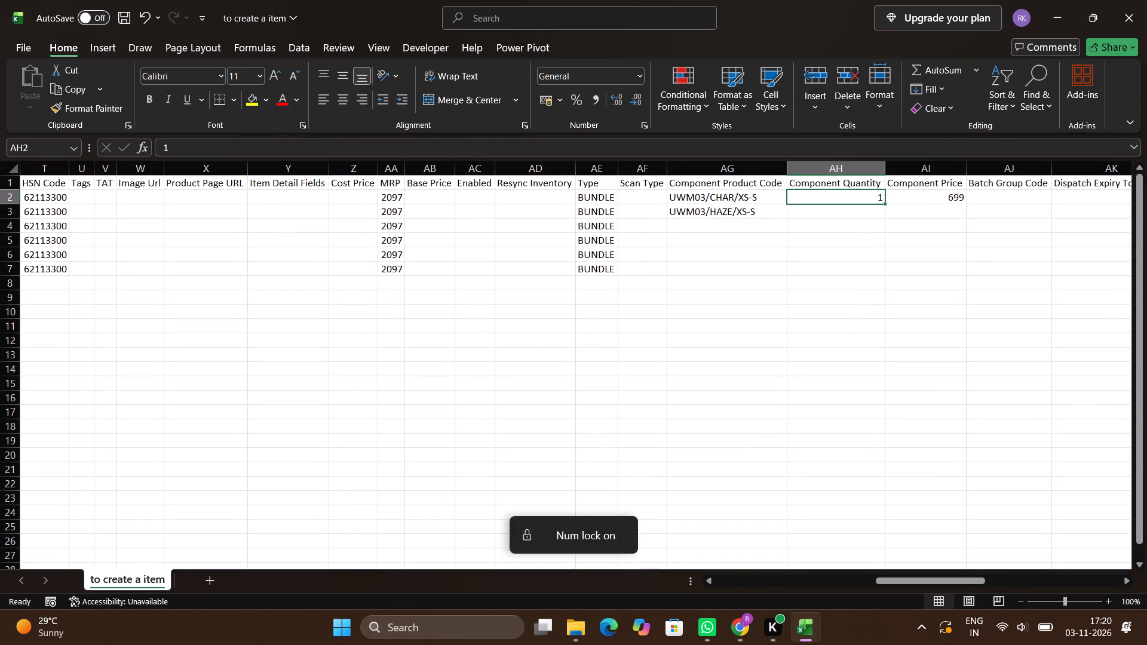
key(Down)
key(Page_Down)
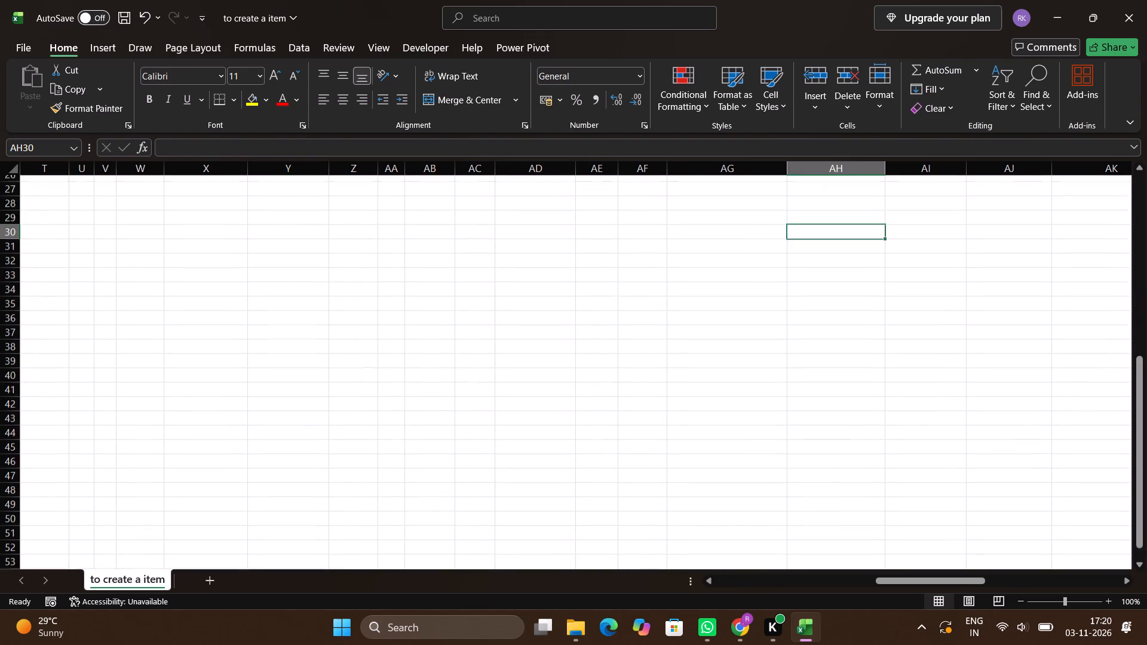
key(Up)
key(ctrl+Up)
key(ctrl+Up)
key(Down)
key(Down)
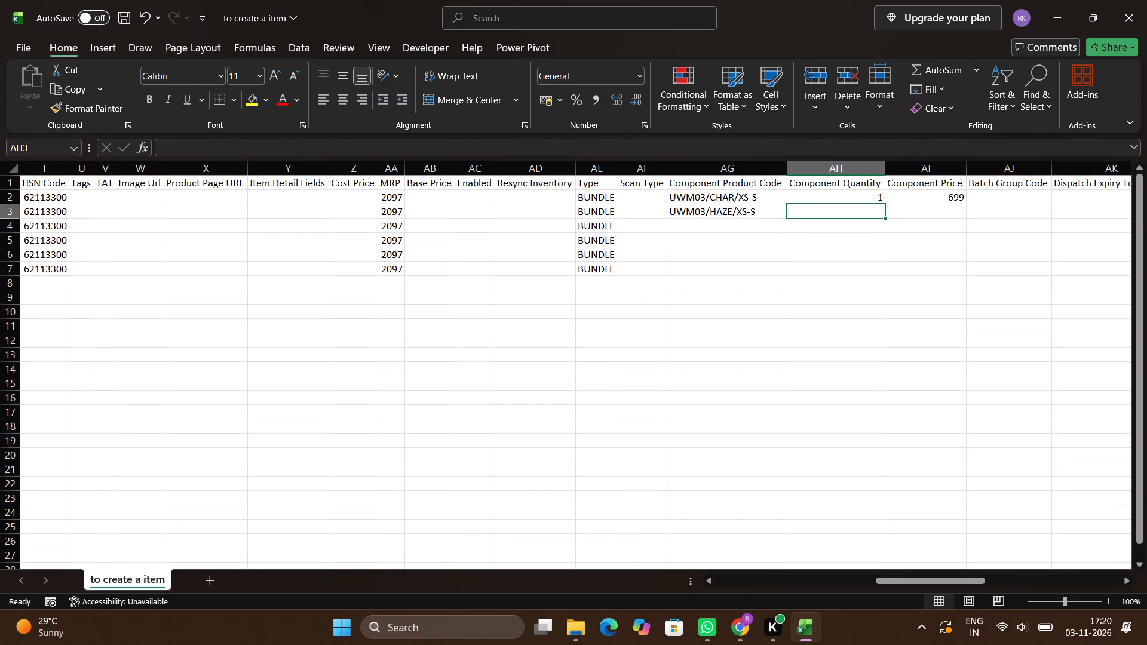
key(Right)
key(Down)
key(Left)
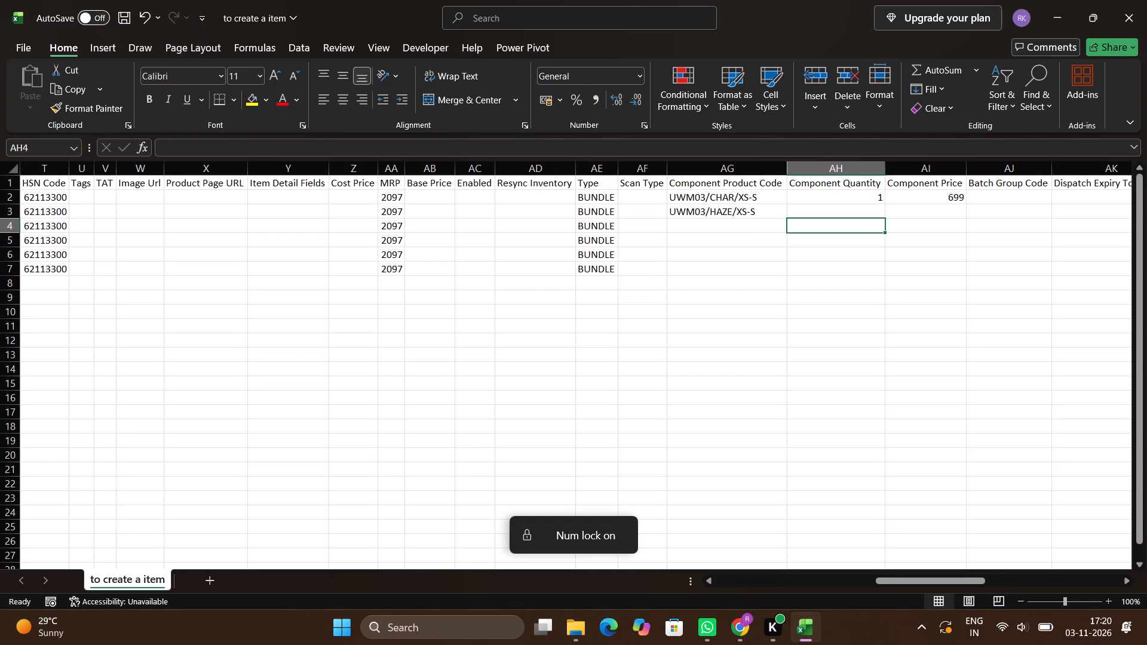
Enter a Component Quantity of 3 and a Component Price of 699 in row 3.
key(Up)
key(3)
key(Tab)
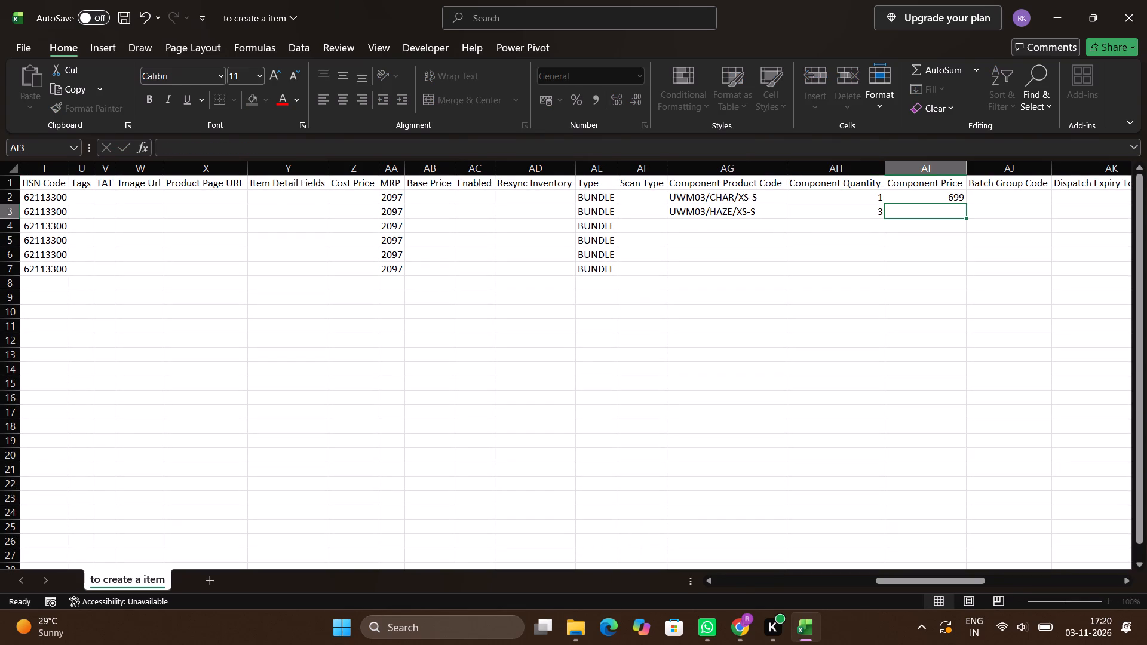
text(699)
key(Return)
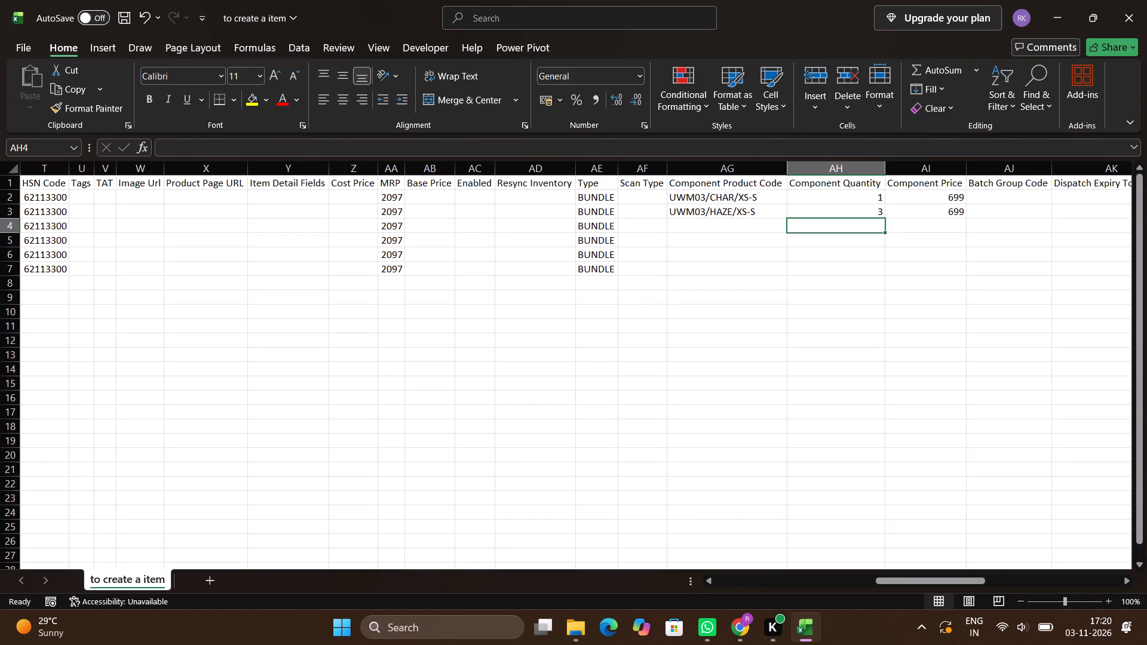
Fill the Component Product Code, Component Quantity and Component Price from row 3 down through row 7.
key(Up)
key(Up)
key(Right)
key(Left)
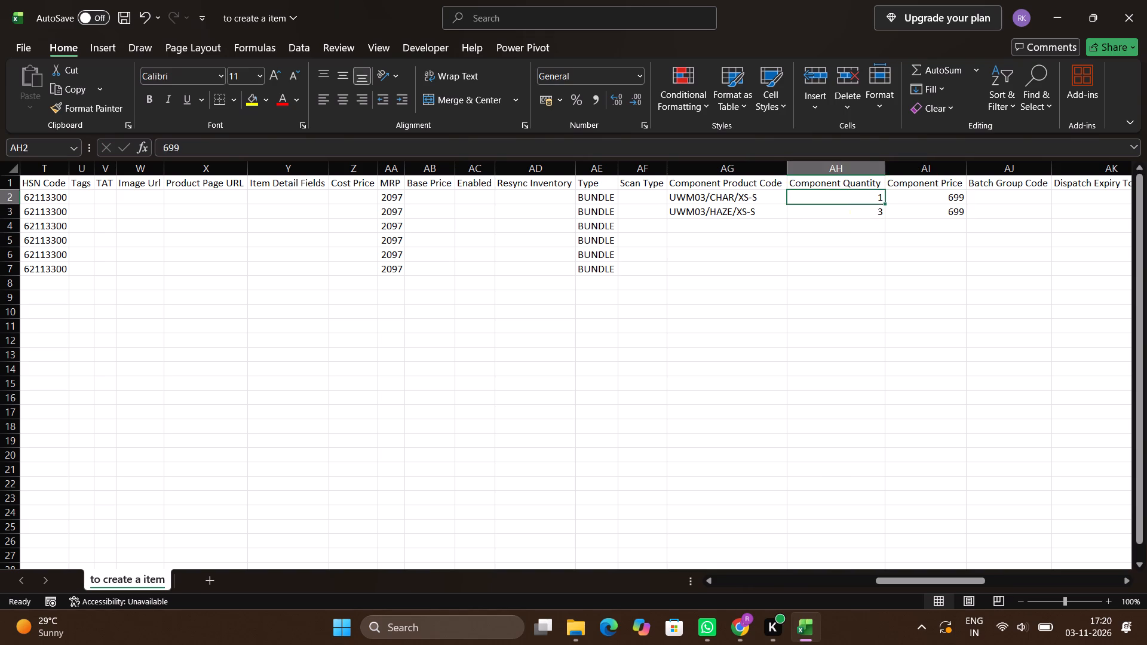
key(Down)
key(Left)
key(Left)
key(Left)
key(ctrl+Down)
key(Right)
key(Right)
key(shift+Right)
key(shift+Right)
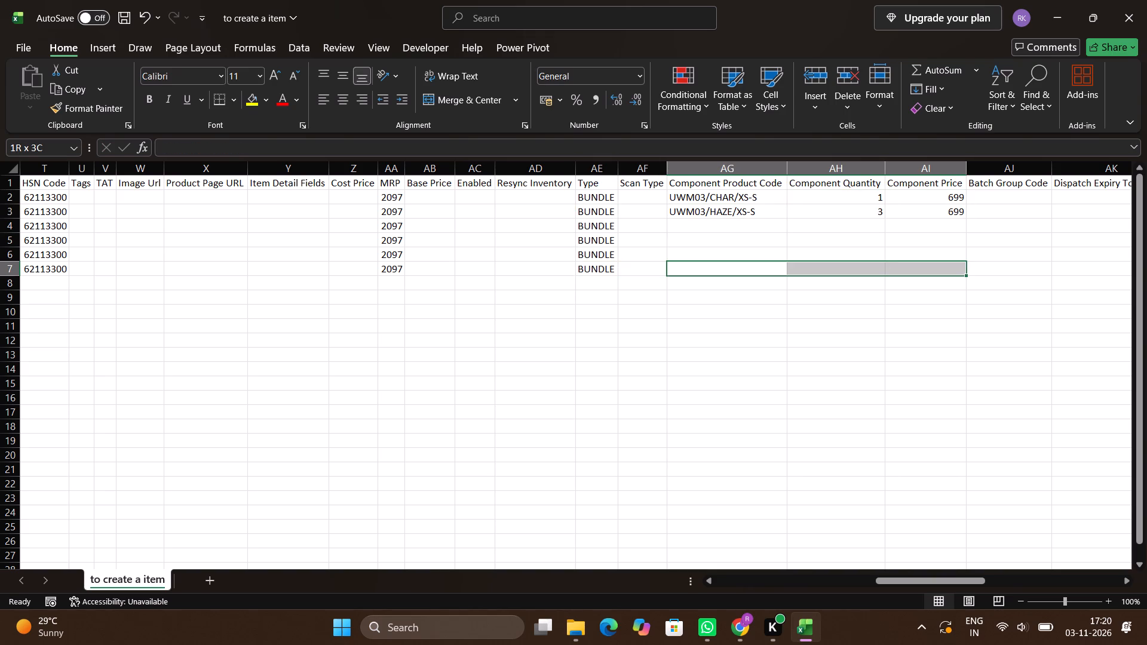
key(ctrl+shift+Up)
key(ctrl+d)
Review the filled component entries and the remaining columns along row 7, including the Tax Calculation Type and MRP.
key(Right)
key(Left)
key(Left)
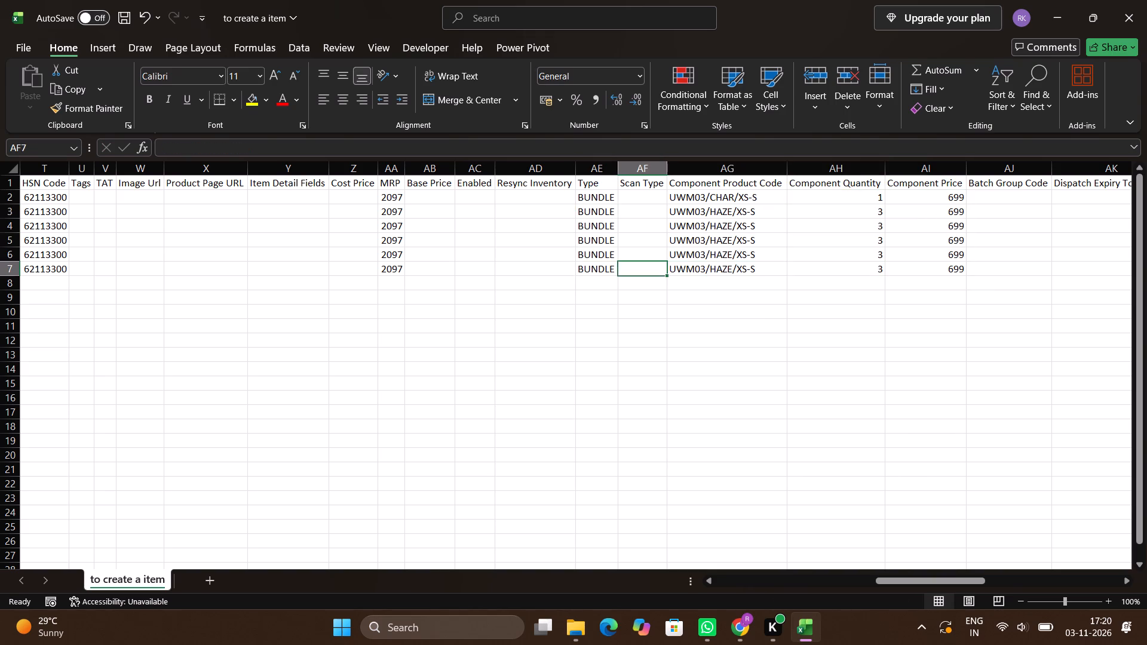
key(Right)
key(Right)
key(Right)
key(Left)
key(Left)
key(Up)
key(Right)
key(Right)
key(Down)
key(Right)
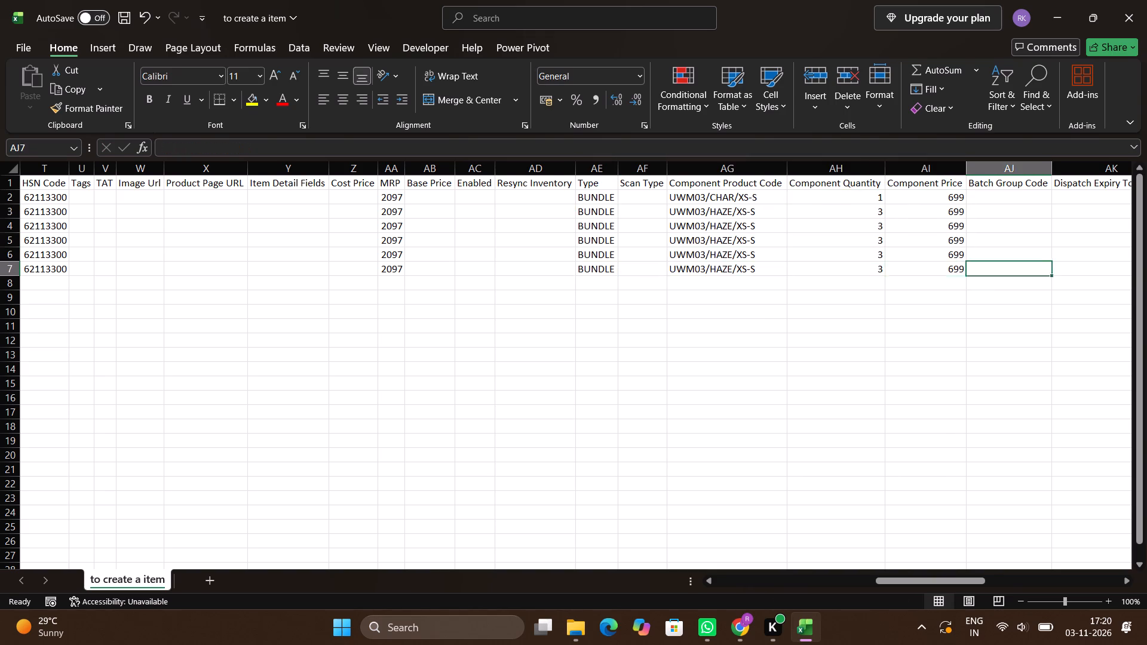
key(Right)
key(Right)
key(Right)
key(Right)
key(Right)
key(Right)
key(Right)
key(Right)
key(Right)
key(Right)
key(Right)
key(Right)
key(Right)
key(Right)
key(Right)
key(Right)
key(Right)
key(Right)
key(Right)
key(Right)
key(Right)
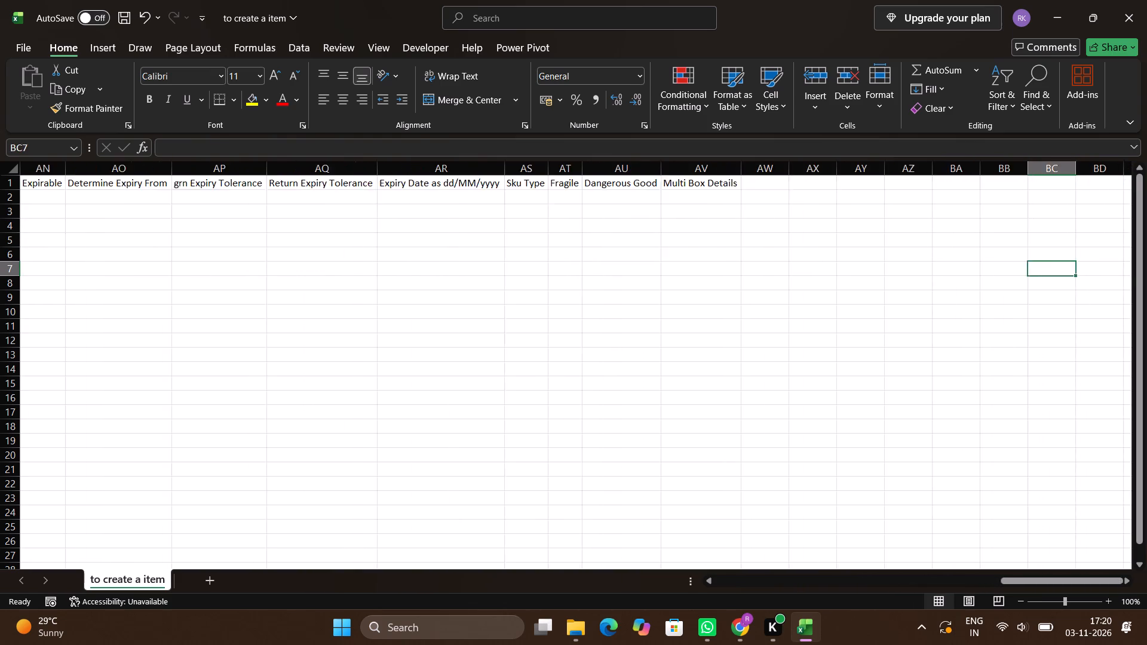
key(ctrl+Left)
key(ctrl+Left)
key(ctrl+Left)
key(ctrl+Left)
key(ctrl+Left)
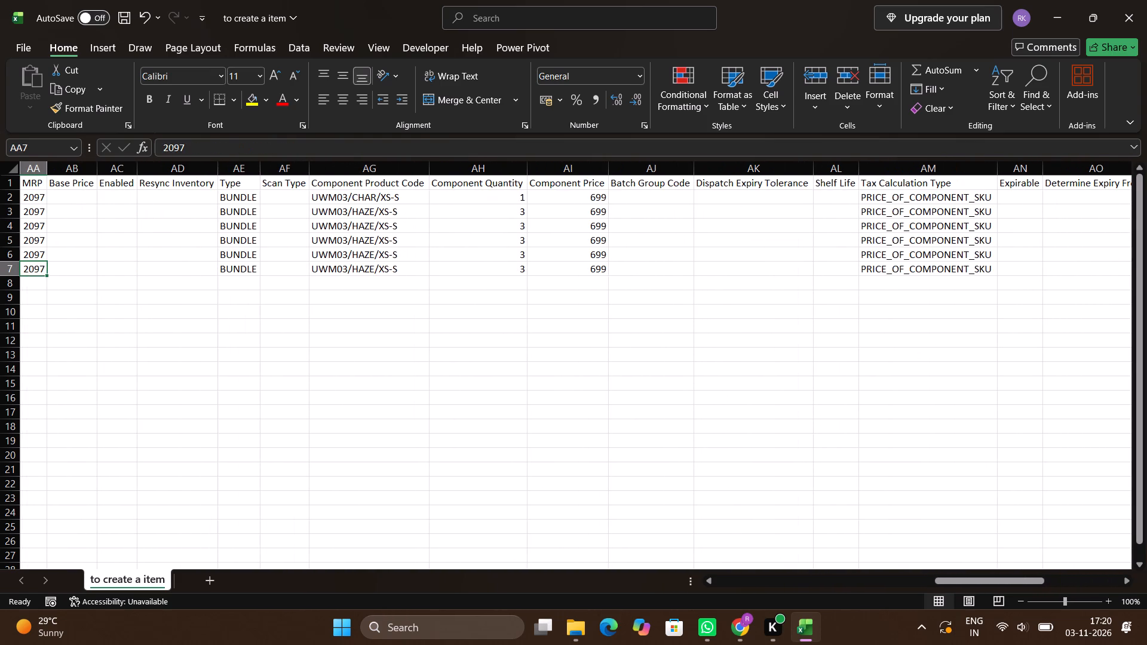
key(Right)
key(Right)
key(Right)
key(Right)
key(Right)
key(Right)
key(Right)
key(Right)
key(Up)
key(Left)
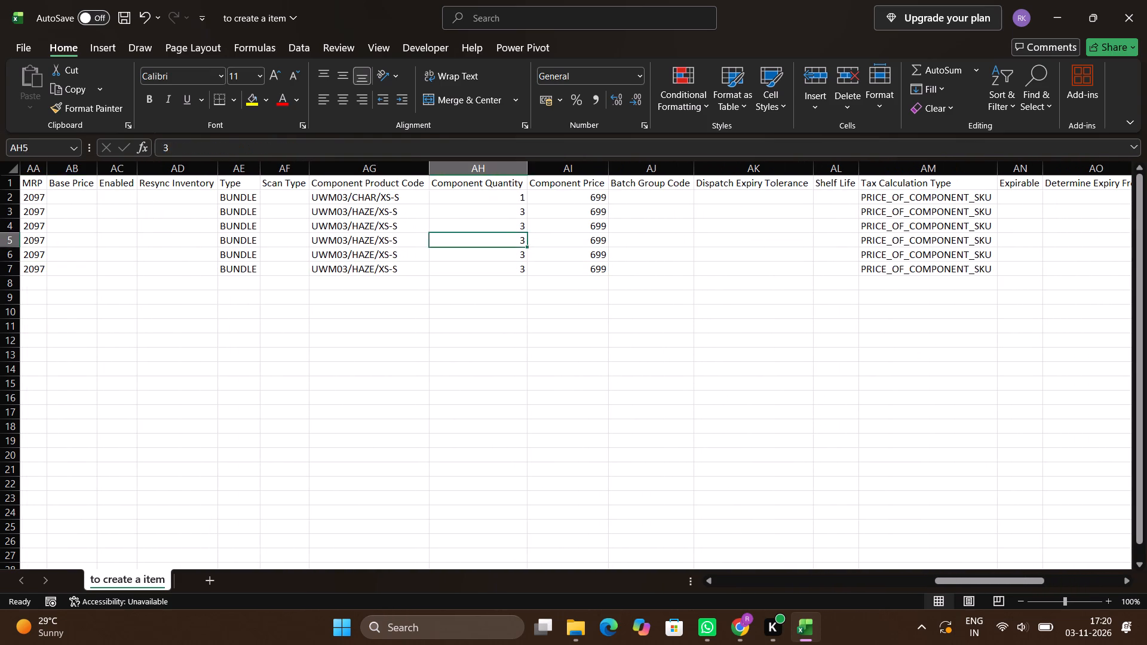
key(Up)
key(Left)
key(Up)
key(Left)
key(Up)
key(Right)
key(Right)
key(Up)
key(Left)
key(Down)
key(Up)
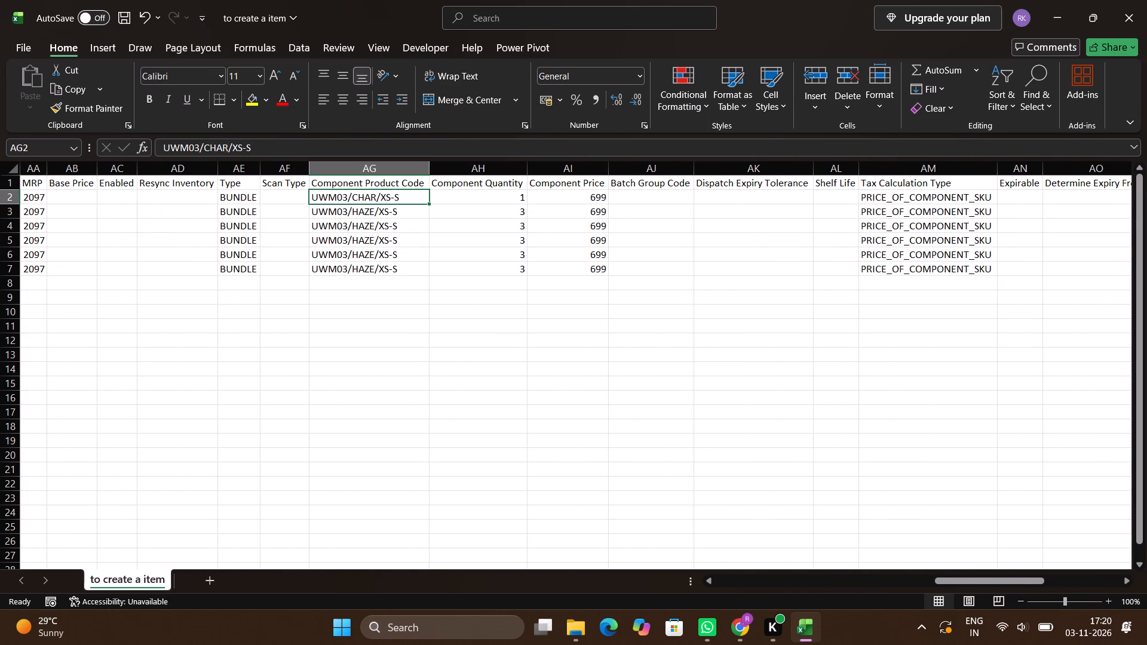
Change the Component Product Code in AG4 to UWM03/HAZE/S-M.
key(Down)
key(Down)
click(261, 143)
key(BackSpace)
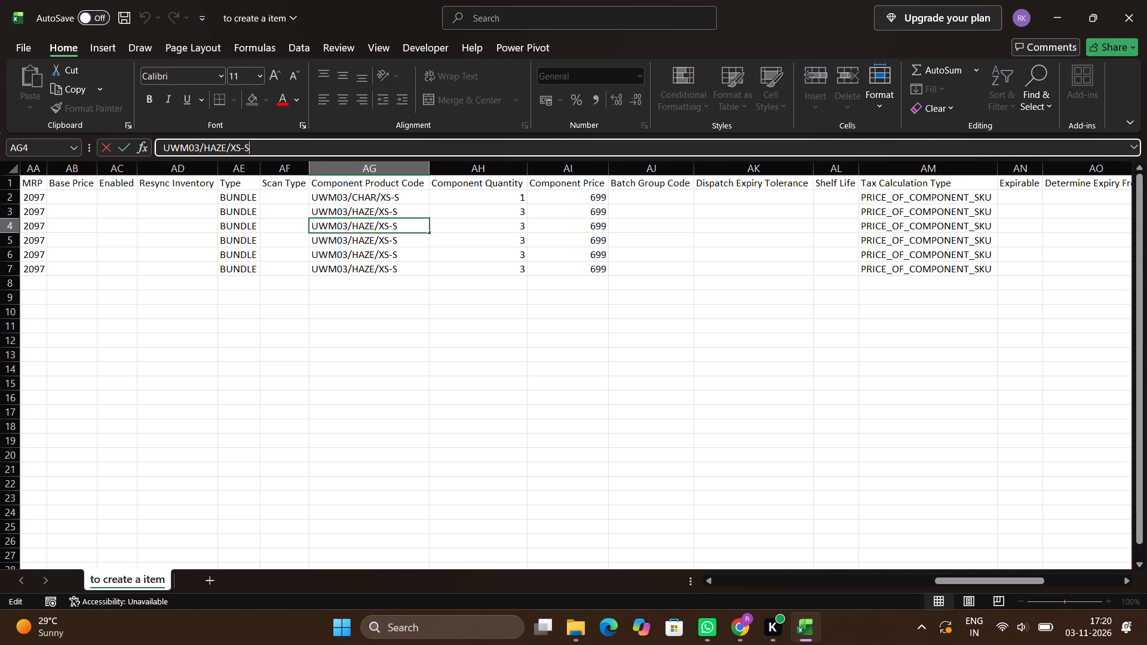
key(BackSpace)
key(BackSpace)
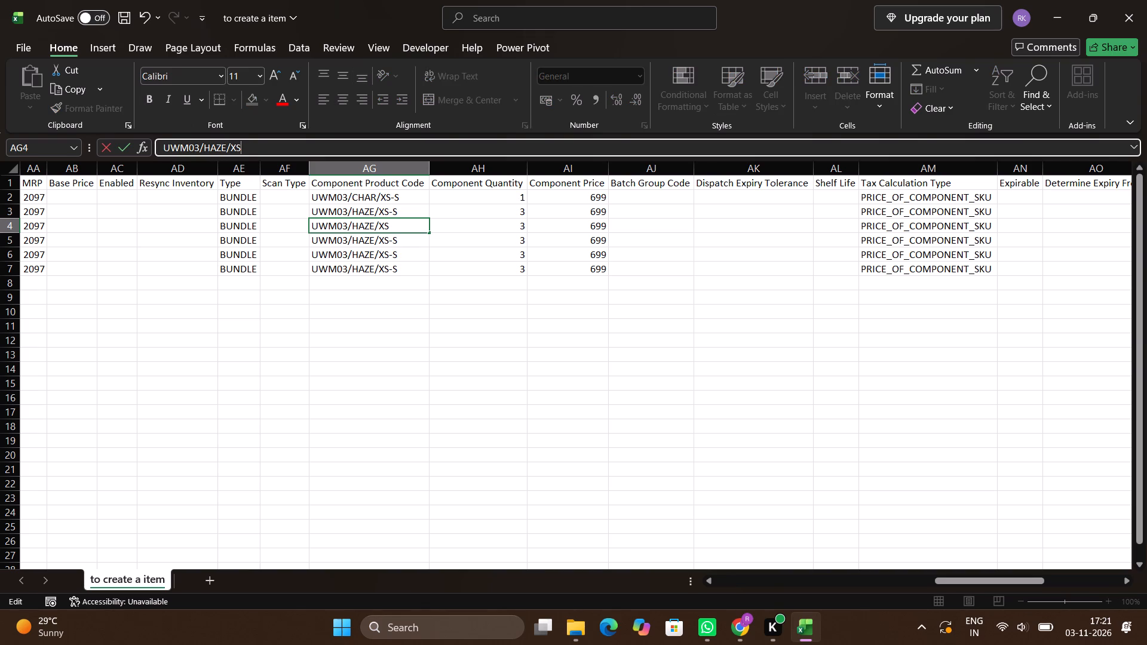
key(BackSpace)
key(BackSpace)
text(S-M)
key(Return)
Change the Component Product Code in AG5 to UWM03/HAZE/L-XL.
click(261, 143)
key(BackSpace)
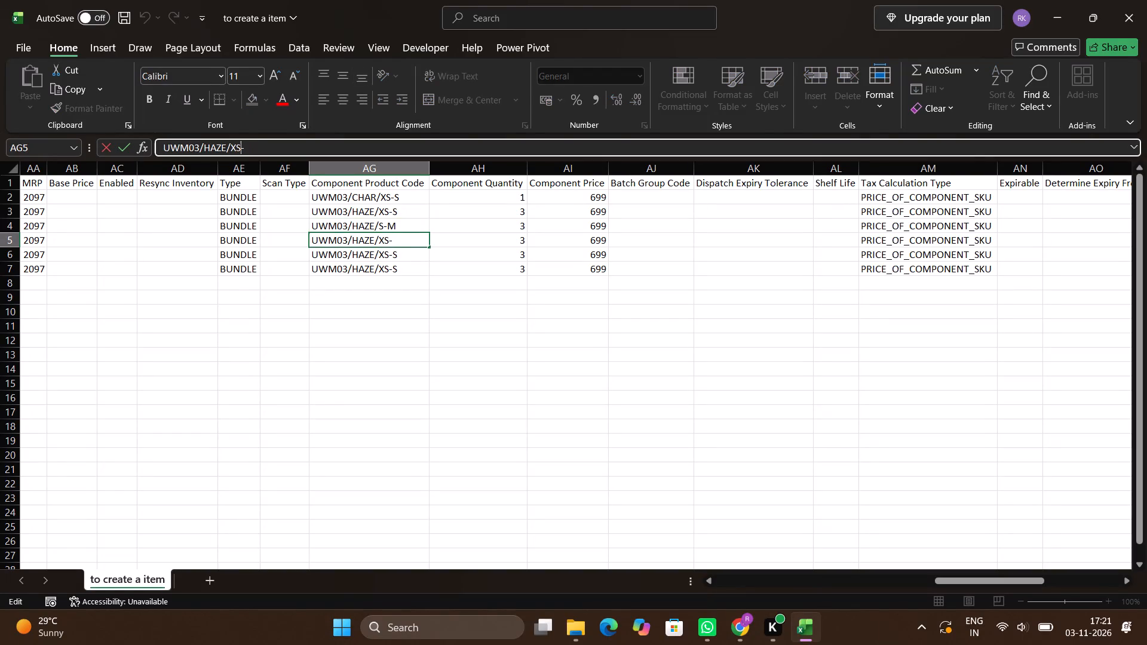
key(BackSpace)
key(BackSpace)
key(BackSpace)
text(L-XL)
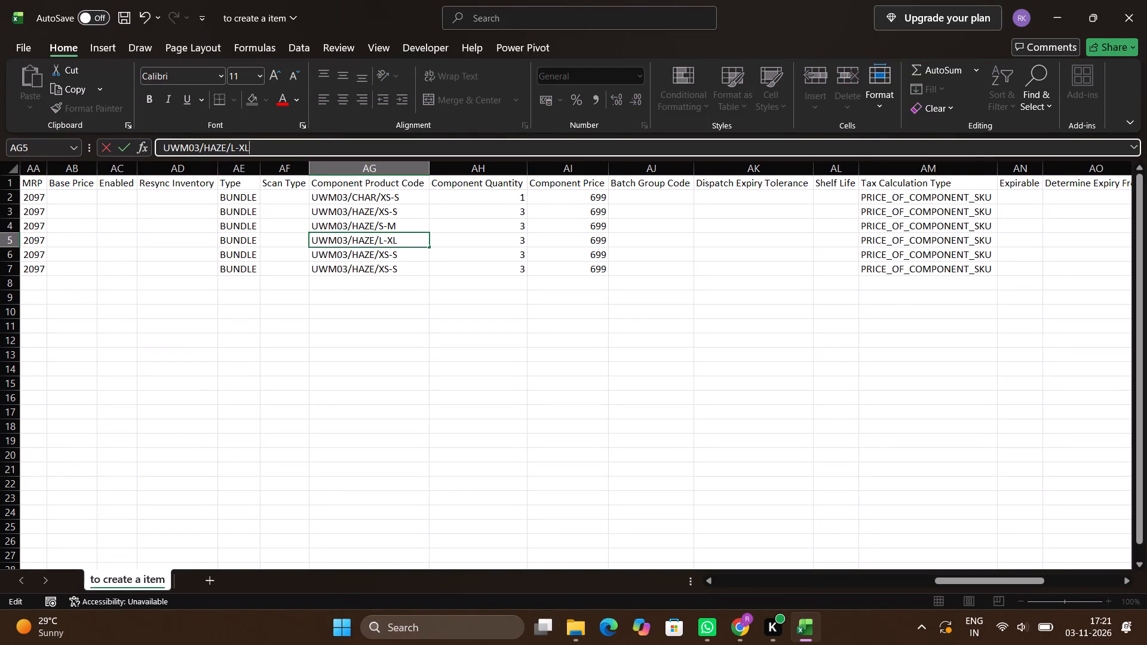
key(Return)
Change the Component Product Code in AG6 to UWM03/HAZE/2X-3X.
click(261, 143)
key(BackSpace)
key(BackSpace)
key(BackSpace)
key(BackSpace)
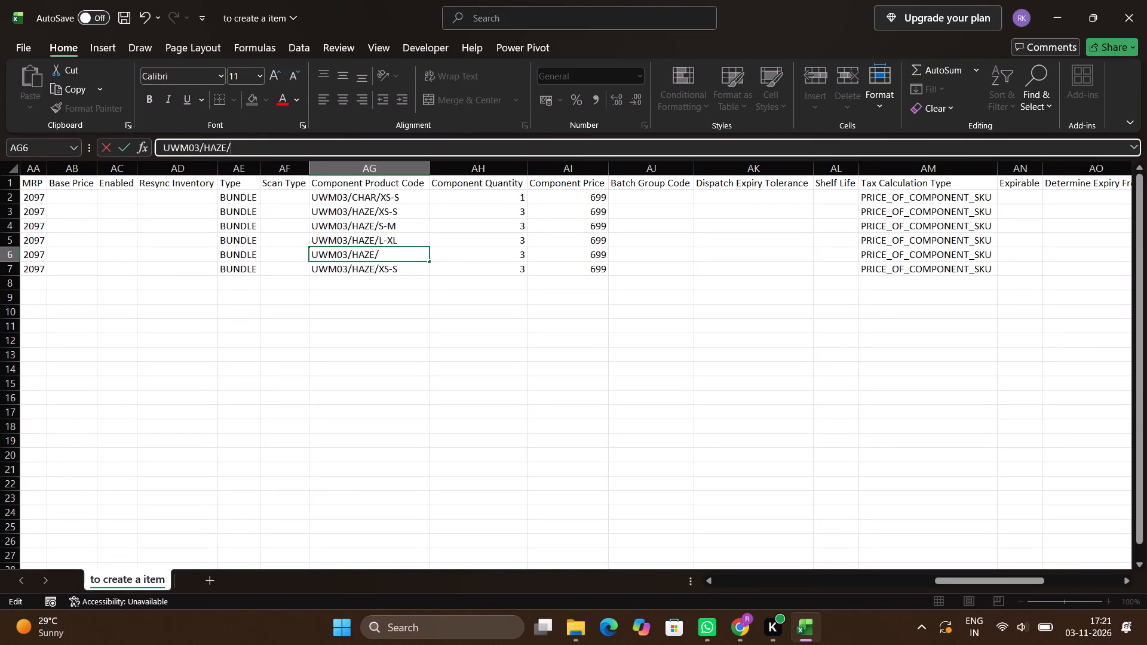
key(3)
key(BackSpace)
text(2X-3X)
key(Return)
Change the Component Product Code in AG7 to UWM03/HAZE/4X-5X.
click(261, 143)
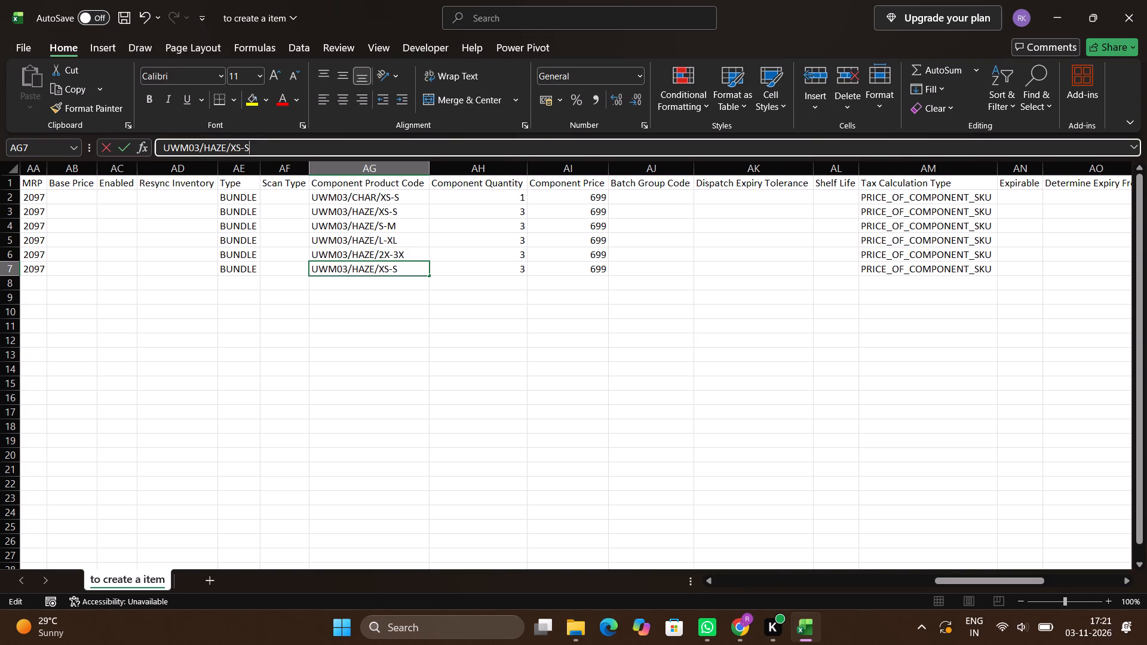
key(BackSpace)
key(BackSpace)
key(BackSpace)
key(BackSpace)
text(4X-5X)
key(Return)
Delete the entire row 2, which holds the old UWM03/CHAR/XS-S component entry.
key(Up)
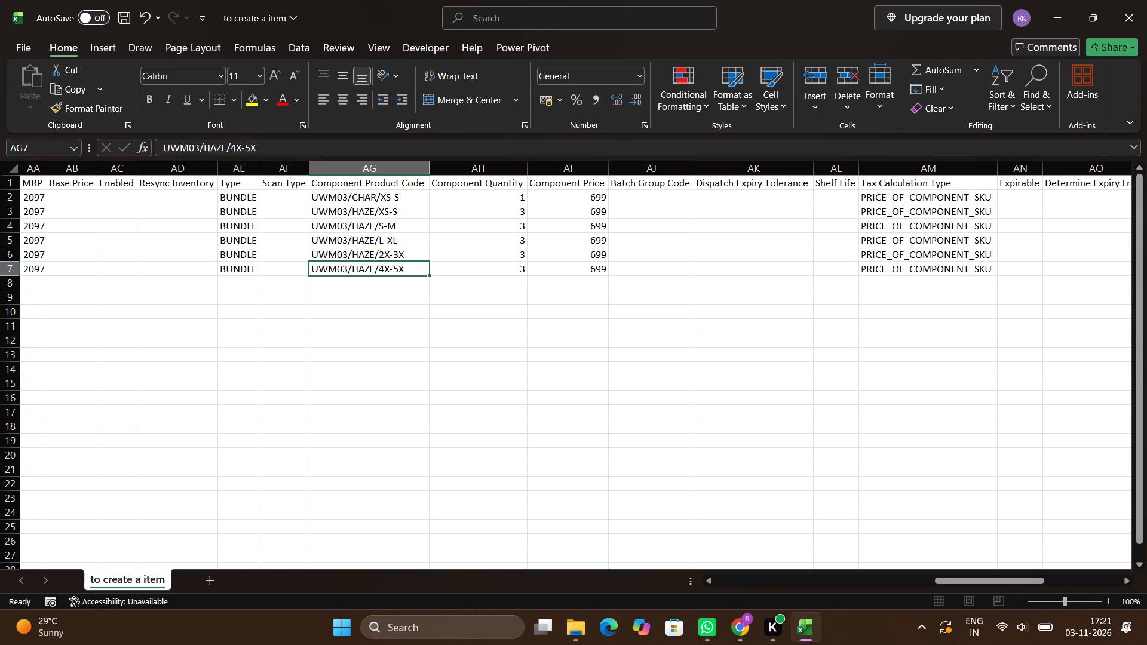
key(Up)
key(Up)
key(Right)
key(Up)
key(Up)
key(Up)
key(Up)
key(shift+space)
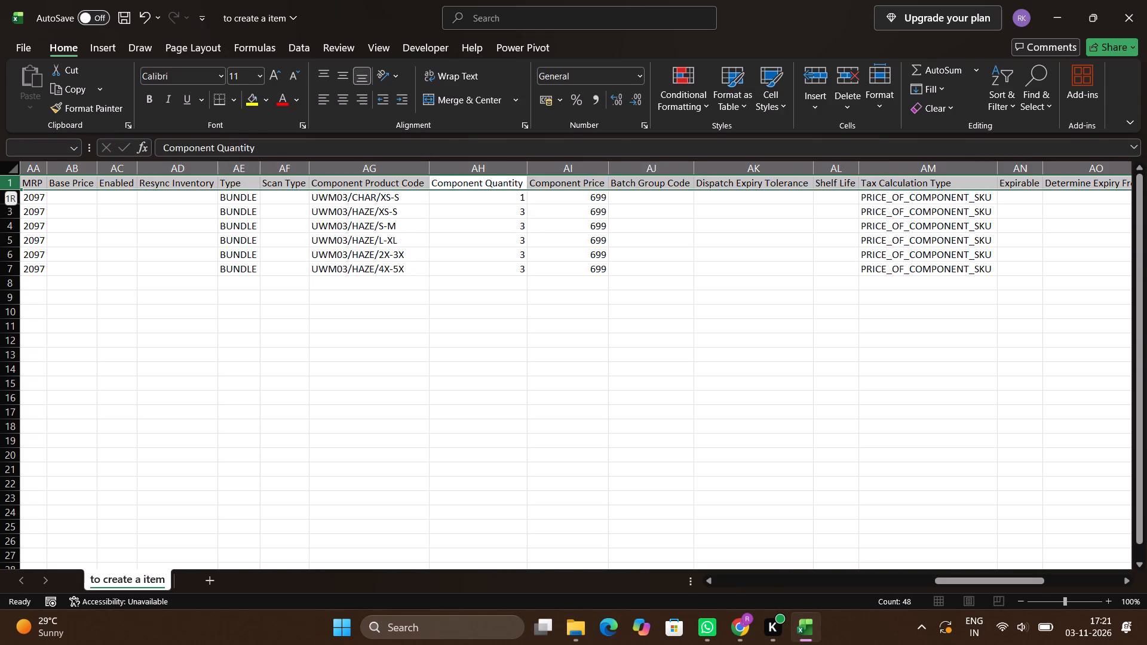
key(Down)
key(shift+space)
key(ctrl+minus)
Review the bundle rows from Product Code and Name across tax, HSN, MRP and type to the component details.
key(Left)
key(Up)
key(Right)
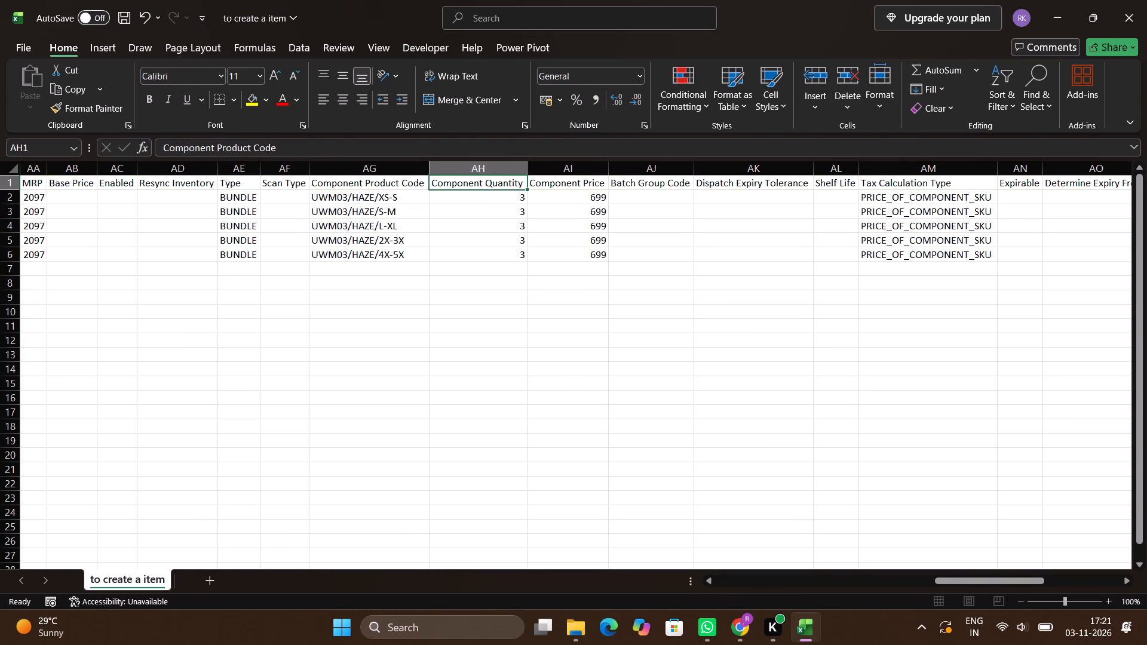
key(Up)
key(Left)
key(ctrl+Left)
key(Down)
key(Right)
key(Down)
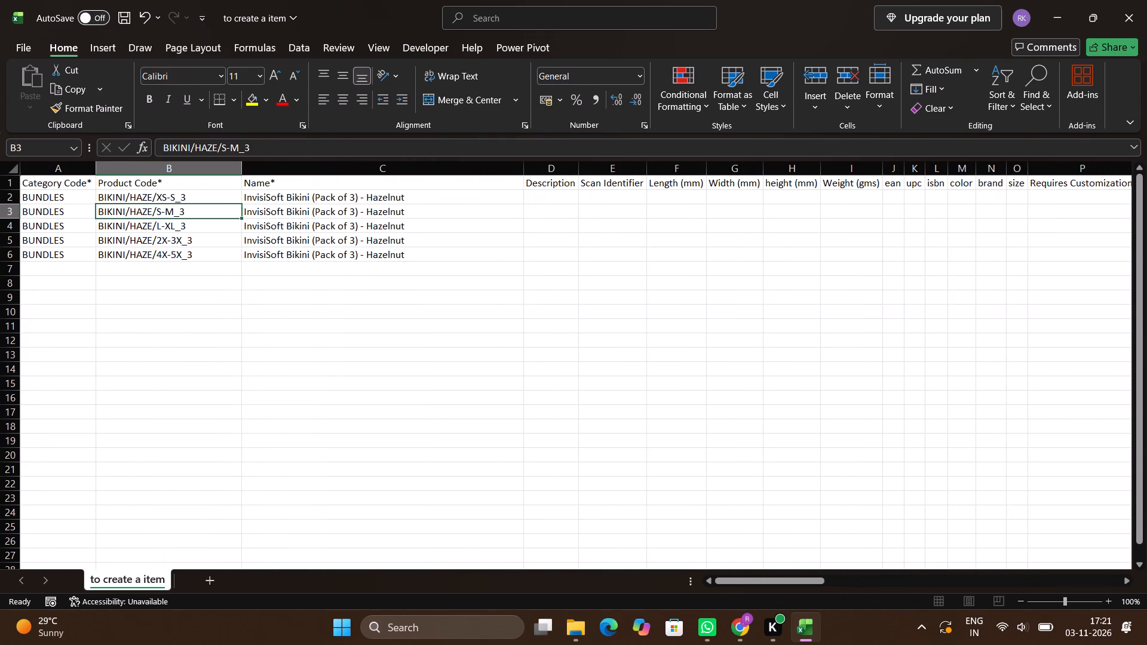
key(Right)
key(Right)
key(Up)
key(Left)
key(Right)
key(Right)
key(Right)
key(Right)
key(Right)
key(Right)
key(Right)
key(Right)
key(Right)
key(Right)
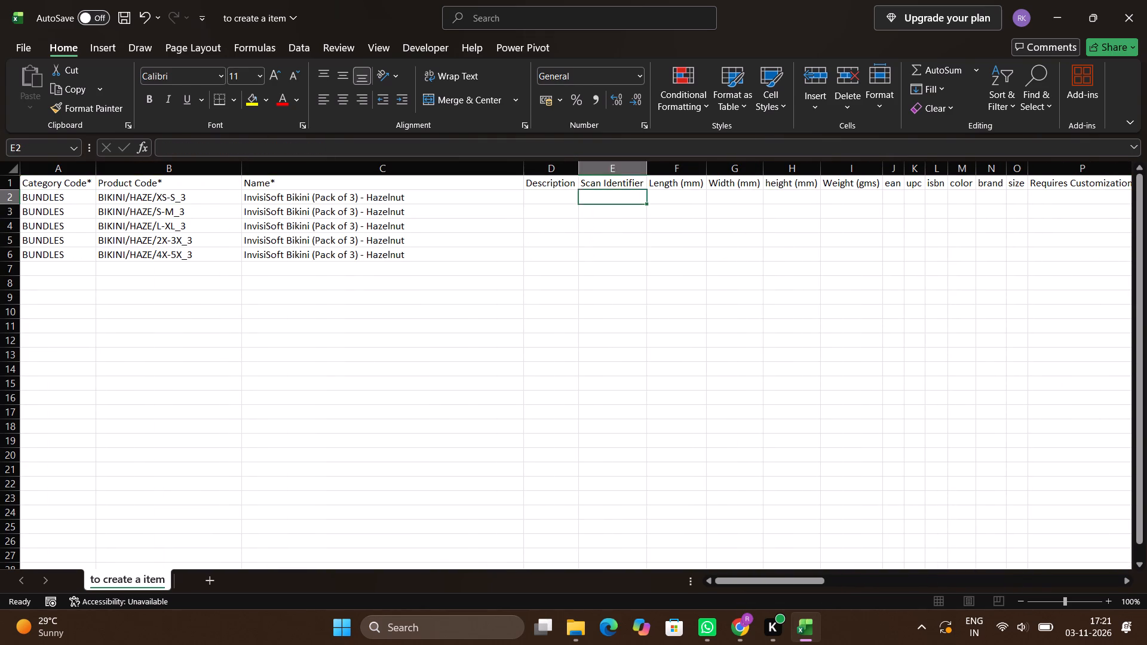
key(Right)
key(Right)
key(Right)
key(Right)
key(Right)
key(Right)
key(Right)
key(Right)
key(Right)
key(Right)
key(Right)
key(Right)
key(Right)
key(Right)
key(Right)
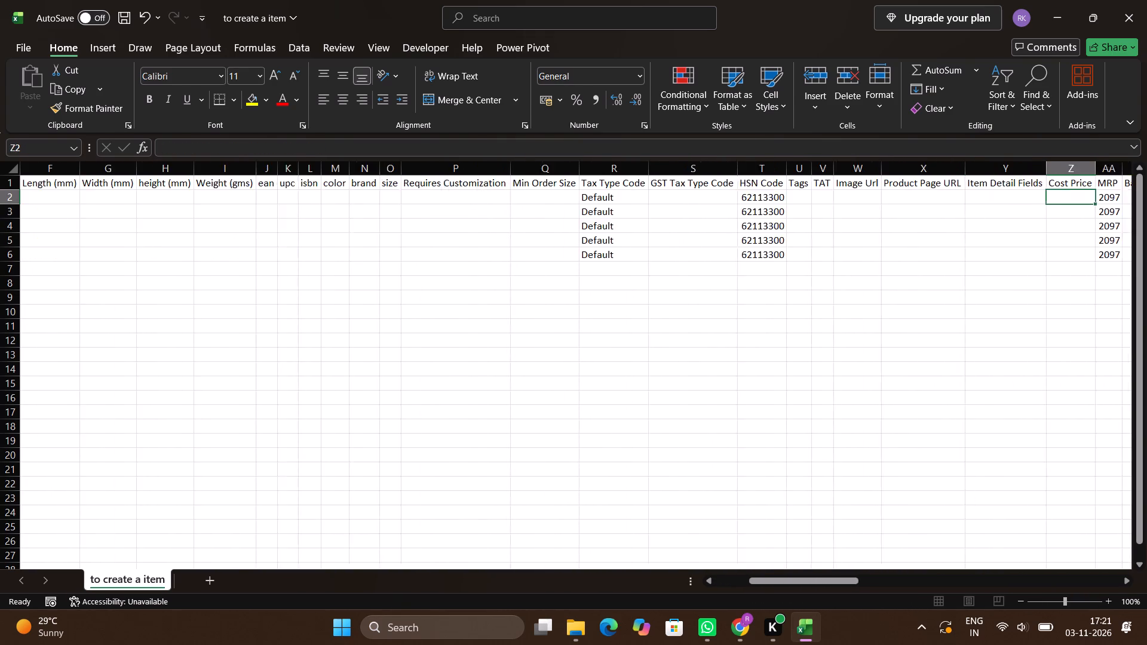
key(Right)
key(Right)
key(Right)
key(Right)
key(Right)
key(Right)
key(Right)
key(Right)
key(Right)
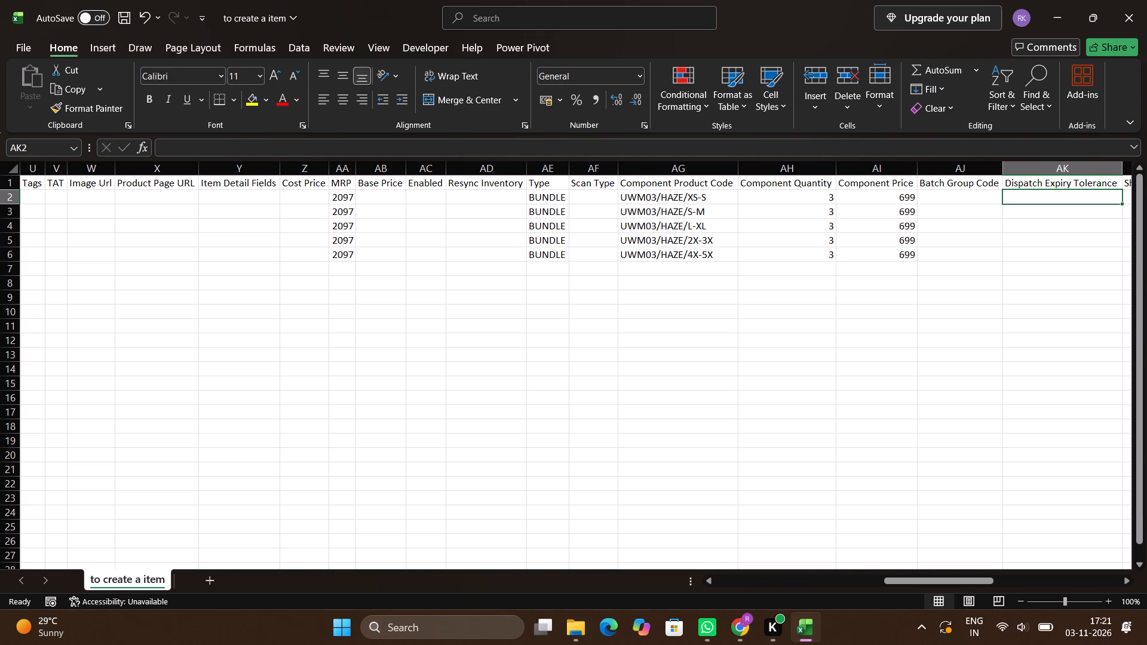
Save the item-creation file.
key(ctrl+s)
key(ctrl+s)
key(ctrl+s)
key(ctrl+s)
key(ctrl+s)
Review the remaining columns of row 2 through Multi Box Details and return to the Category Code column.
key(Right)
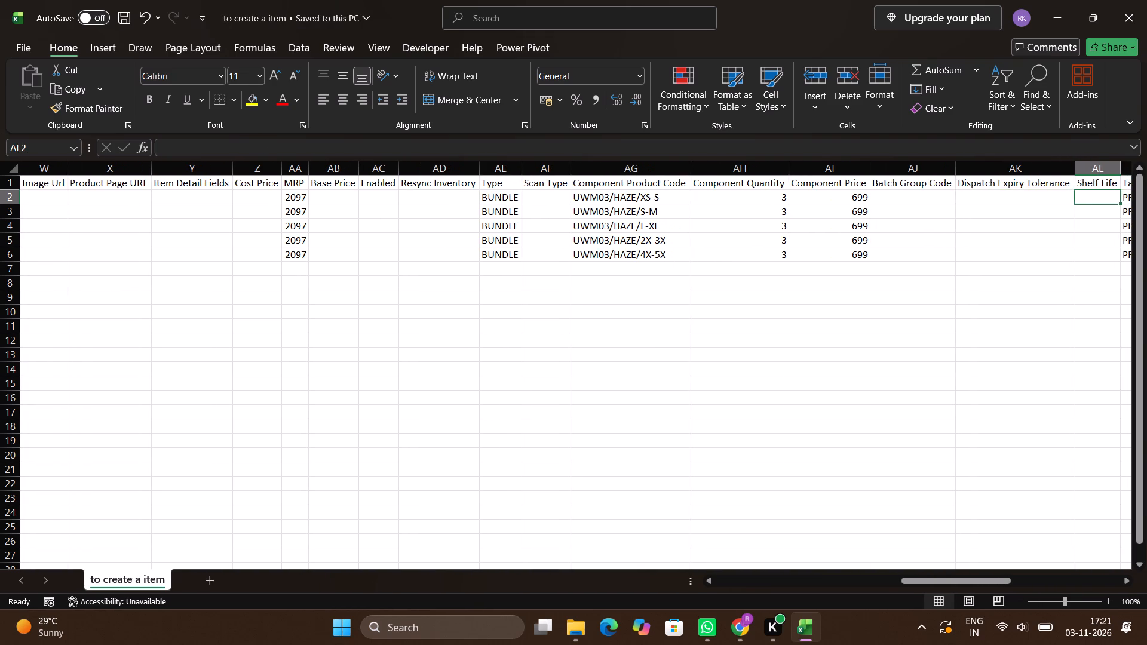
key(Right)
key(Right)
key(Right)
key(Right)
key(Right)
key(Right)
key(Right)
key(Right)
key(Right)
key(Right)
key(Right)
key(Right)
key(Right)
key(Right)
key(Right)
key(Right)
key(Right)
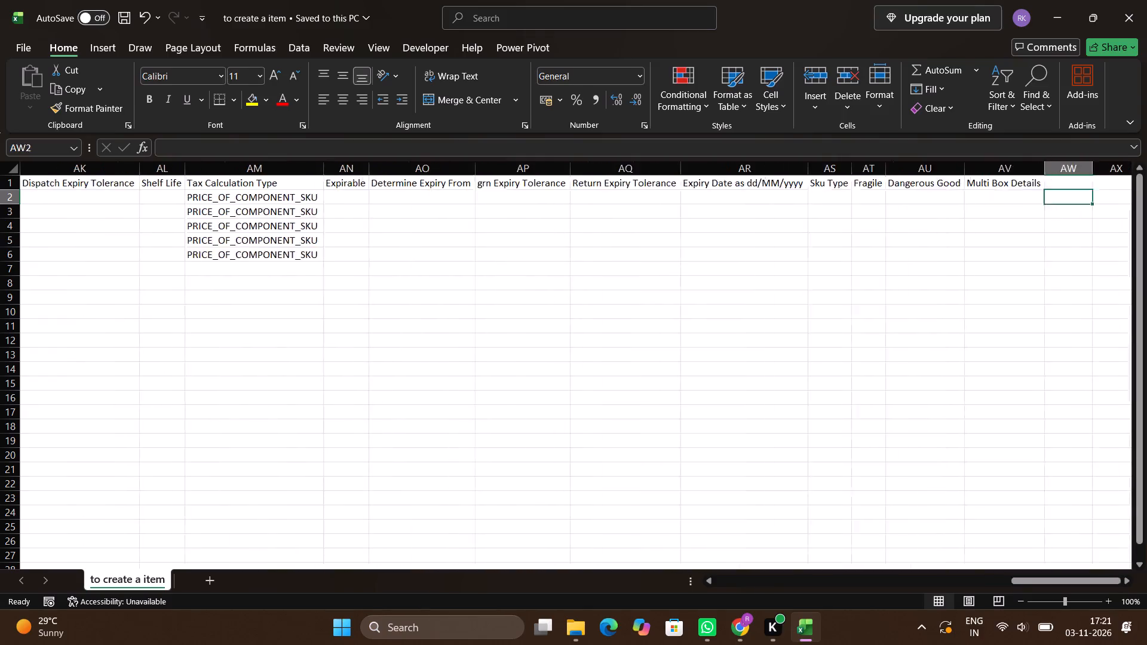
key(ctrl+Left)
key(ctrl+Left)
key(ctrl+Left)
key(ctrl+Left)
key(ctrl+Left)
key(ctrl+Left)
key(ctrl+Left)
key(ctrl+Left)
key(ctrl+Left)
key(ctrl+Left)
key(ctrl+Left)
key(ctrl+Left)
key(ctrl+Left)
key(ctrl+Left)
key(ctrl+Left)
key(ctrl+Left)
key(ctrl+Left)
key(ctrl+Left)
key(ctrl+Left)
key(ctrl+Left)
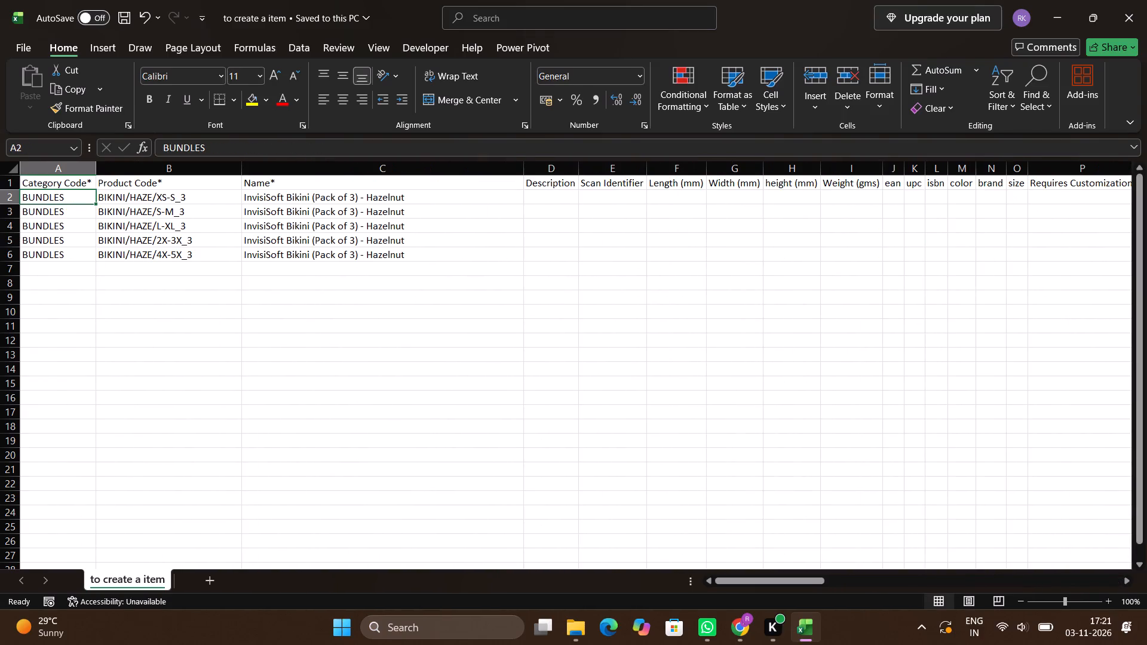
Save the item-creation file again and close the workbook.
key(ctrl+s)
key(ctrl+s)
key(ctrl+s)
key(ctrl+s)
key(ctrl+s)
key(ctrl+s)
key(ctrl+s)
key(ctrl+s)
key(ctrl+s)
key(ctrl+s)
click(1146, 0)
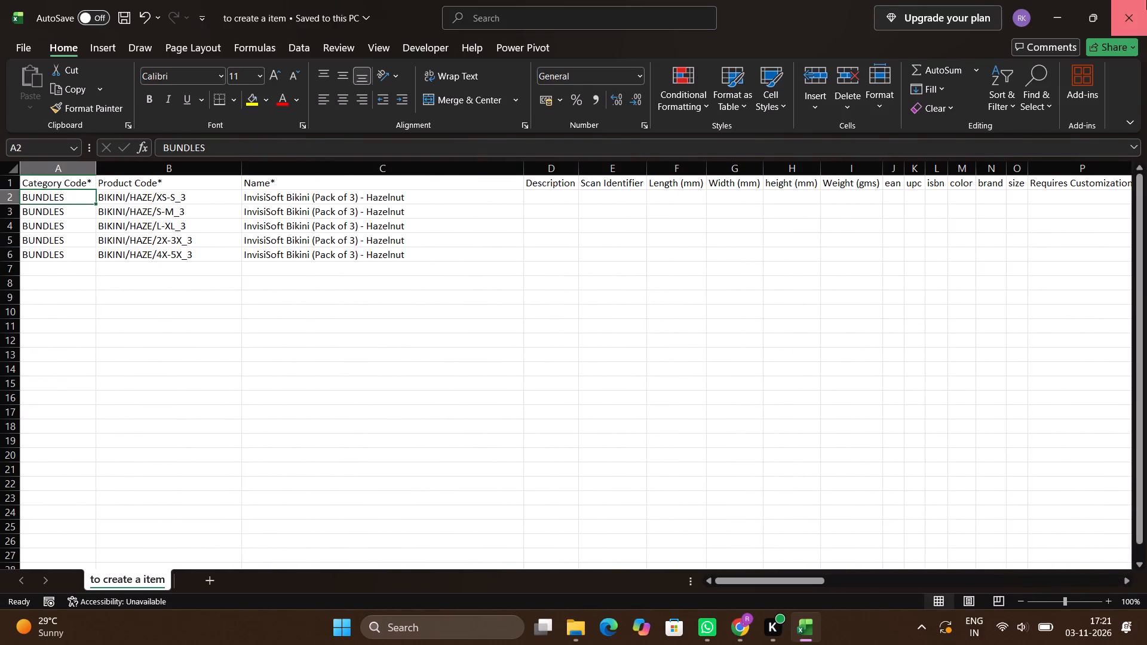
Switch to Uniware in Chrome and set up an import of type Item Master with the Create New option.
key(alt+Tab)
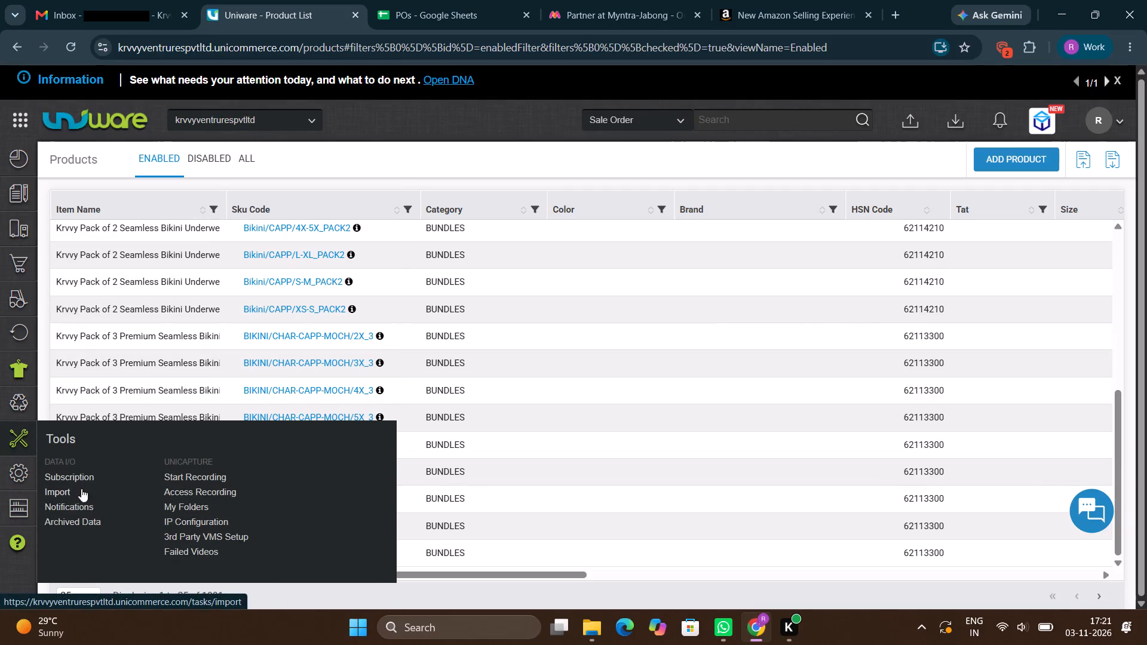
click(67, 495)
click(214, 230)
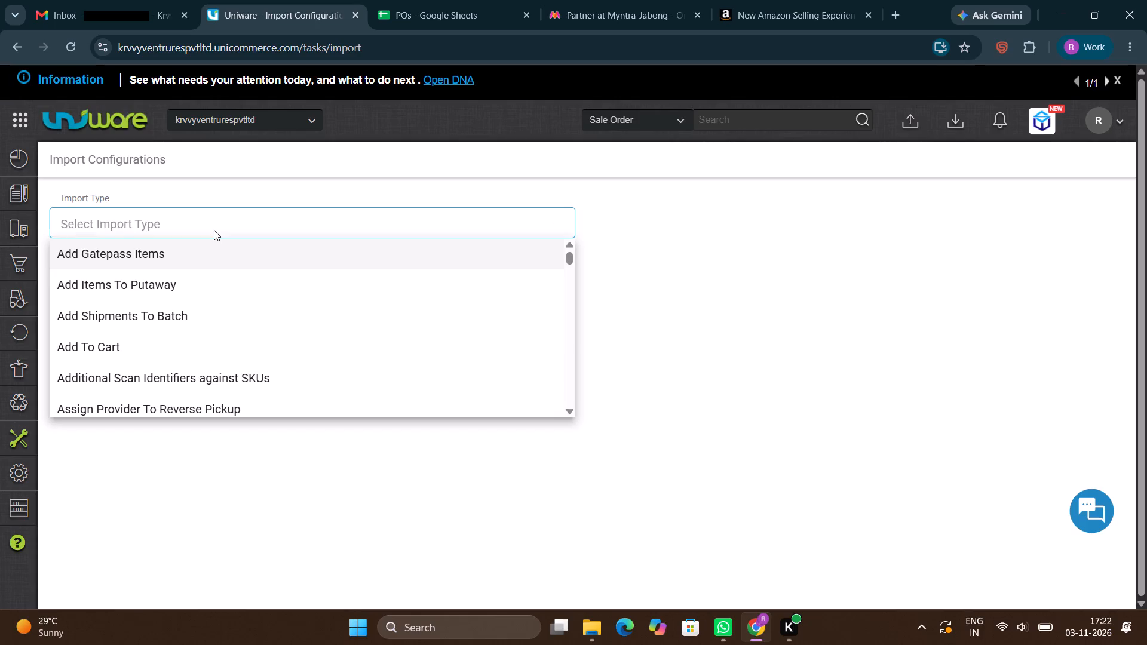
text(ITEM MAS)
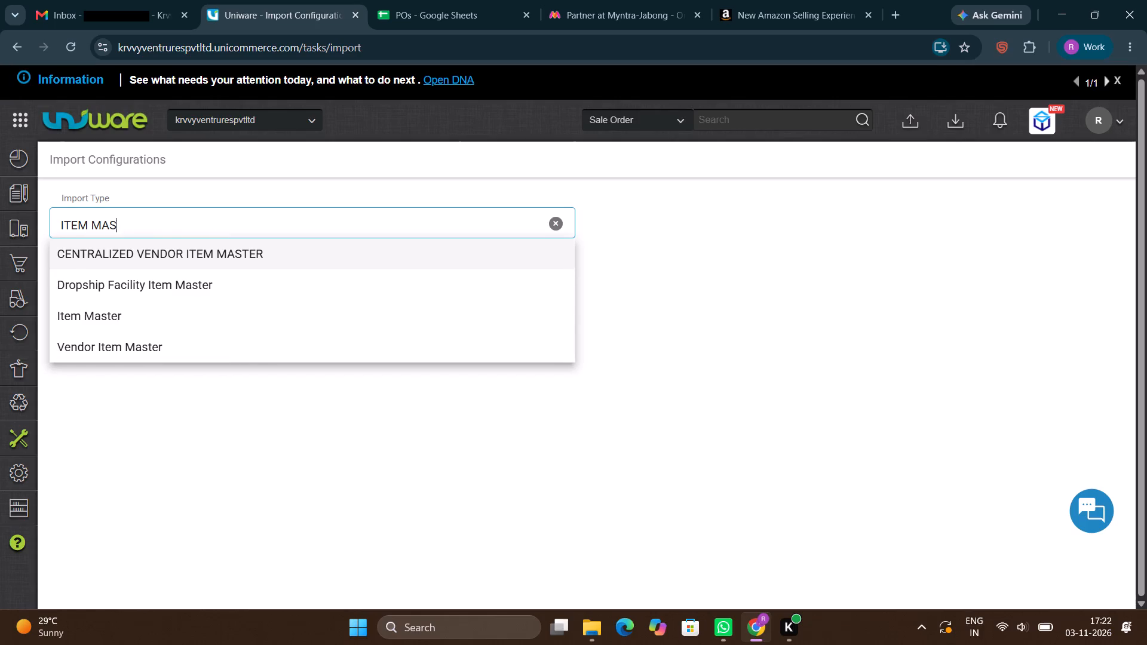
click(100, 313)
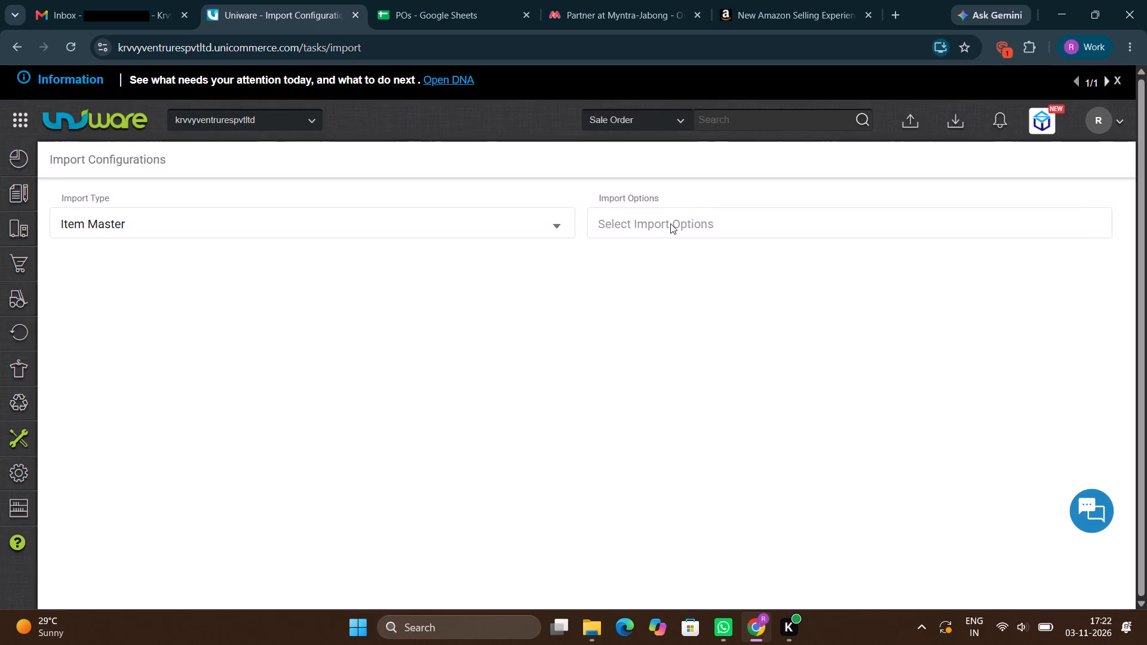
drag(670, 223, 638, 259)
click(638, 259)
Choose the "to create a item" file from the Desktop's uniware template folder and upload it.
click(92, 252)
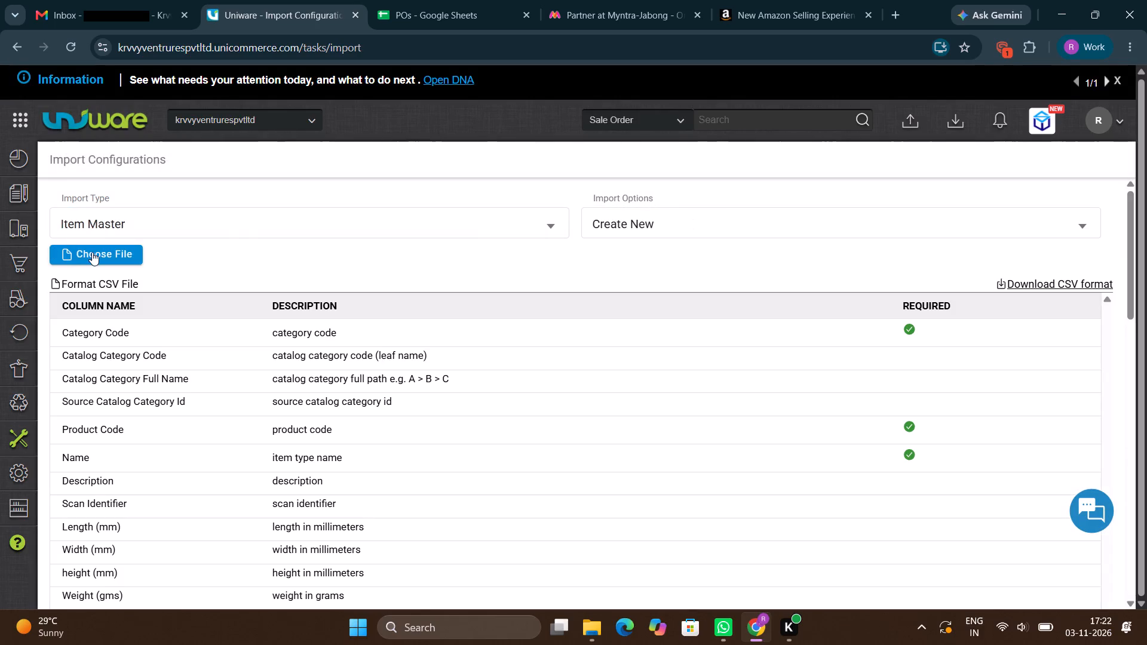
click(87, 177)
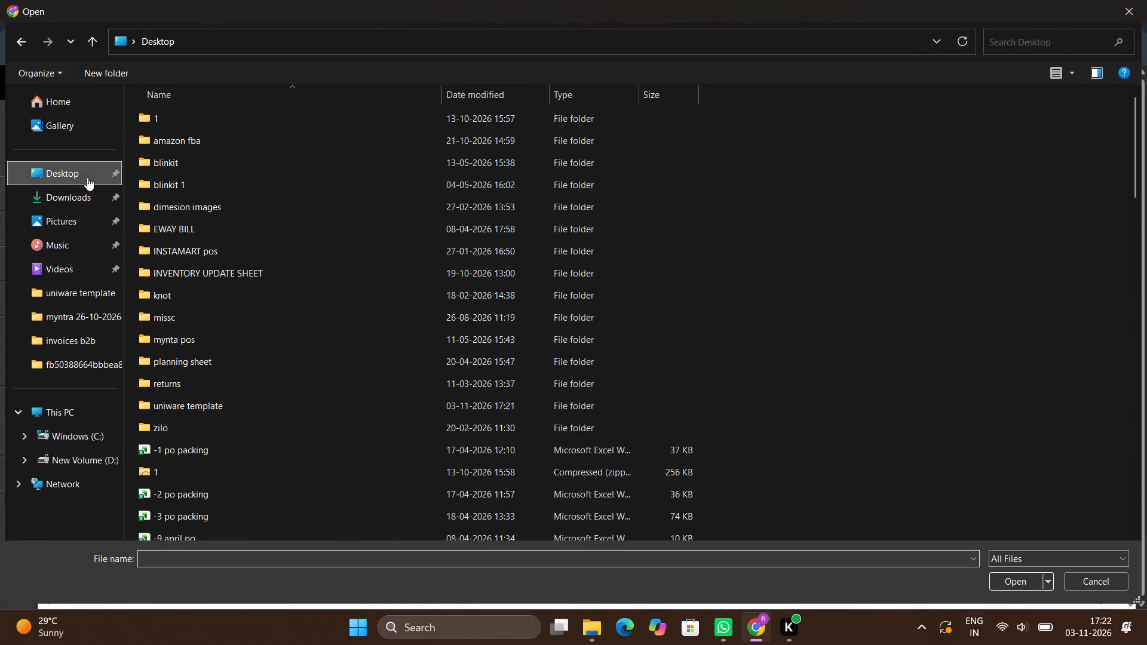
double_click(186, 403)
click(204, 214)
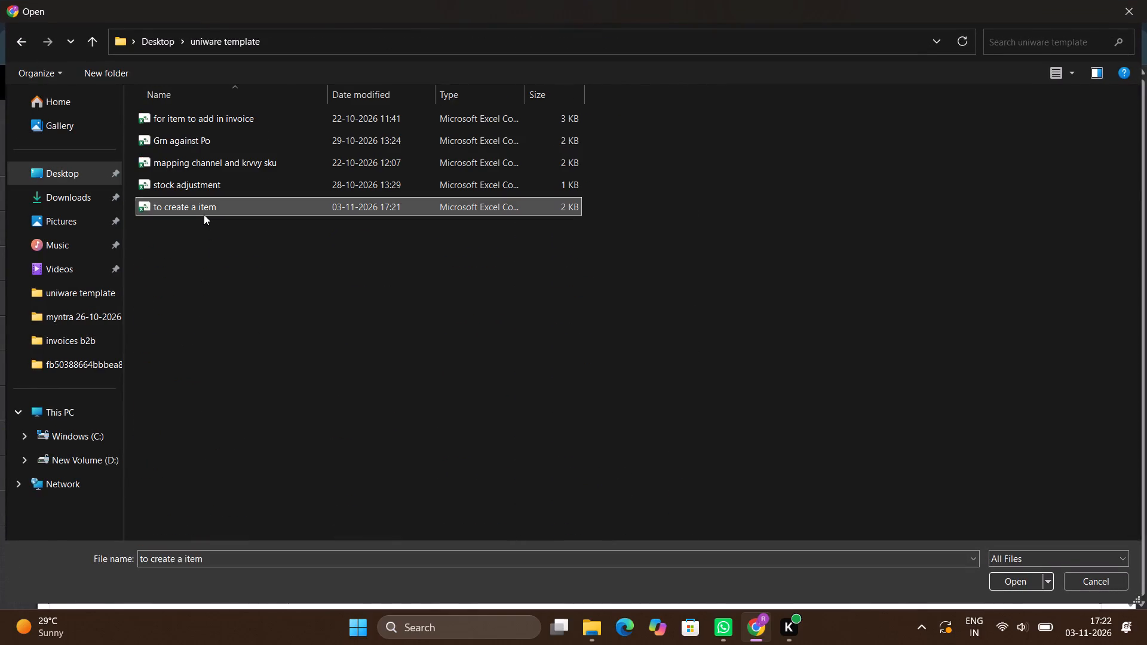
click(1010, 579)
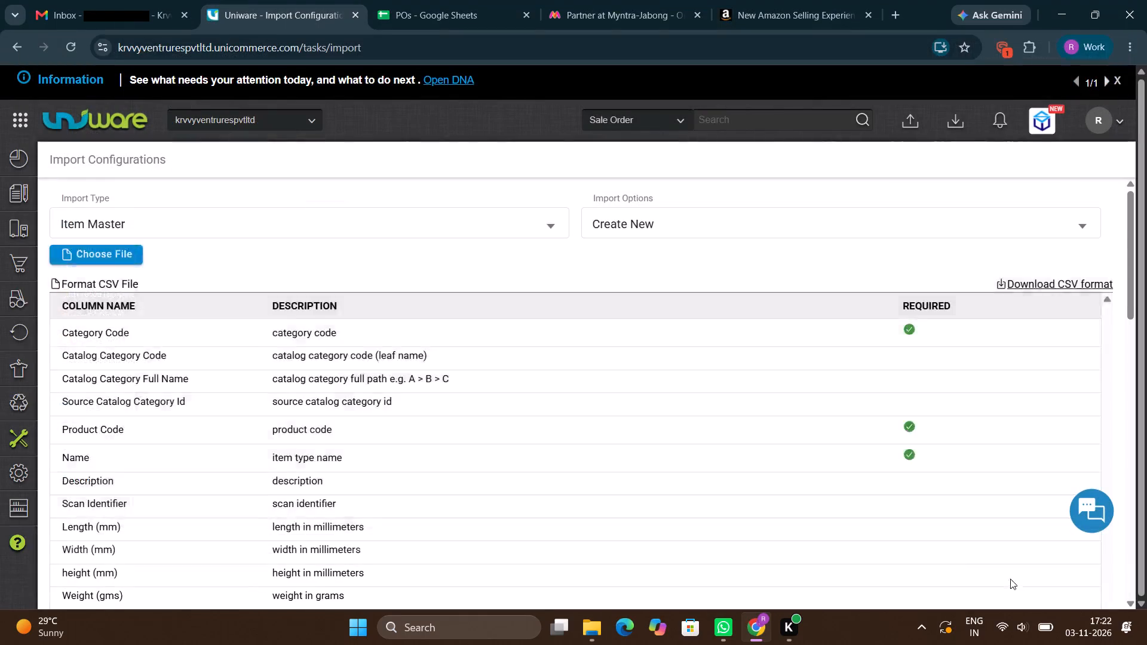
click(114, 294)
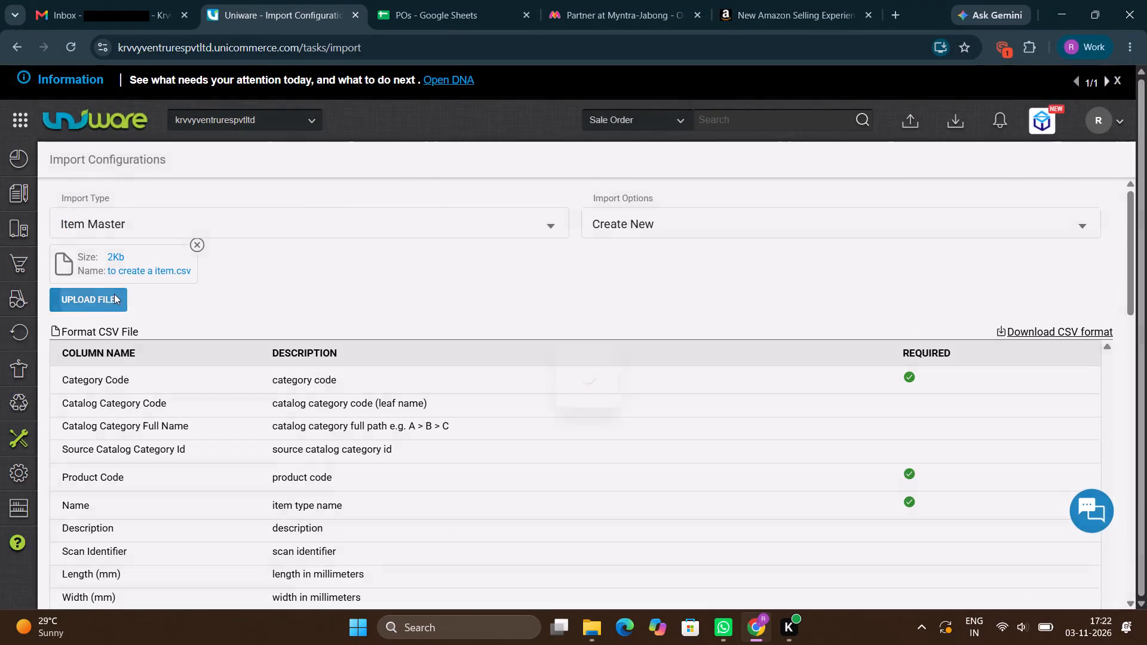
Check the Imports list in Uniware for the item import.
click(904, 127)
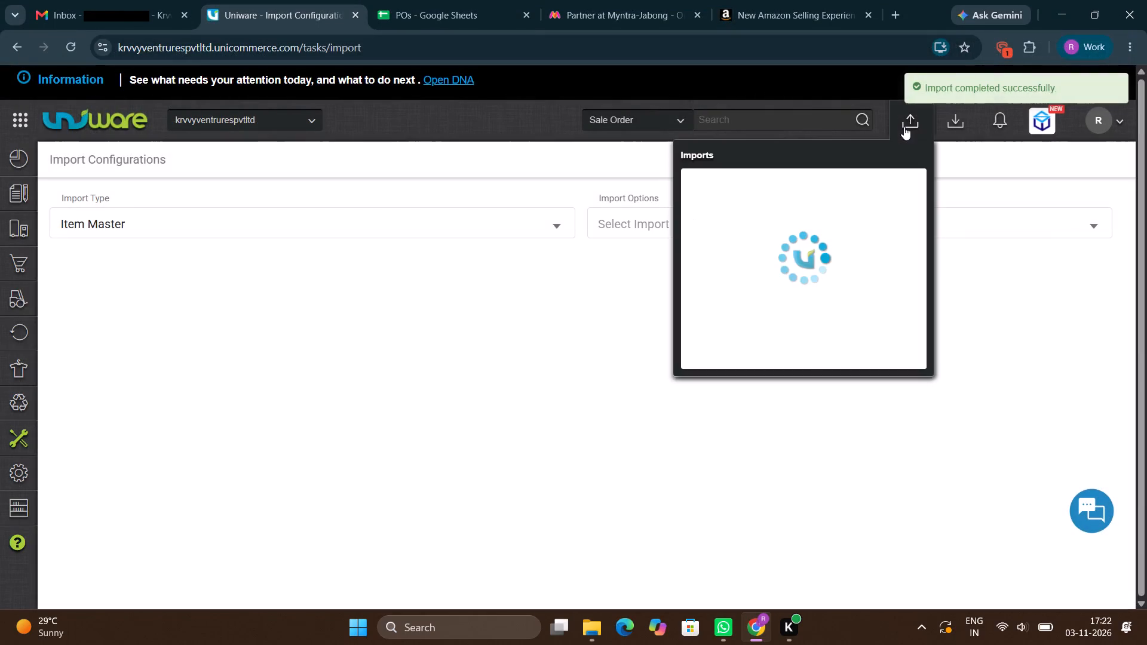
click(904, 127)
Reopen the "to create a item" file from the uniware template folder in Excel and copy the XS-S product code from B2.
key(alt+Tab)
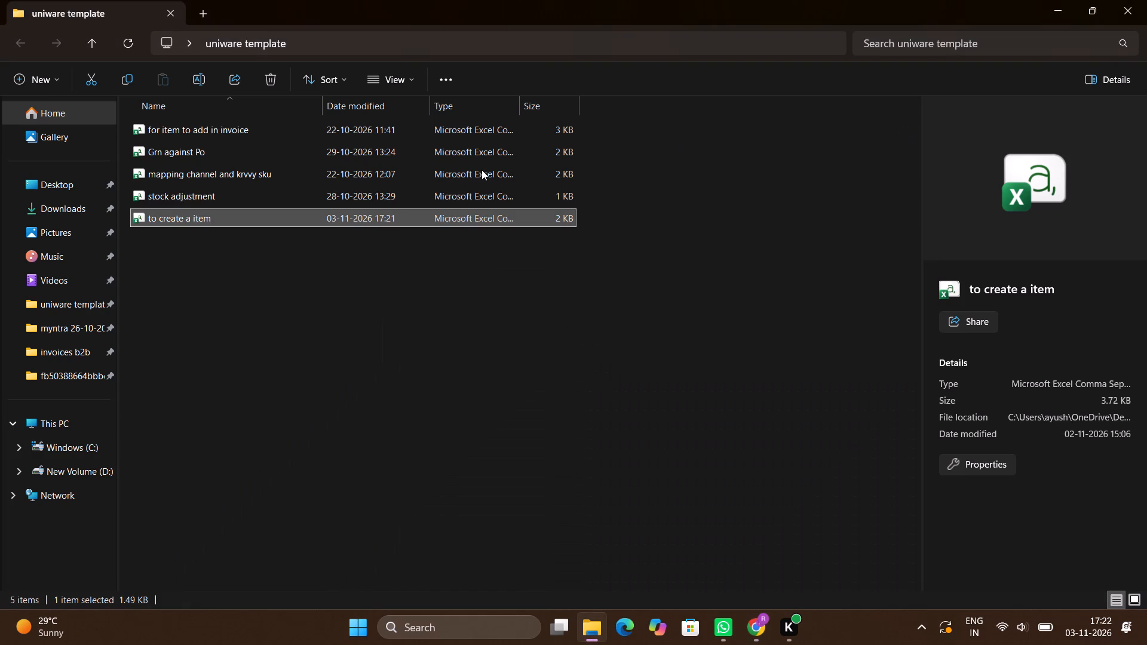
key(Return)
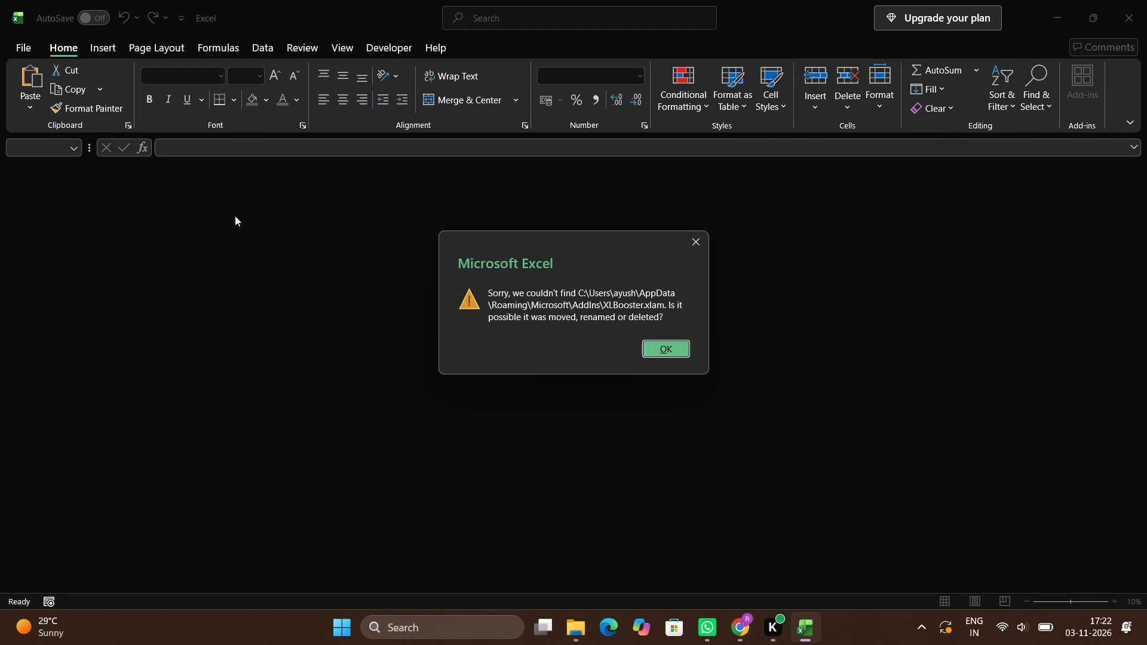
key(Return)
key(Right)
key(Right)
key(Left)
key(Down)
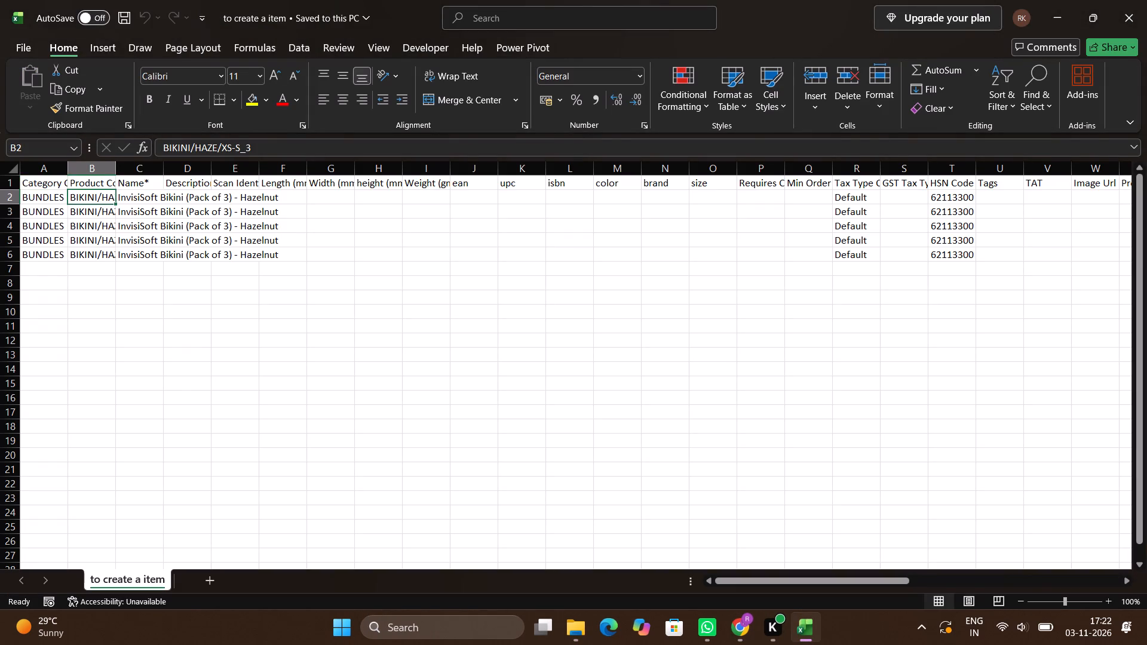
key(ctrl+c)
Switch to Uniware in Chrome and filter the enabled Products list by Sku Code BIKINI/HAZE/XS-S_3.
key(alt+Tab)
key(alt+Tab)
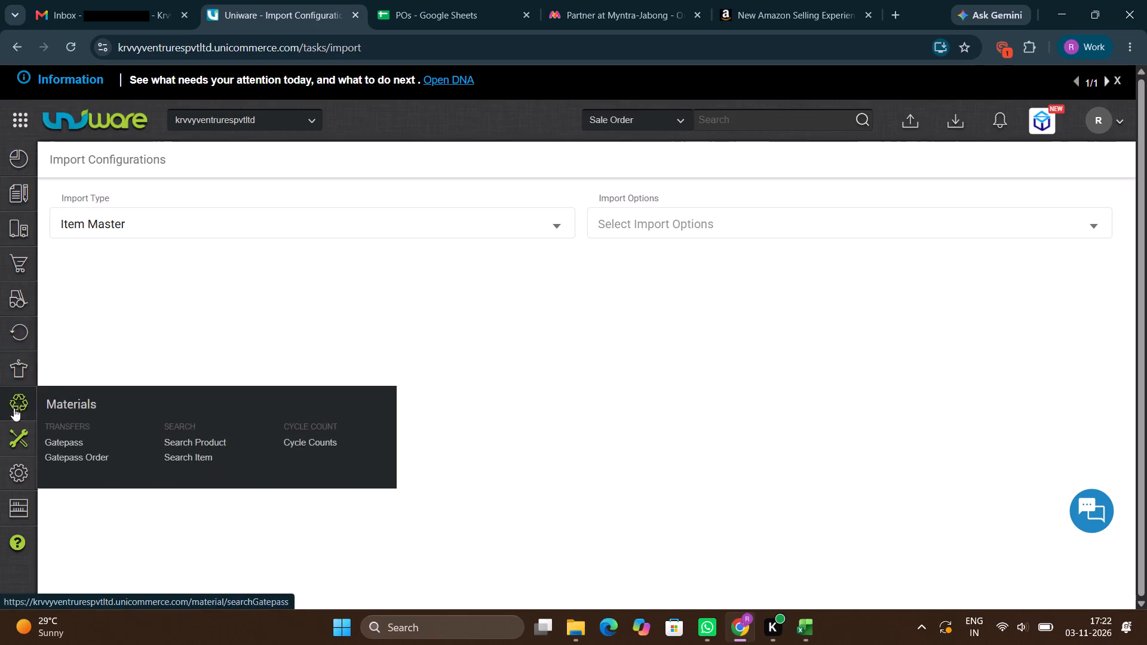
click(81, 418)
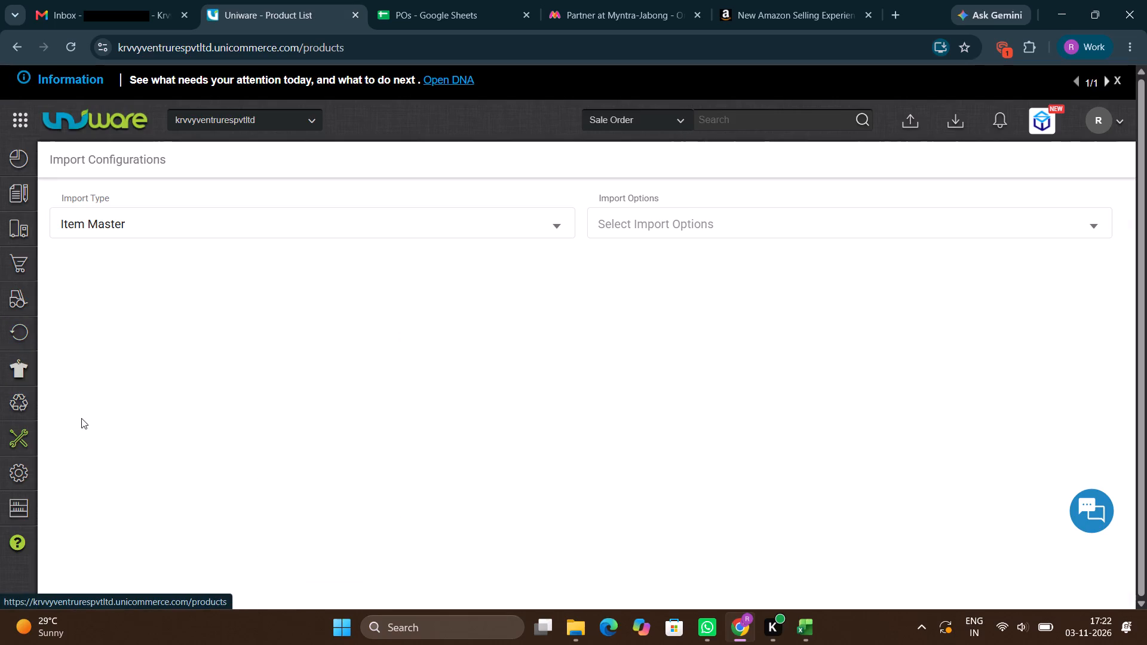
click(409, 214)
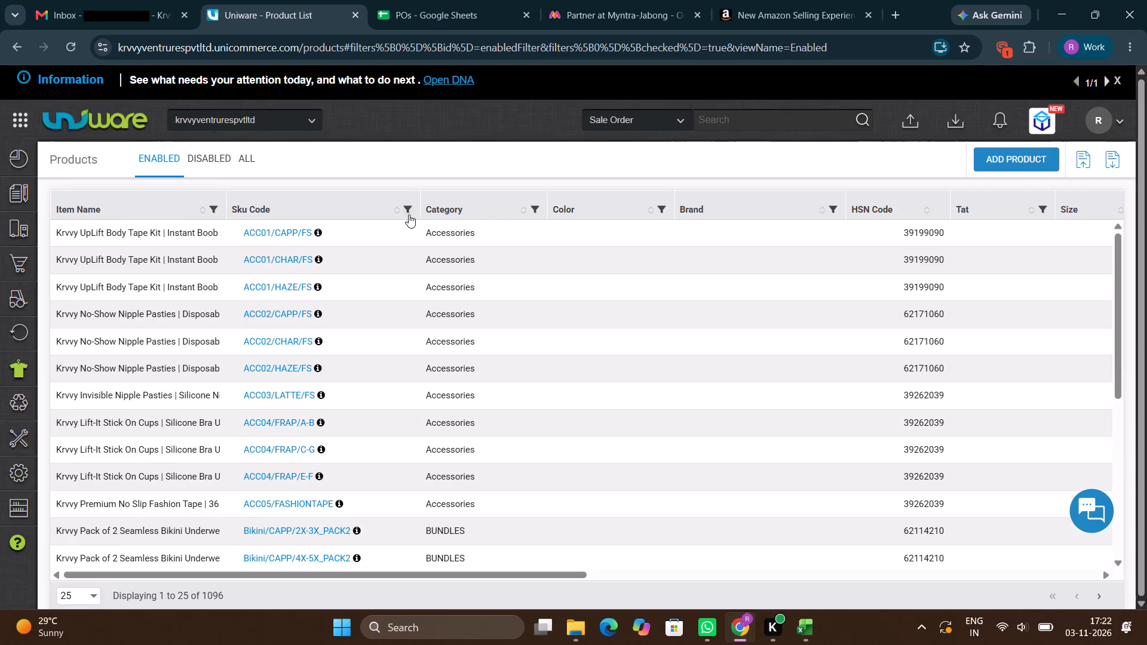
key(ctrl+v)
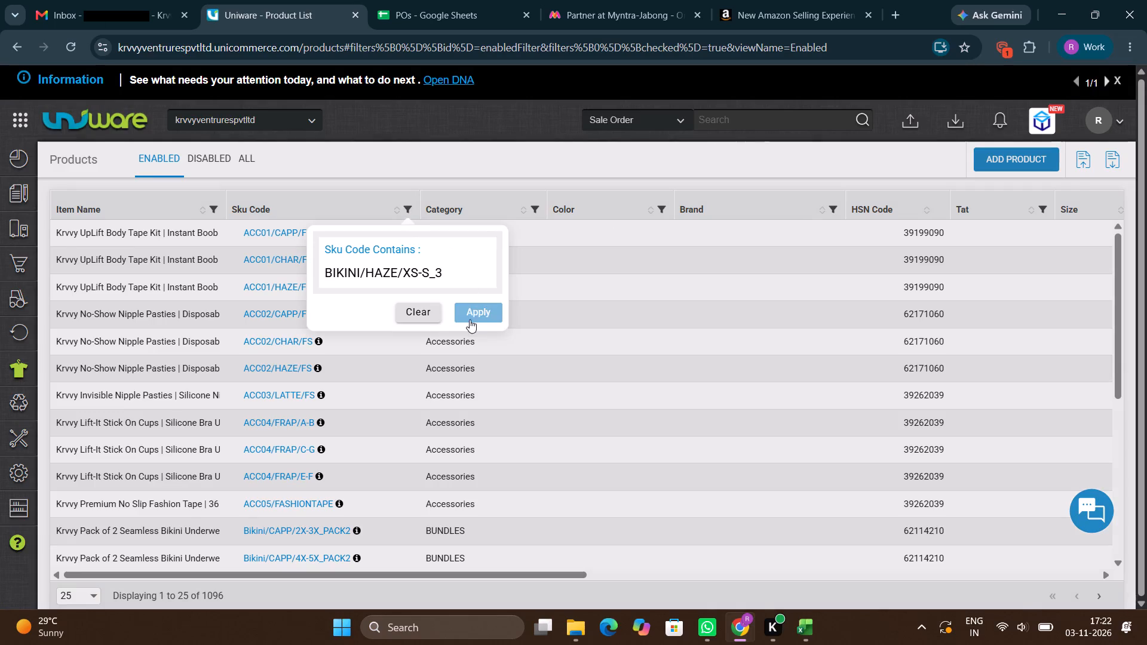
click(473, 315)
scroll(428, 240, left, 1)
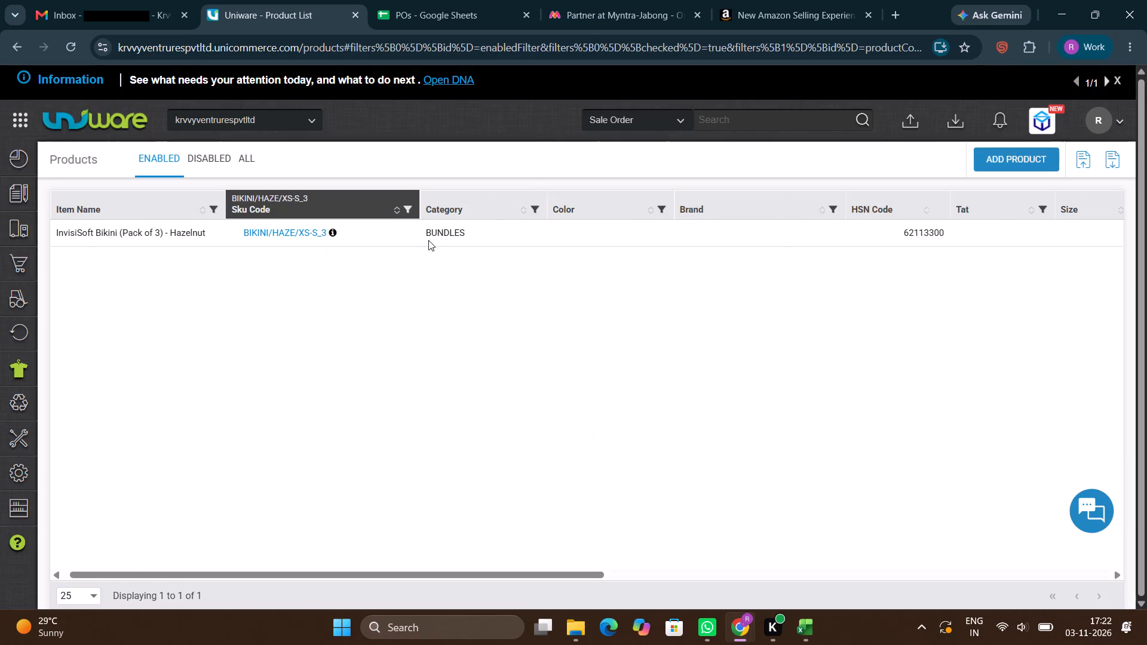
scroll(428, 240, left, 2)
scroll(428, 240, right, 7)
Open the BIKINI/HAZE/XS-S_3 product and review its general details and component products.
click(273, 238)
click(277, 233)
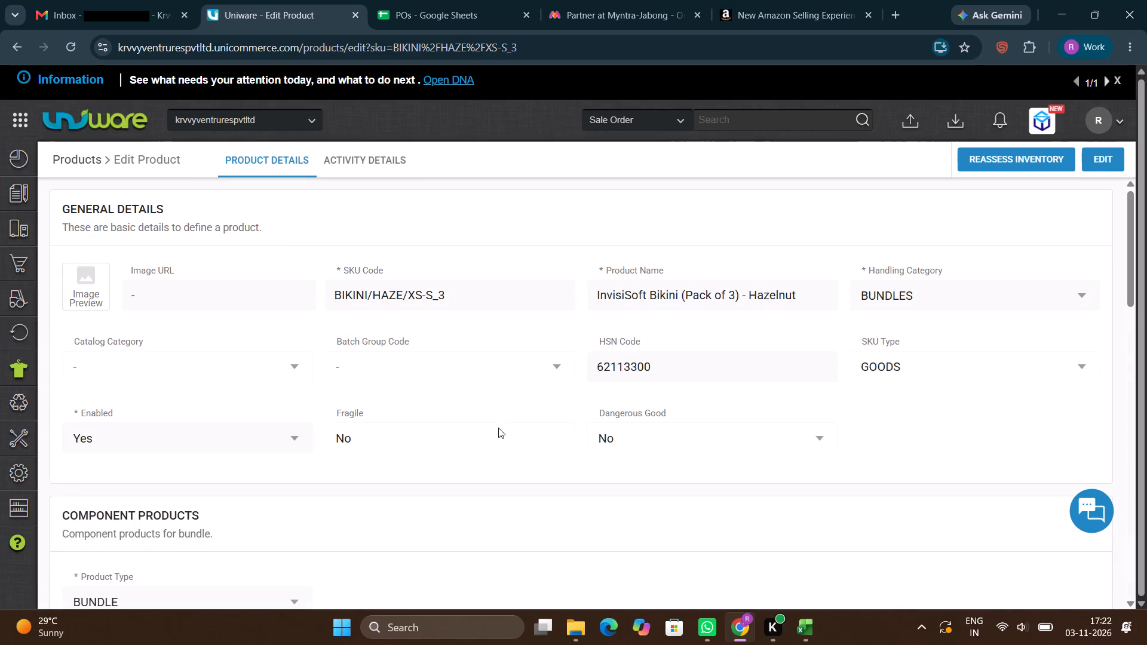
scroll(498, 428, down, 4)
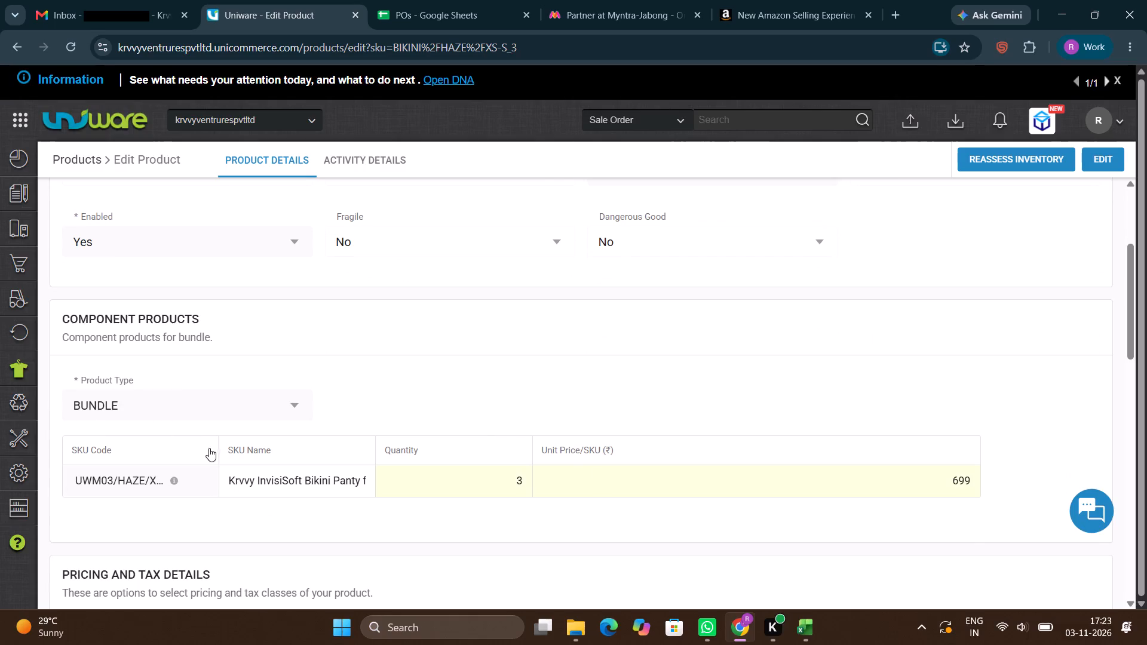
drag(217, 444, 333, 429)
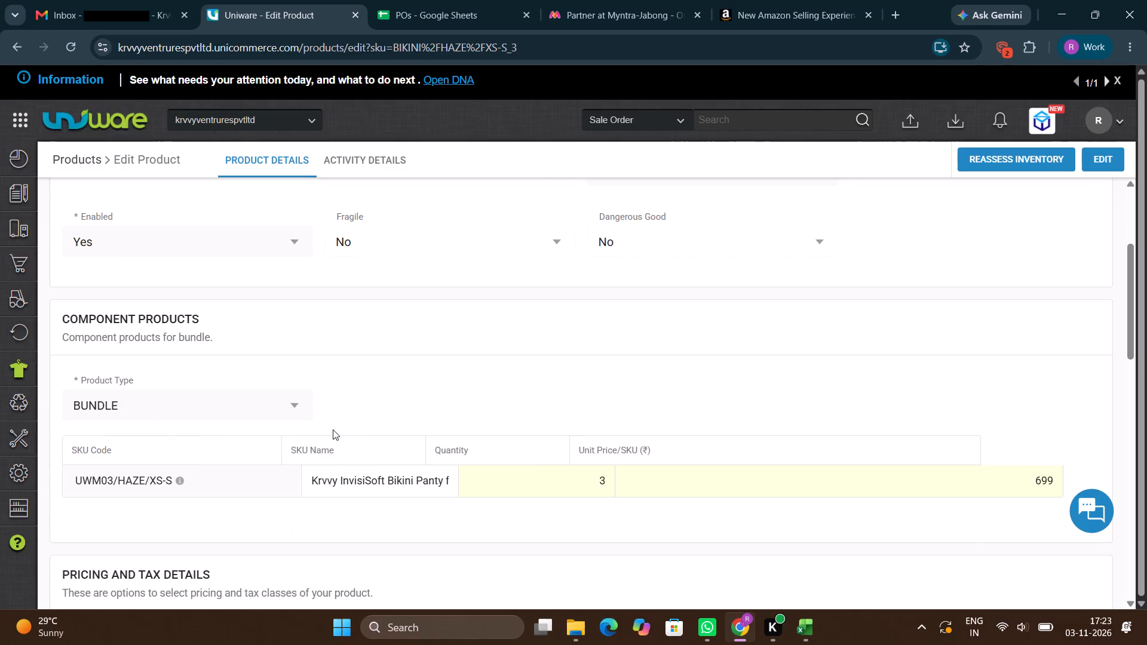
scroll(203, 269, up, 2)
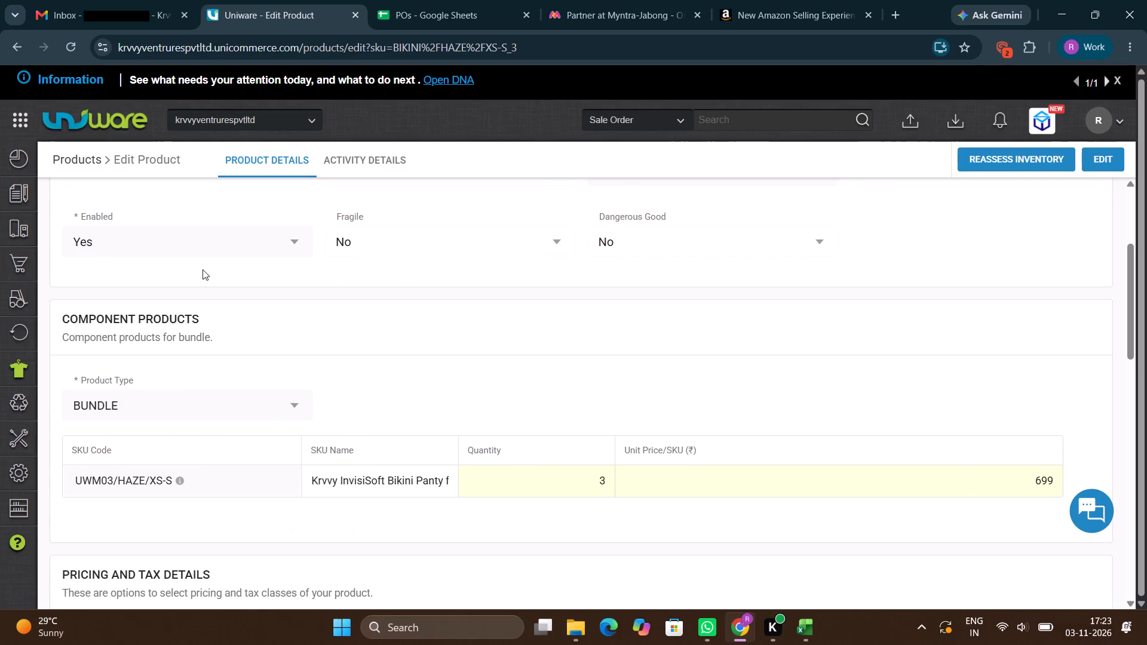
scroll(203, 269, up, 6)
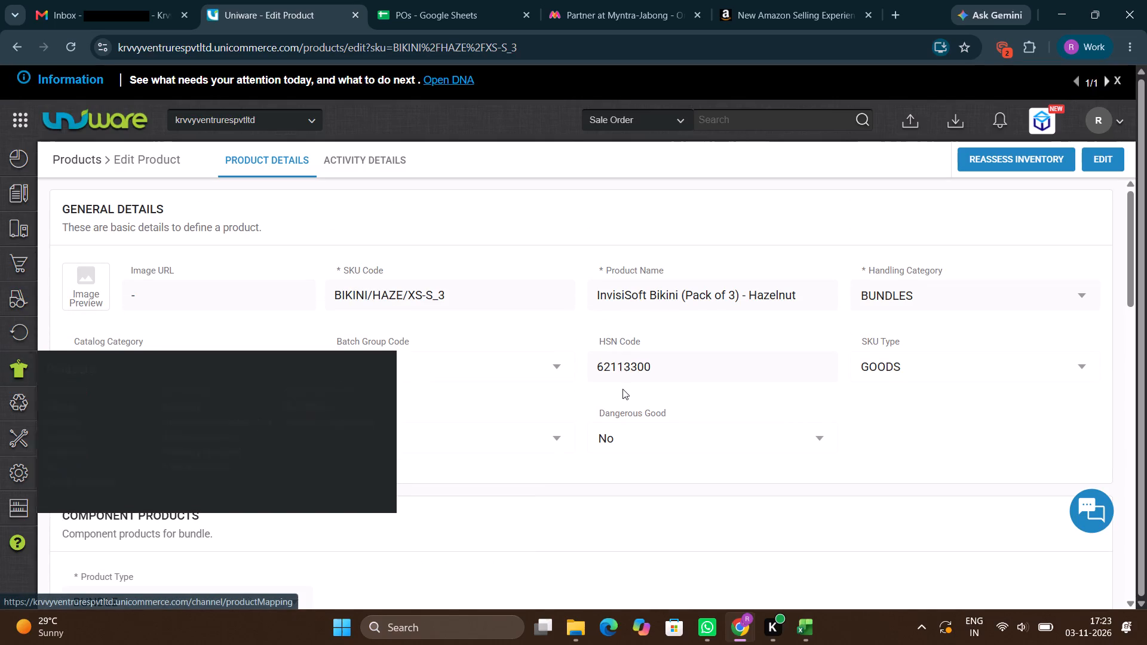
scroll(622, 389, down, 4)
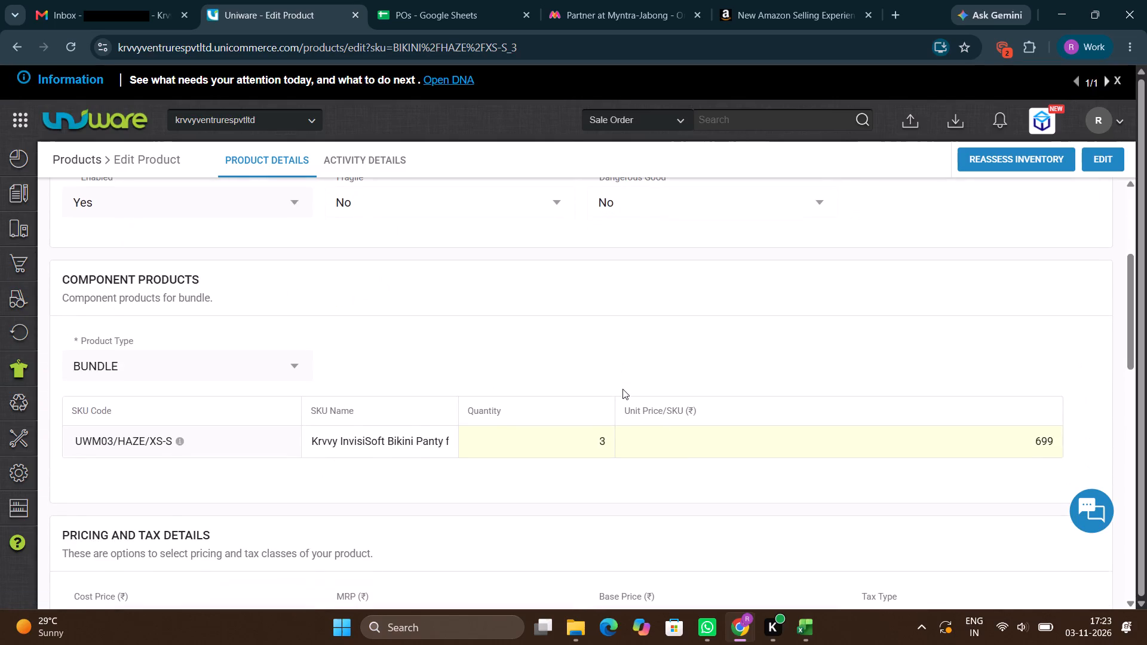
Return to the item-creation workbook in Excel and autofit the widths of all its columns.
key(alt+Tab)
key(Escape)
key(Escape)
key(Up)
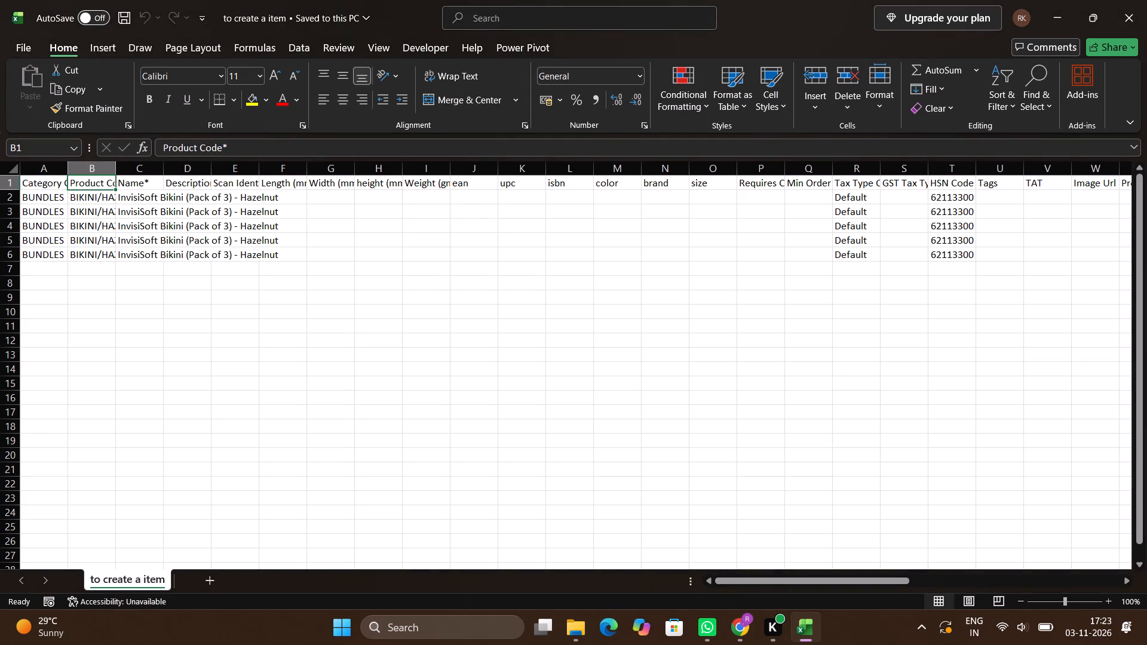
key(Left)
key(Left)
key(Right)
key(Left)
key(ctrl+space)
key(ctrl+shift+Right)
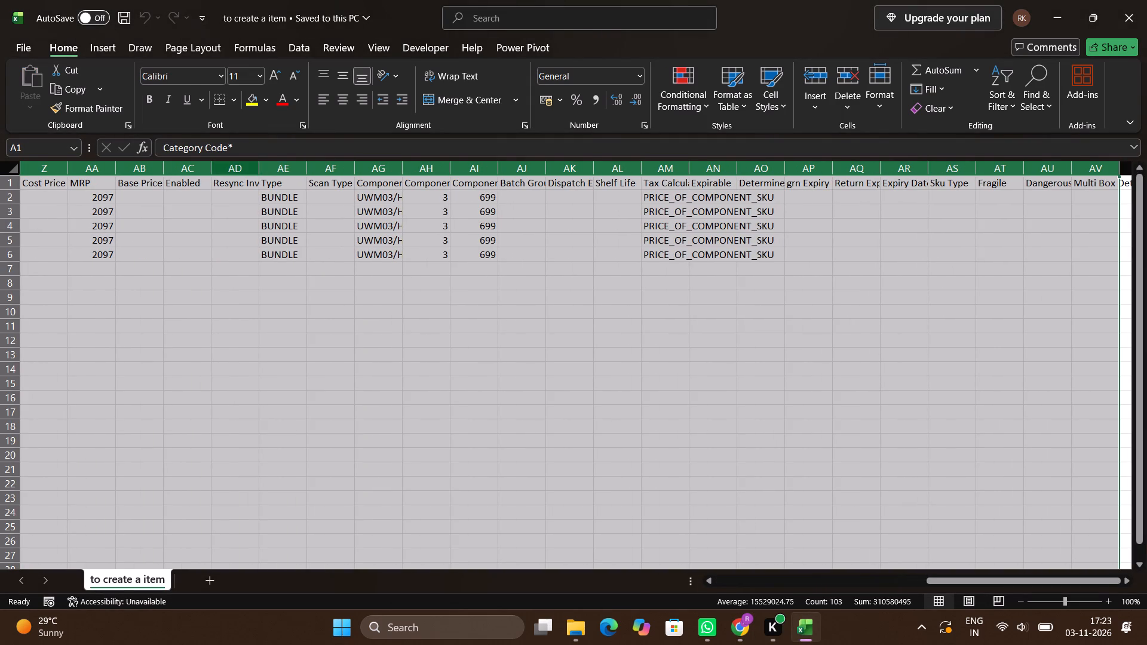
double_click(214, 169)
key(Up)
key(Right)
key(Left)
key(Left)
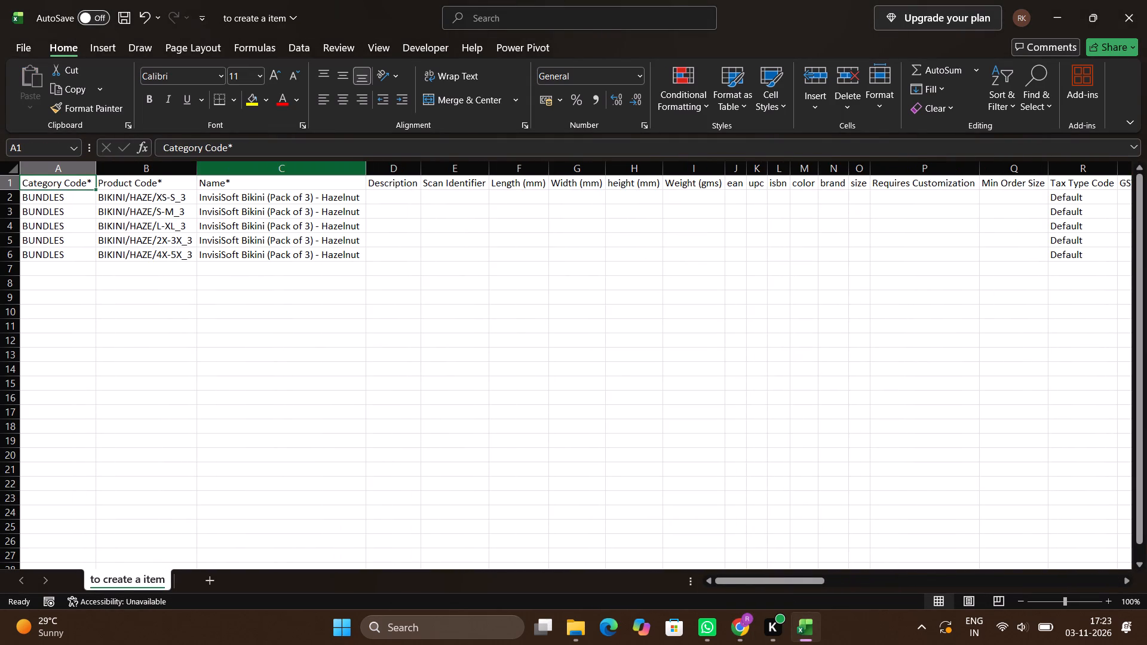
key(ctrl+Left)
key(Left)
Duplicate the five Hazelnut bundle rows 2 to 6 into rows 7 to 11.
key(Down)
key(ctrl+shift+Down)
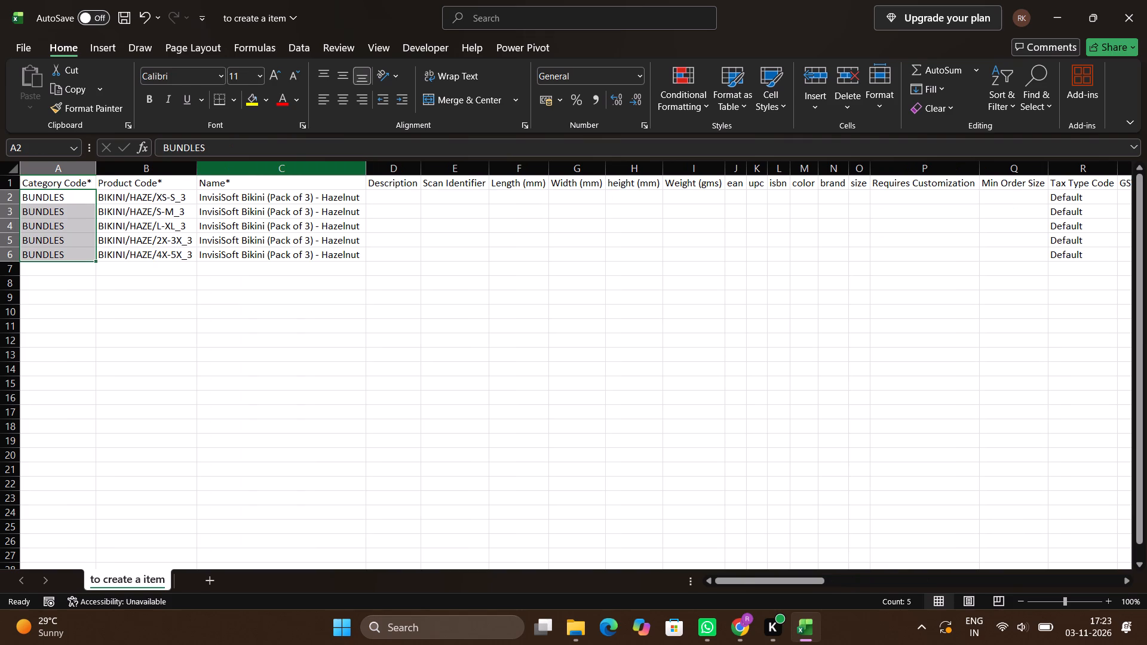
key(shift+space)
key(ctrl+c)
key(Escape)
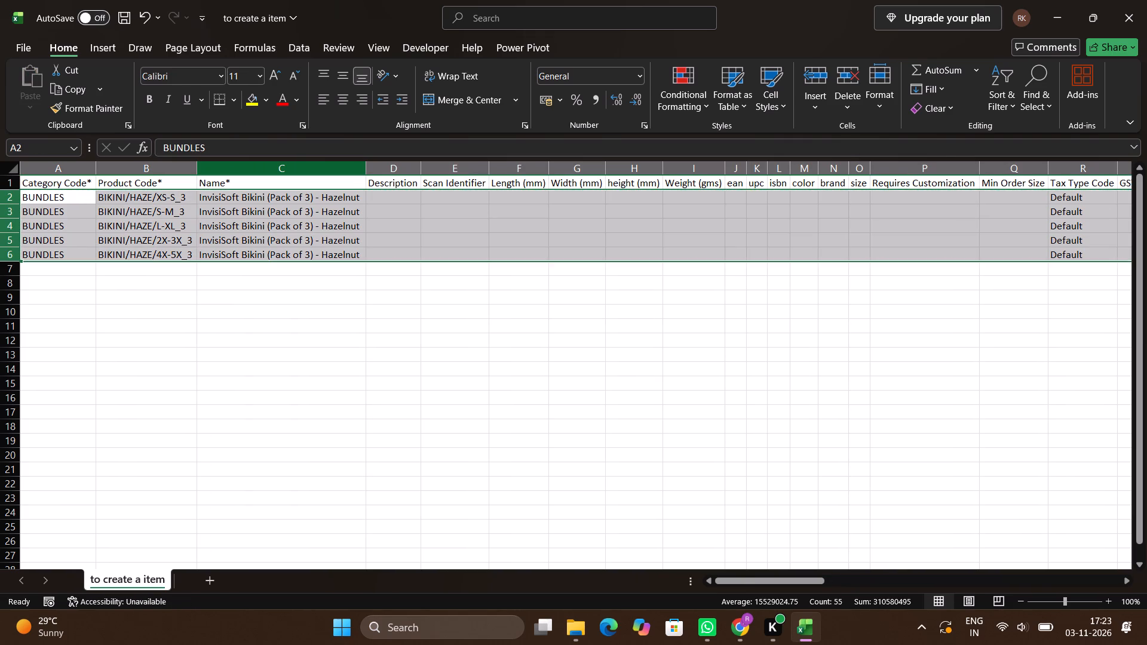
key(Down)
key(Down)
key(Up)
key(Up)
key(ctrl+shift+Down)
key(shift+space)
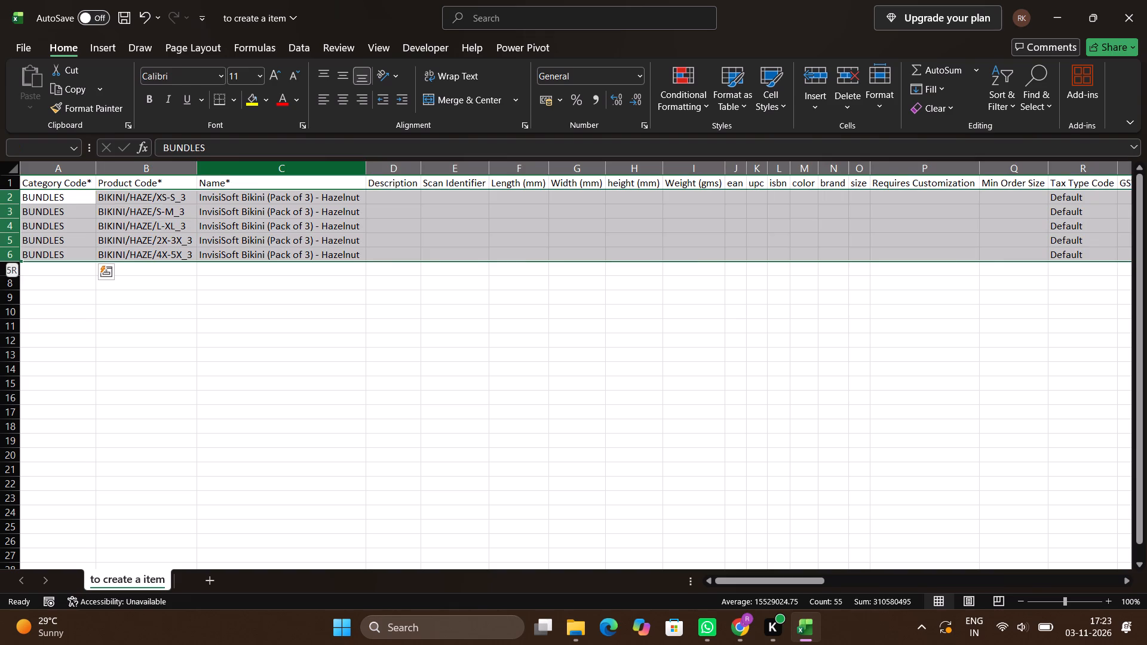
key(ctrl+c)
key(Down)
key(Down)
key(Down)
key(Down)
key(Down)
key(ctrl+v)
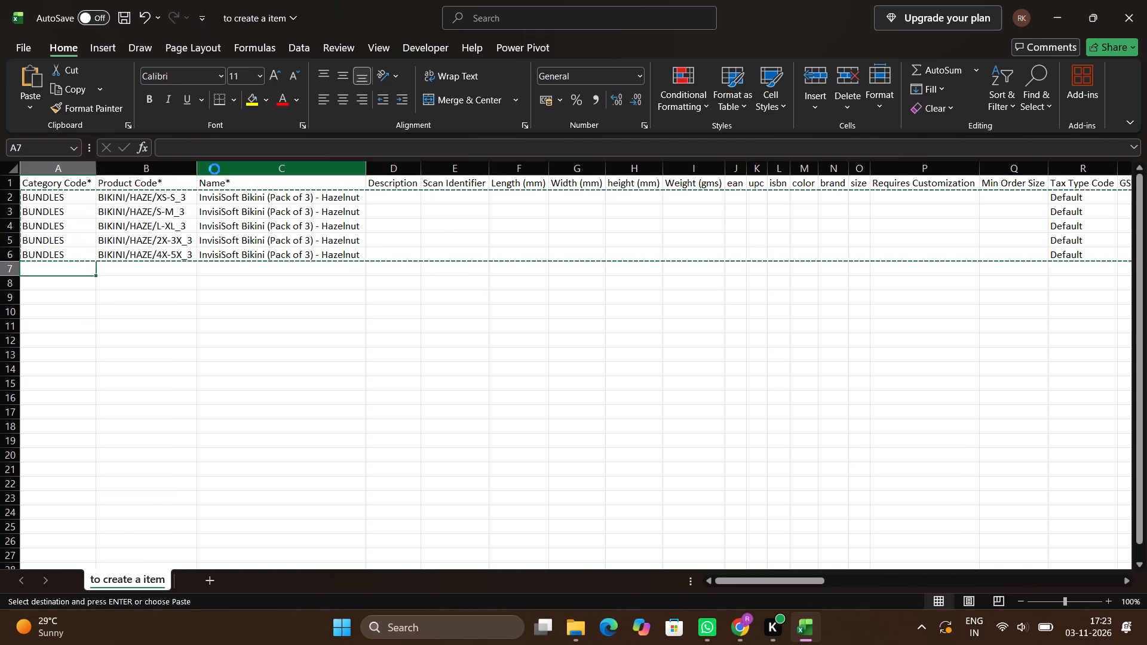
key(Escape)
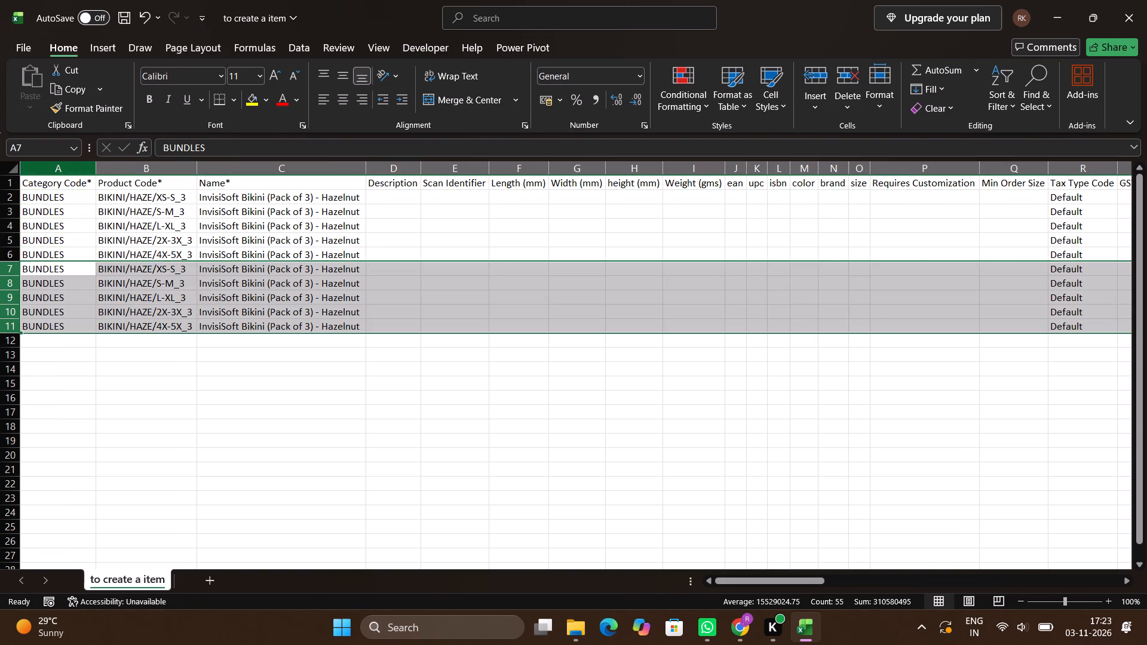
Replace all HAZE with CHAR in the product codes of rows 7 to 11.
click(149, 268)
key(ctrl+shift+Down)
key(ctrl+f)
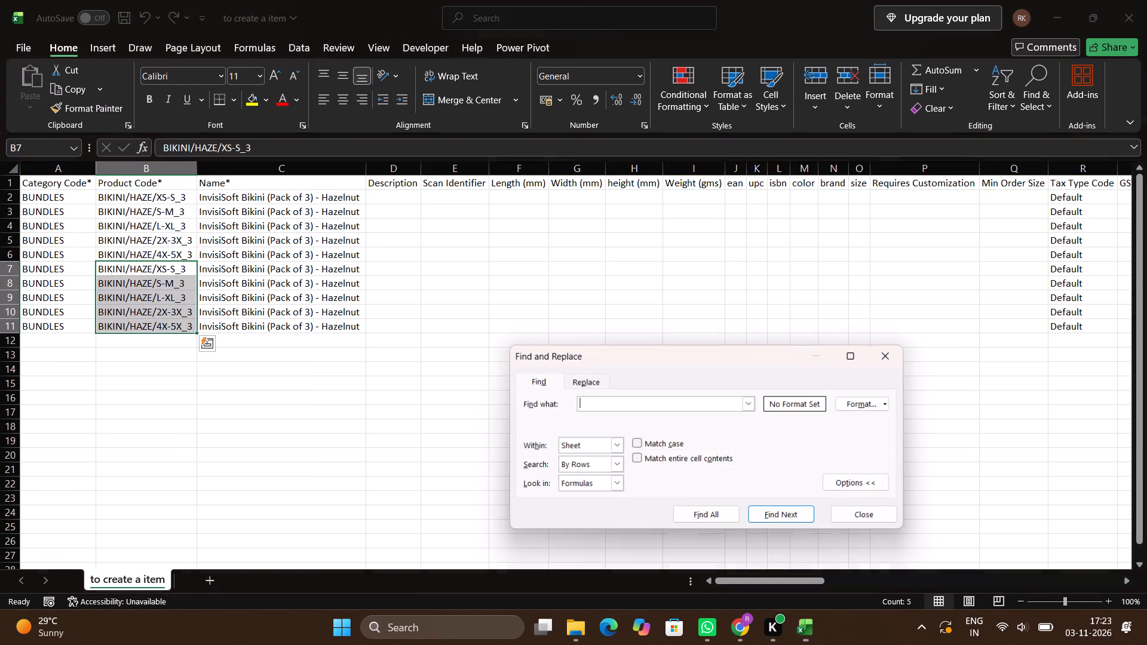
click(597, 379)
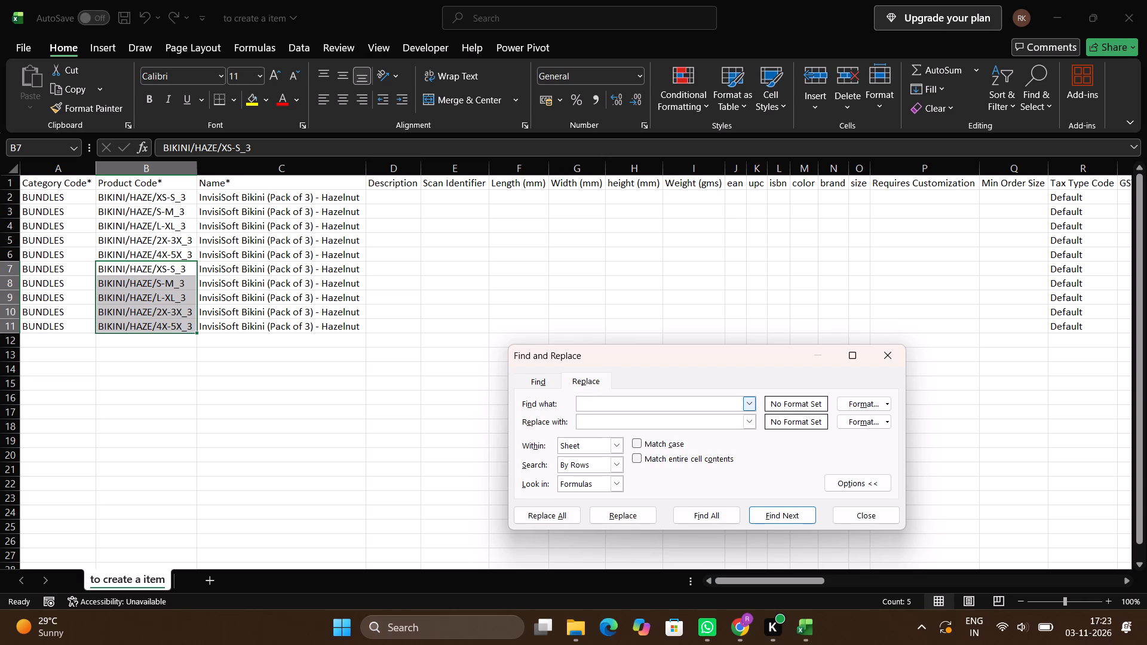
text(HAZE)
click(581, 417)
text(CHAR)
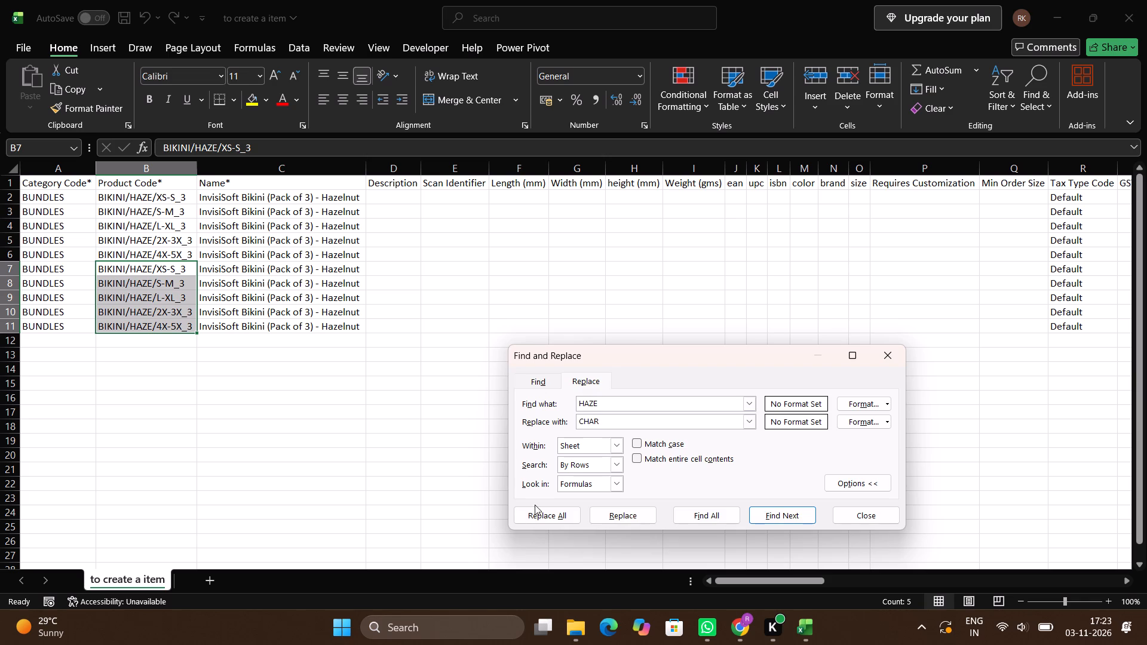
click(532, 512)
key(Return)
key(Escape)
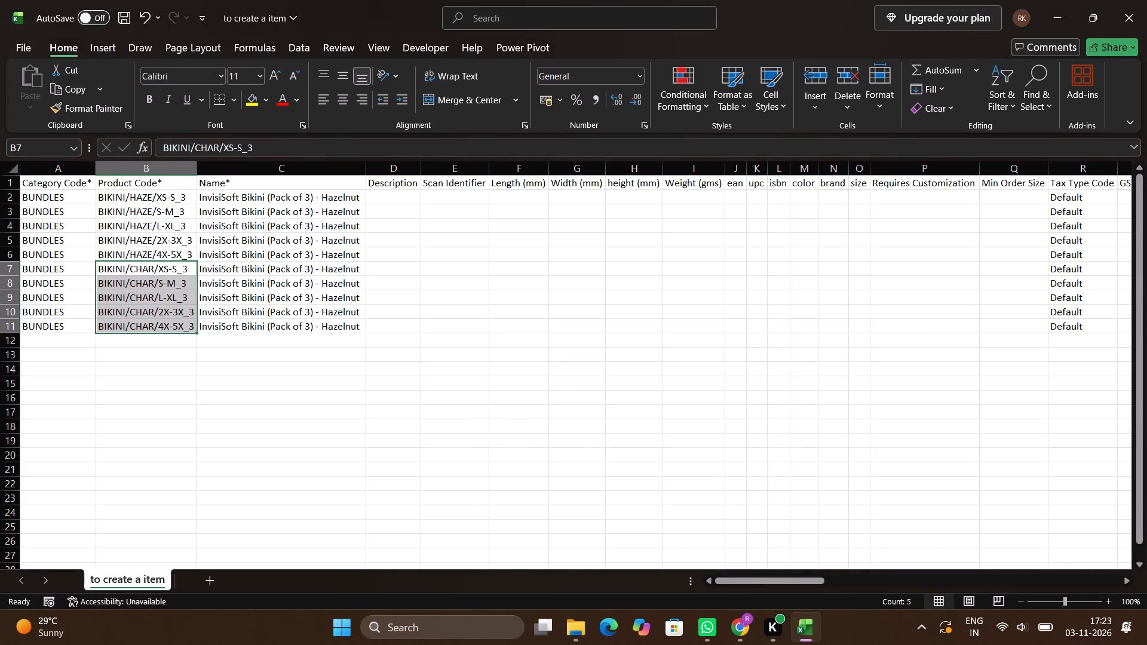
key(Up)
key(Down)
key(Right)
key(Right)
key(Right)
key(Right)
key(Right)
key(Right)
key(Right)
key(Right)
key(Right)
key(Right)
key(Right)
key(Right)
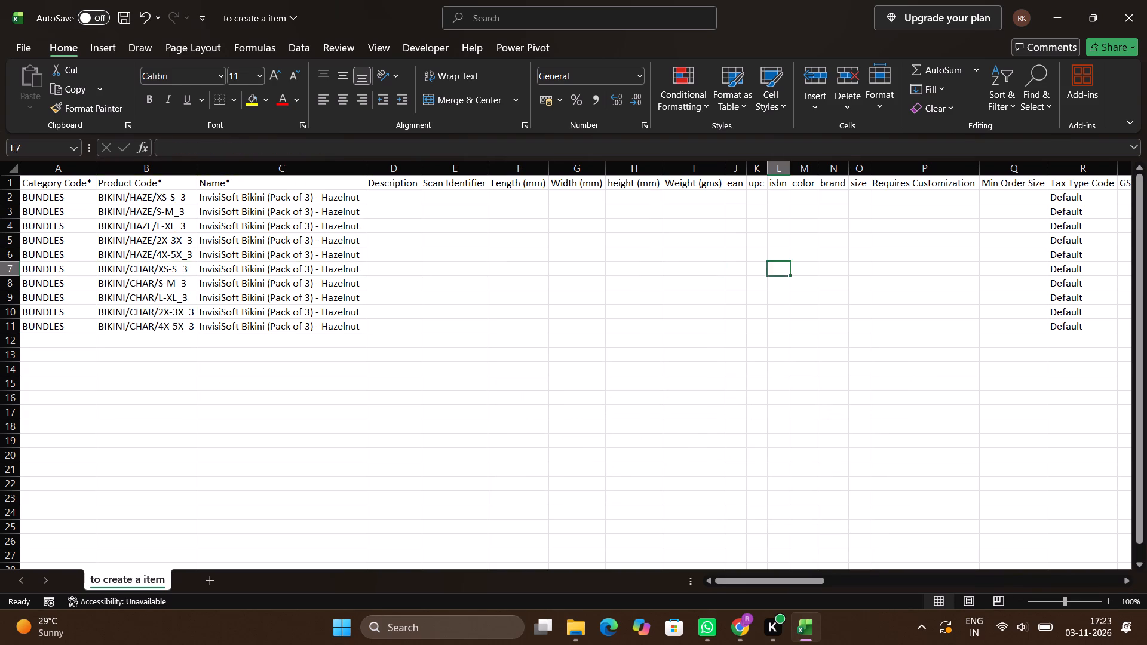
Change the color in the row 7 bundle name so it reads InvisiSoft Bikini (Pack of 3) -Charcoal.
key(Left)
key(Left)
key(Left)
key(Left)
key(Left)
key(Left)
key(Left)
key(Left)
key(Left)
key(Left)
key(Left)
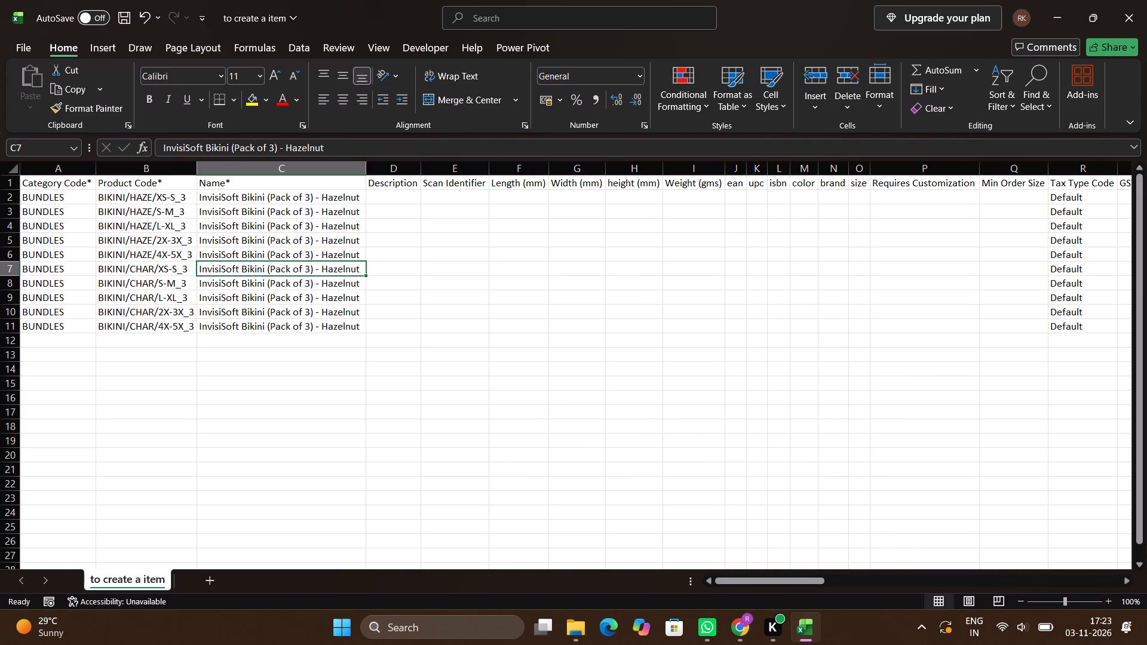
click(330, 157)
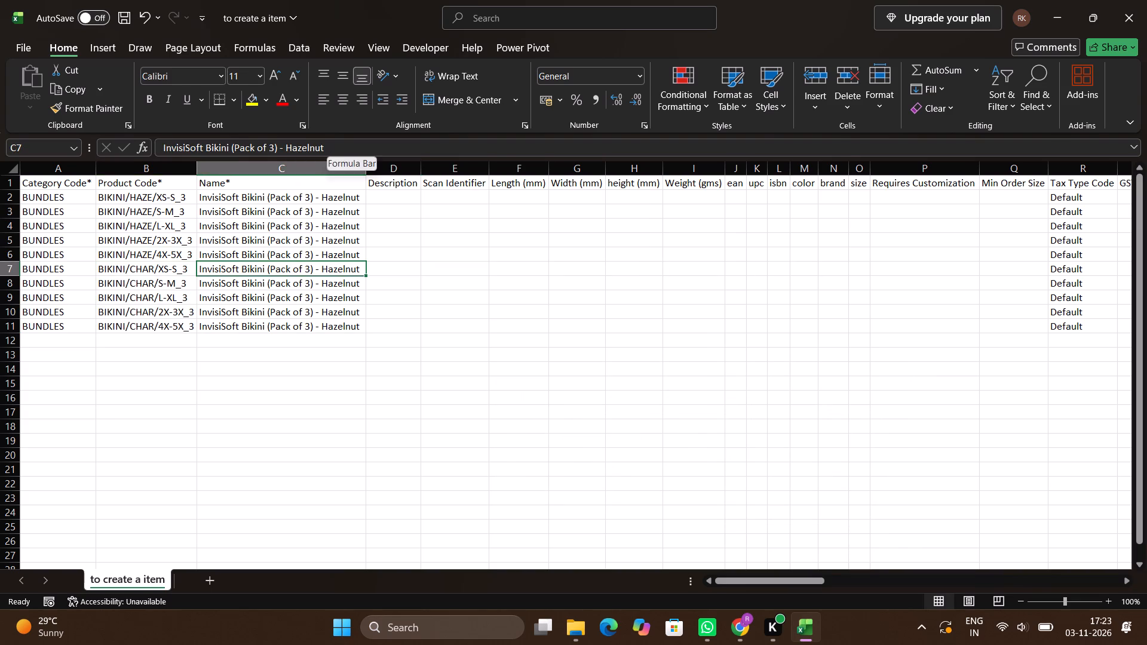
click(335, 146)
key(BackSpace)
key(BackSpace)
key(BackSpace)
key(BackSpace)
key(BackSpace)
key(BackSpace)
key(BackSpace)
key(BackSpace)
key(BackSpace)
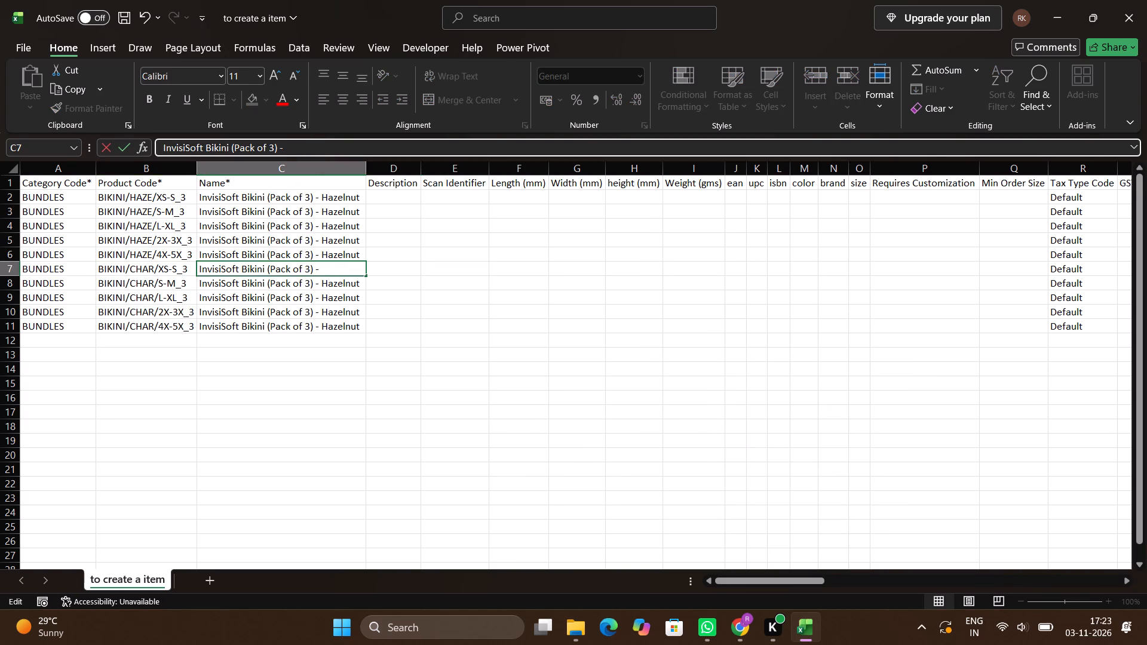
text(cHARCOAL)
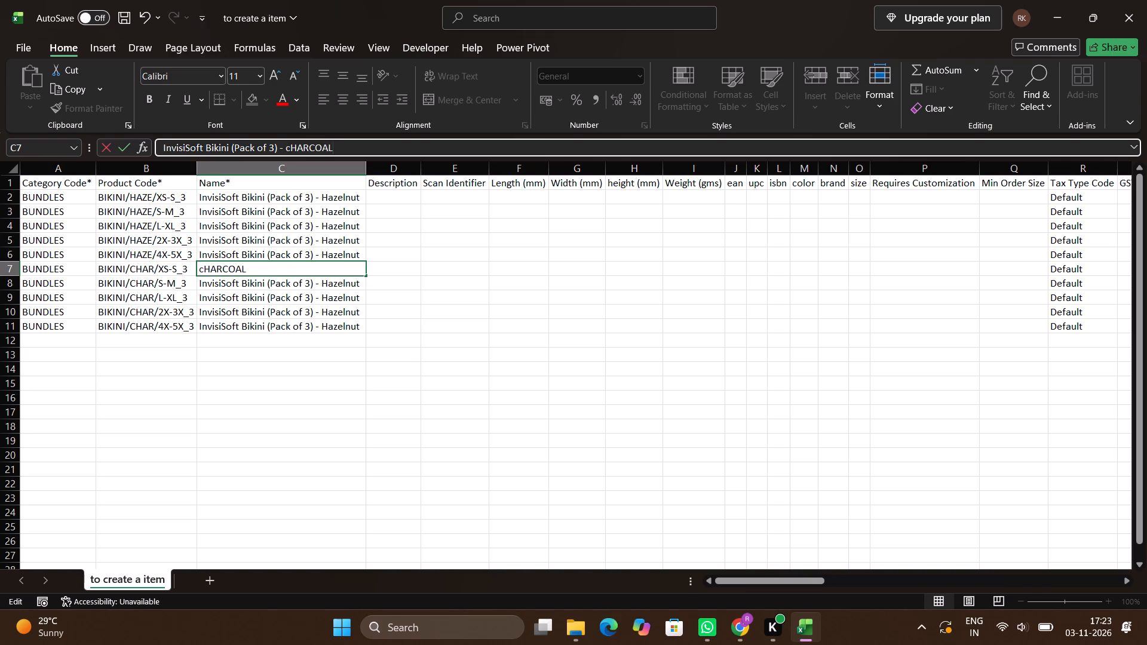
key(BackSpace)
key(BackSpace)
key(BackSpace)
key(BackSpace)
key(BackSpace)
key(BackSpace)
key(BackSpace)
key(BackSpace)
key(BackSpace)
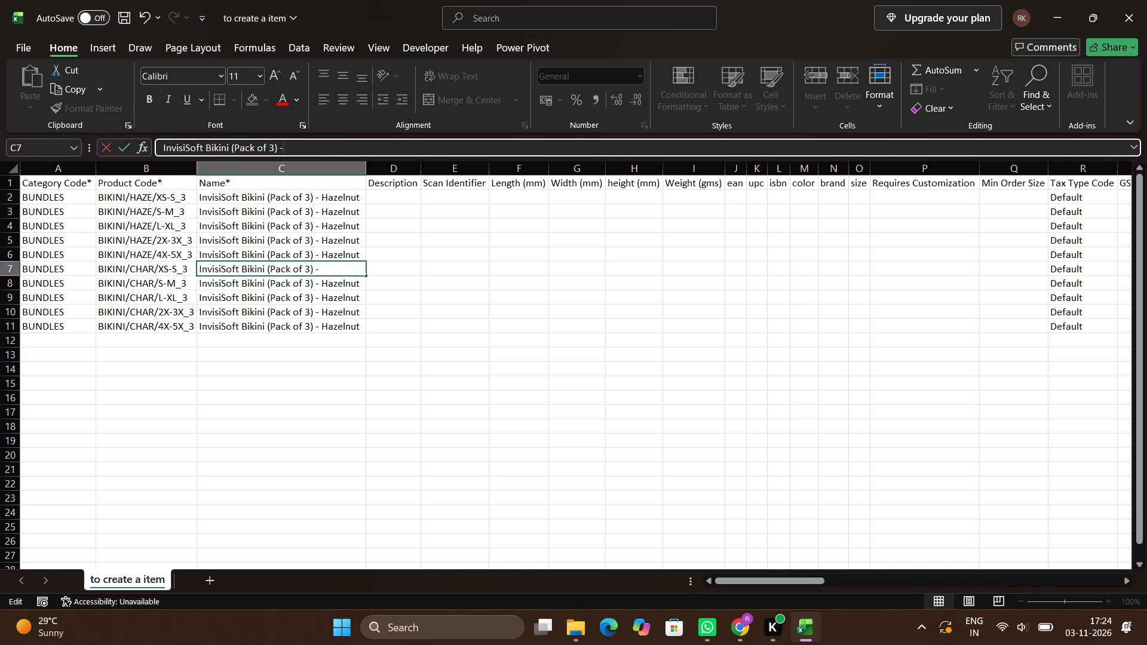
text(Charcolal)
key(BackSpace)
key(BackSpace)
key(BackSpace)
text(al)
key(Return)
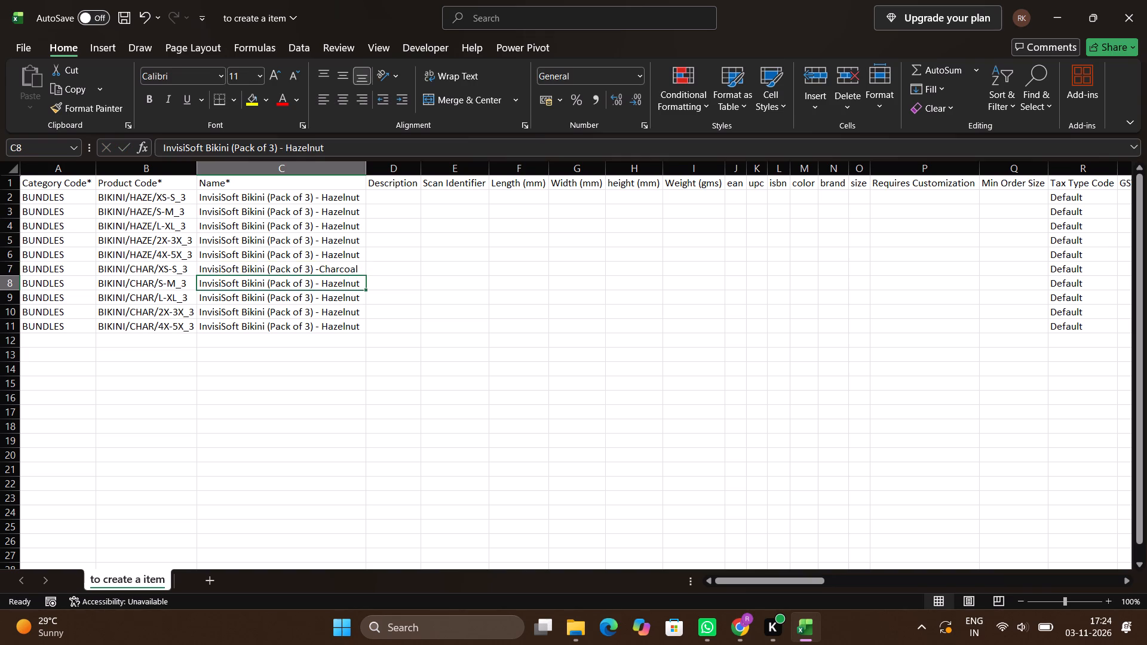
Fill the Charcoal bundle name from row 7 down through row 11.
key(Up)
key(ctrl+shift+Down)
key(ctrl+d)
Replace all HAZE with CHAR in the component product codes of rows 7 to 11.
key(Right)
key(Up)
key(Right)
key(Down)
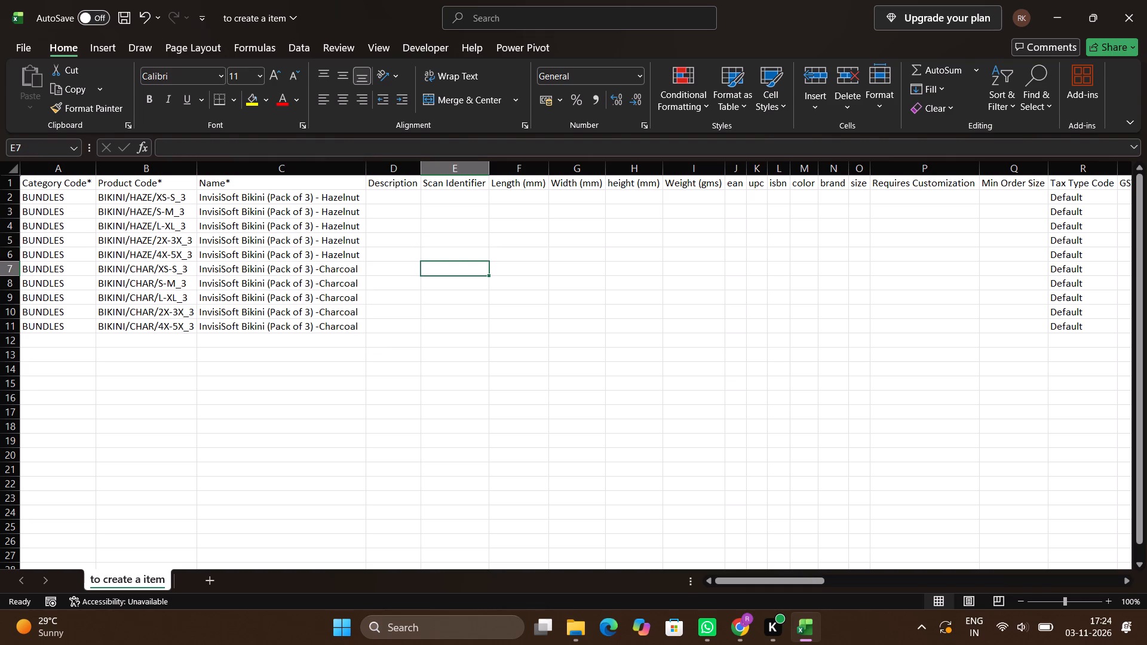
key(Right)
key(Right)
key(Right)
key(Right)
key(Right)
key(Right)
key(Right)
key(Right)
key(Right)
key(Right)
key(Right)
key(Right)
key(Right)
key(Right)
key(Right)
key(Right)
key(Right)
key(Right)
key(Right)
key(Right)
key(Right)
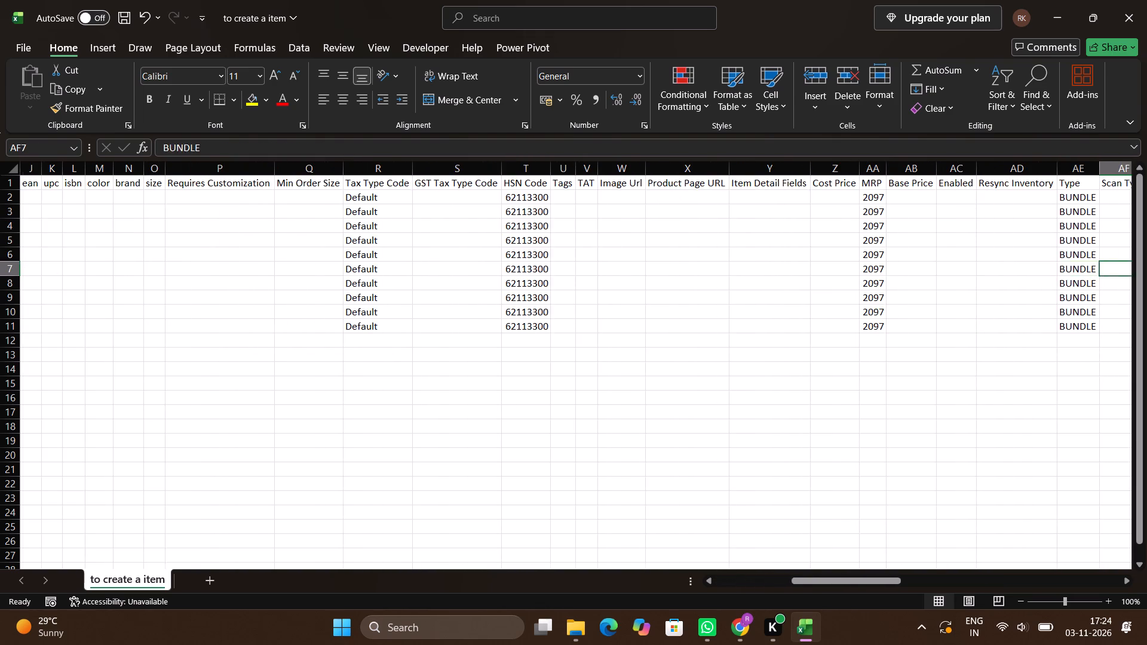
key(Right)
key(Right)
key(Right)
key(Right)
key(Left)
key(Left)
key(Left)
key(Left)
key(Right)
key(ctrl+shift+Down)
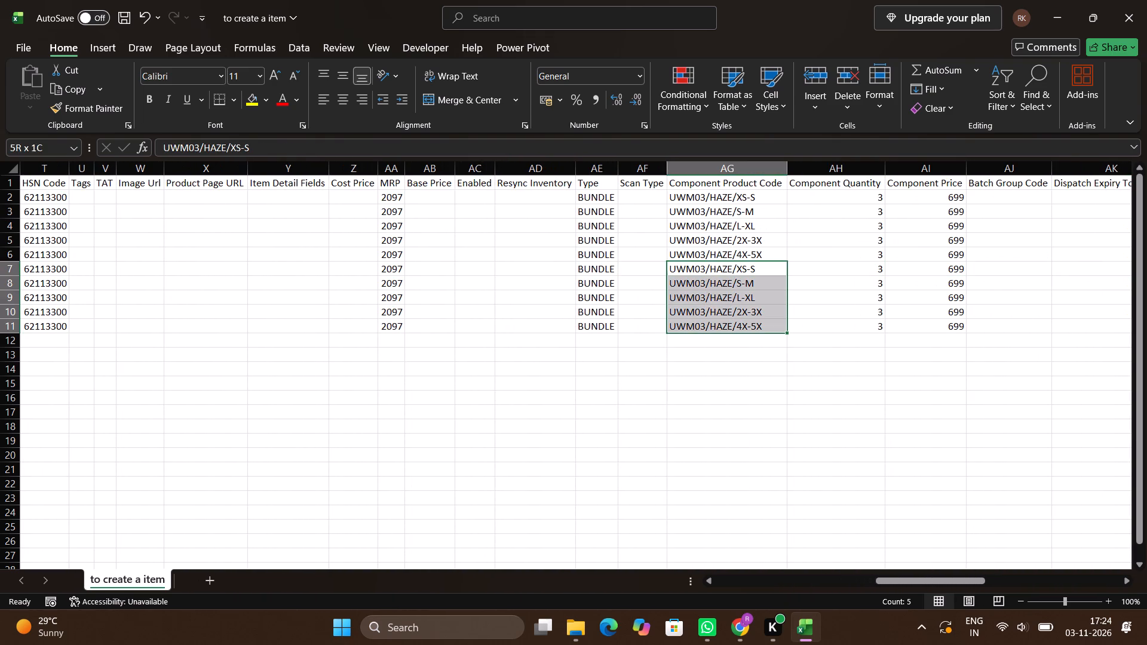
key(ctrl+f)
click(579, 393)
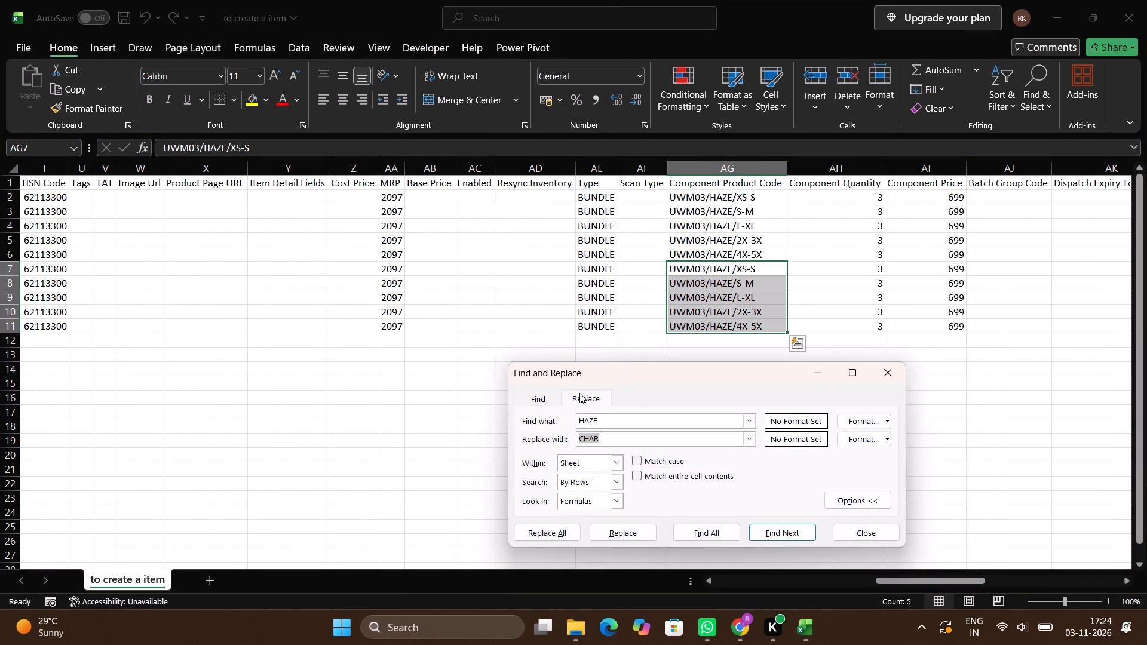
click(549, 536)
key(Return)
key(Escape)
key(Escape)
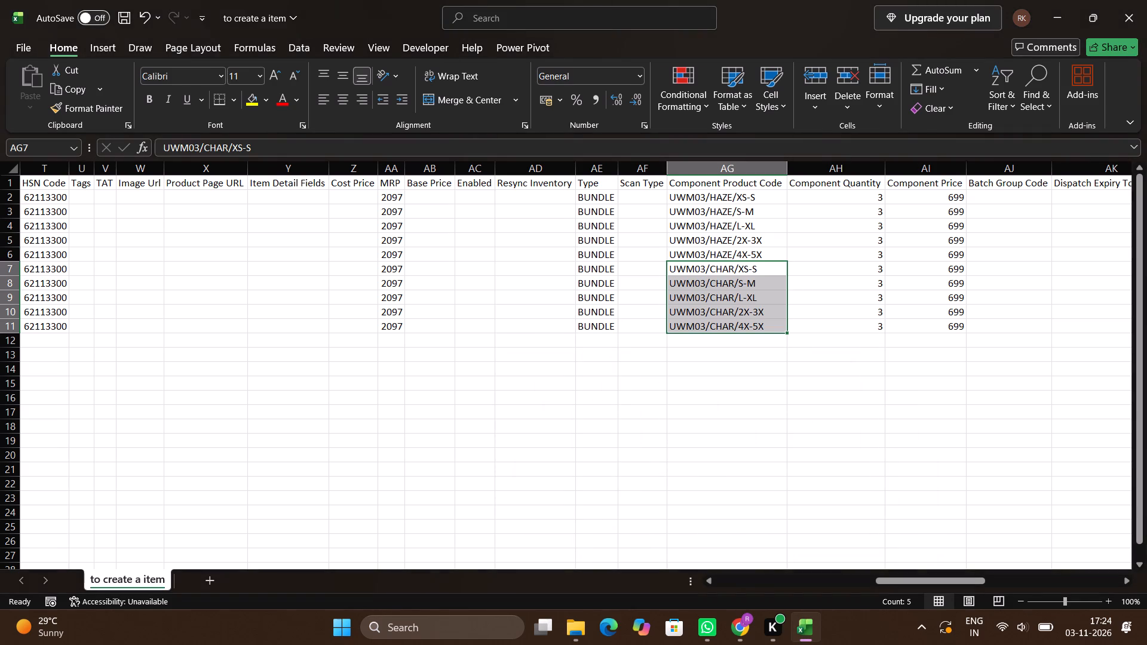
Delete the five Hazelnut bundle rows 2 to 6 from the sheet.
key(Up)
key(Up)
key(Down)
key(ctrl+shift+Up)
key(shift+Down)
key(shift+space)
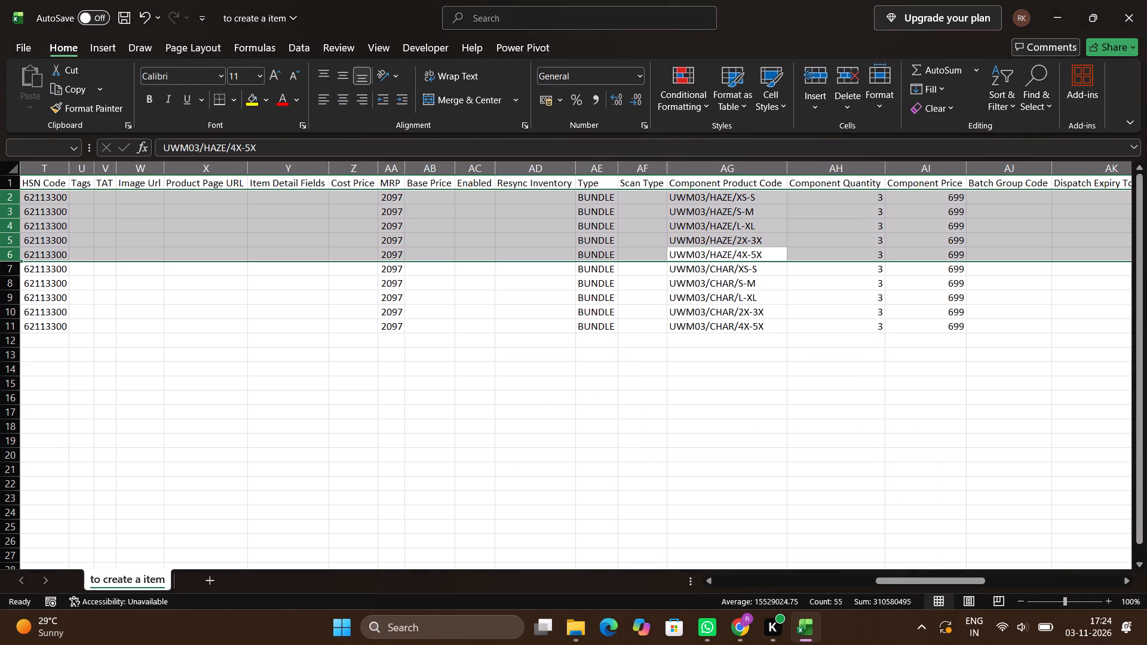
key(ctrl+minus)
key(Up)
key(Up)
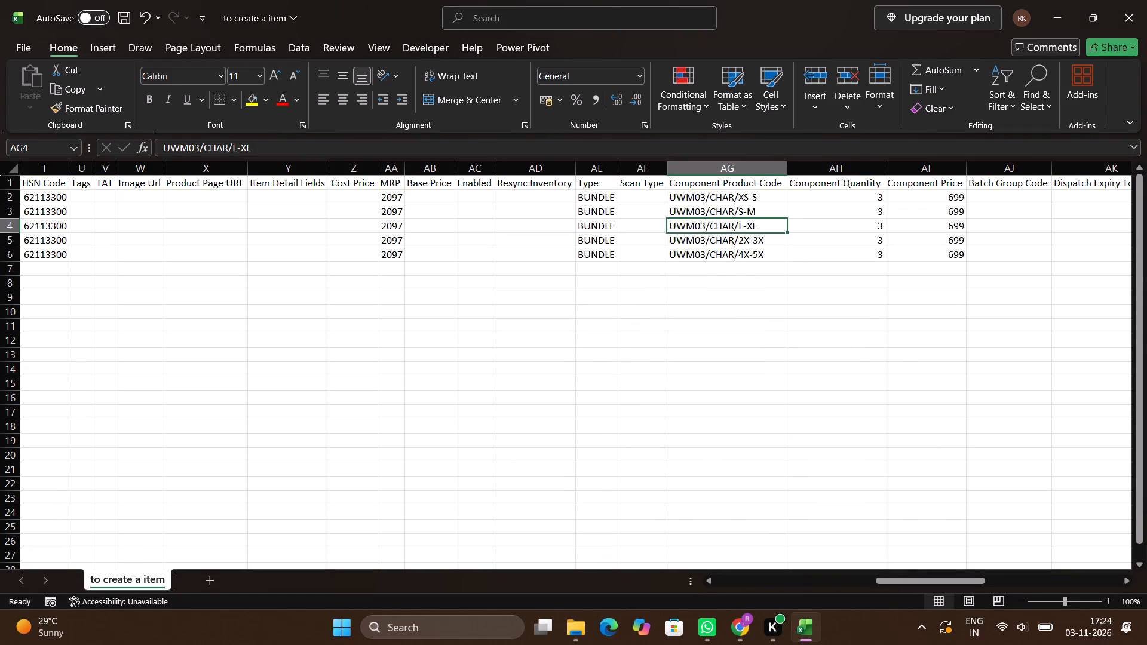
Review the template columns from Component Product Code through Expiry Date for the Charcoal rows.
key(ctrl+Up)
key(Right)
key(Right)
key(Right)
key(Right)
key(Right)
key(Right)
key(Right)
key(Right)
key(Right)
key(Right)
key(Right)
key(Right)
key(Left)
key(ctrl+Left)
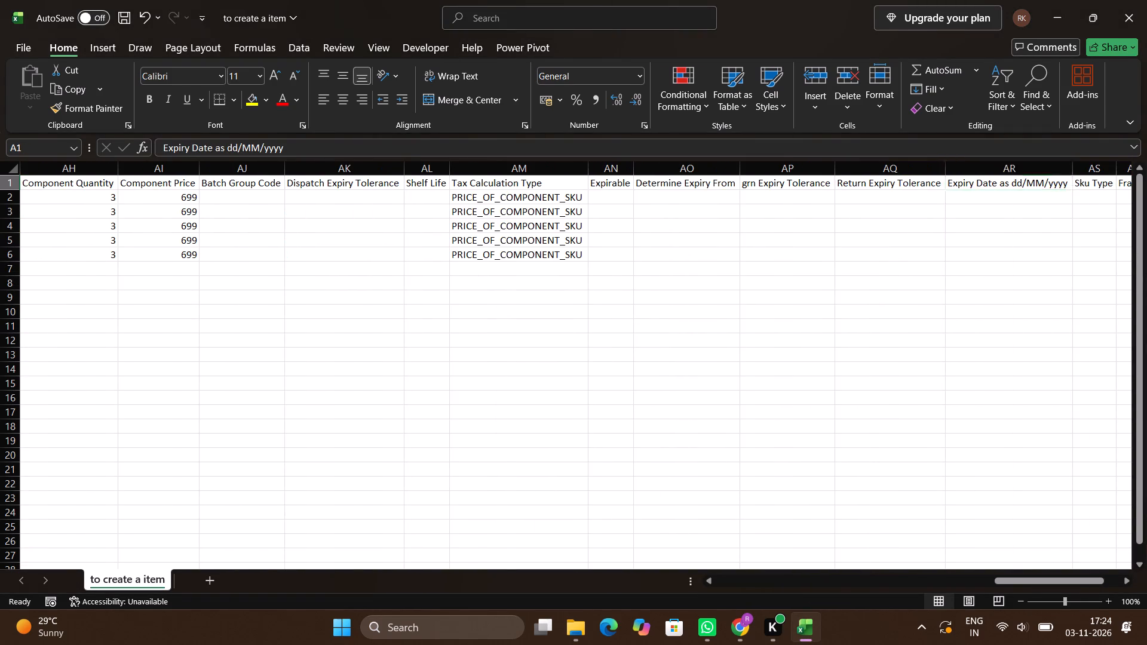
key(ctrl+Left)
key(ctrl+Left)
key(ctrl+Left)
Duplicate the five Charcoal bundle rows 2 to 6 into rows 7 to 11.
key(Down)
key(ctrl+shift+Down)
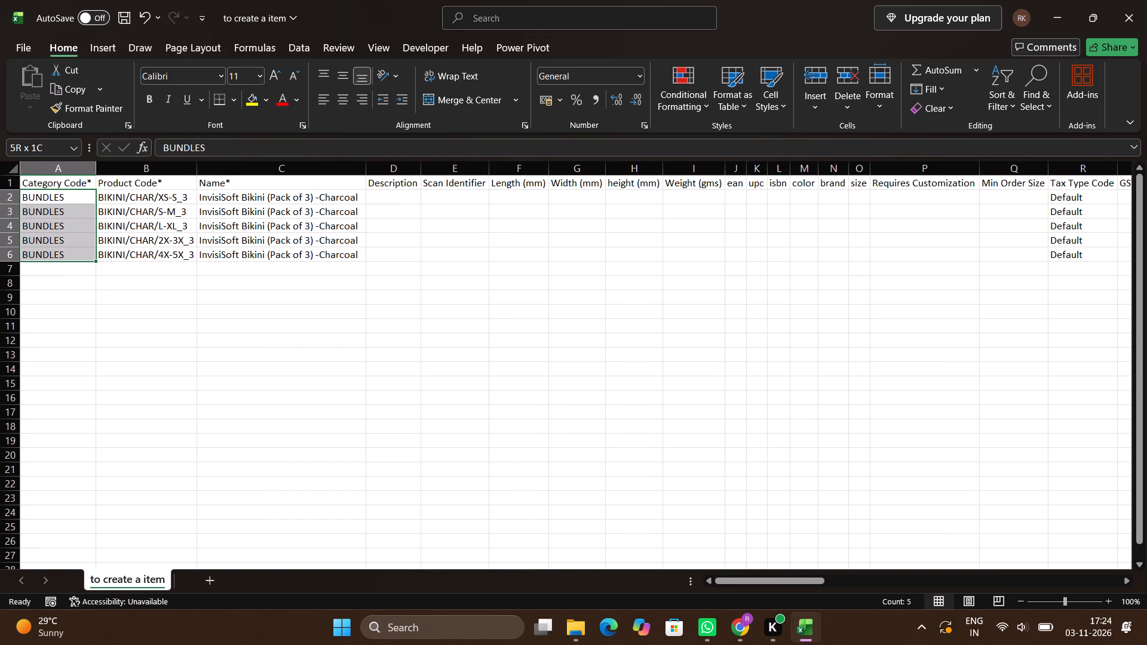
key(shift+space)
key(ctrl+c)
key(Left)
key(Down)
key(Down)
key(Down)
key(Down)
key(Down)
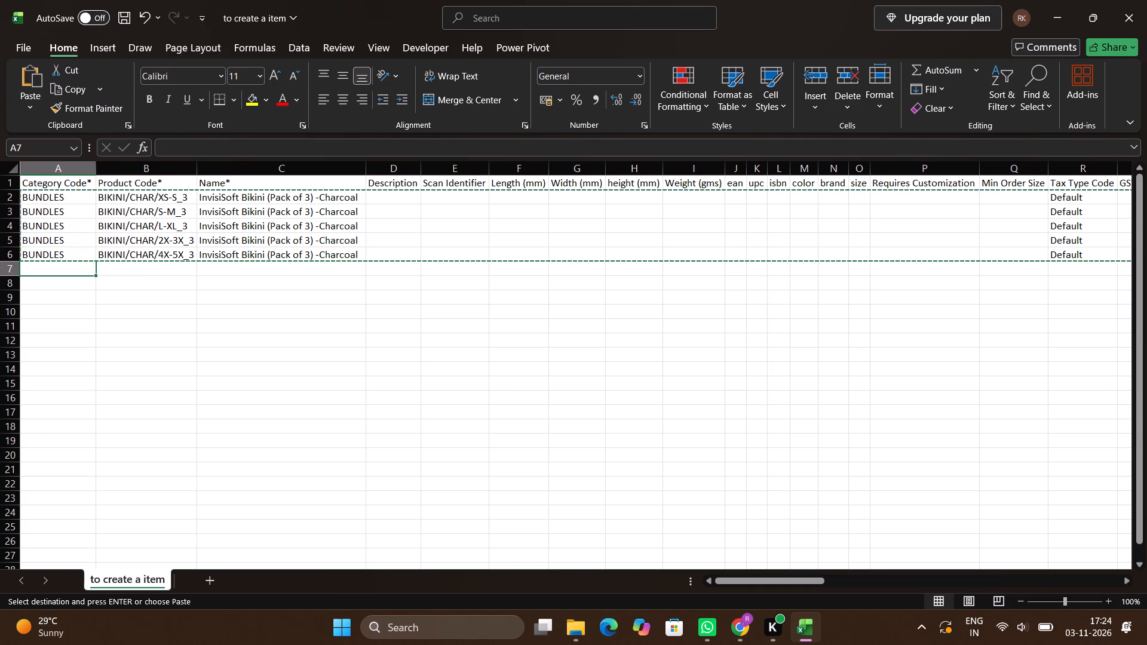
key(ctrl+v)
key(Escape)
Replace all CHAR with ROSE in the product codes of rows 7 to 11.
key(Right)
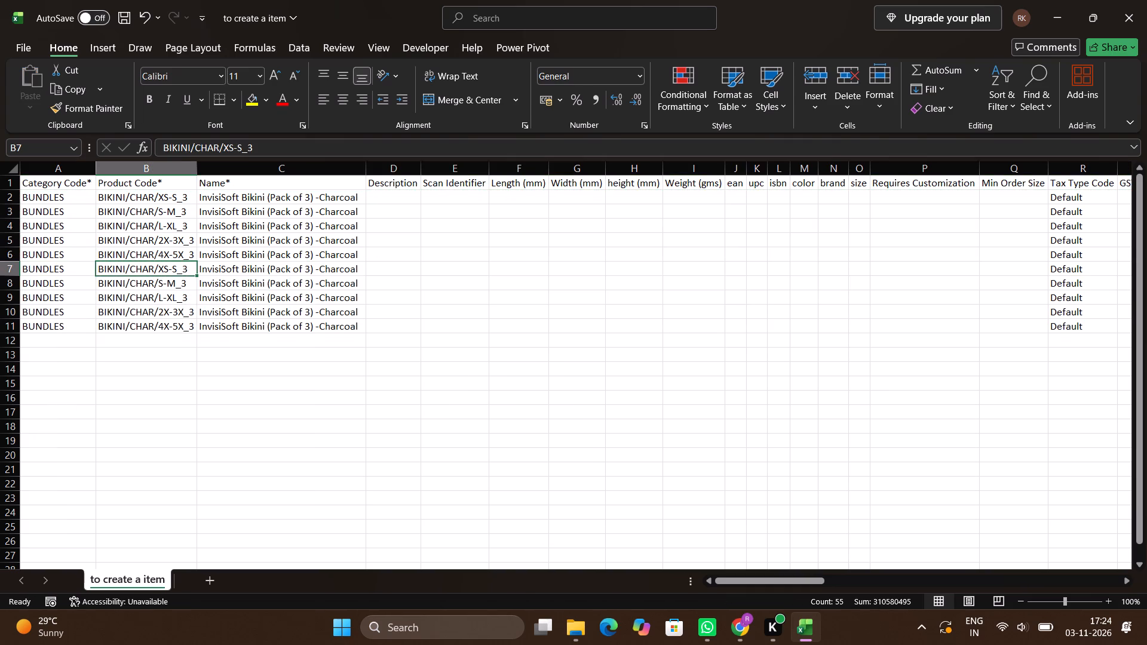
key(ctrl+shift+Down)
key(ctrl+f)
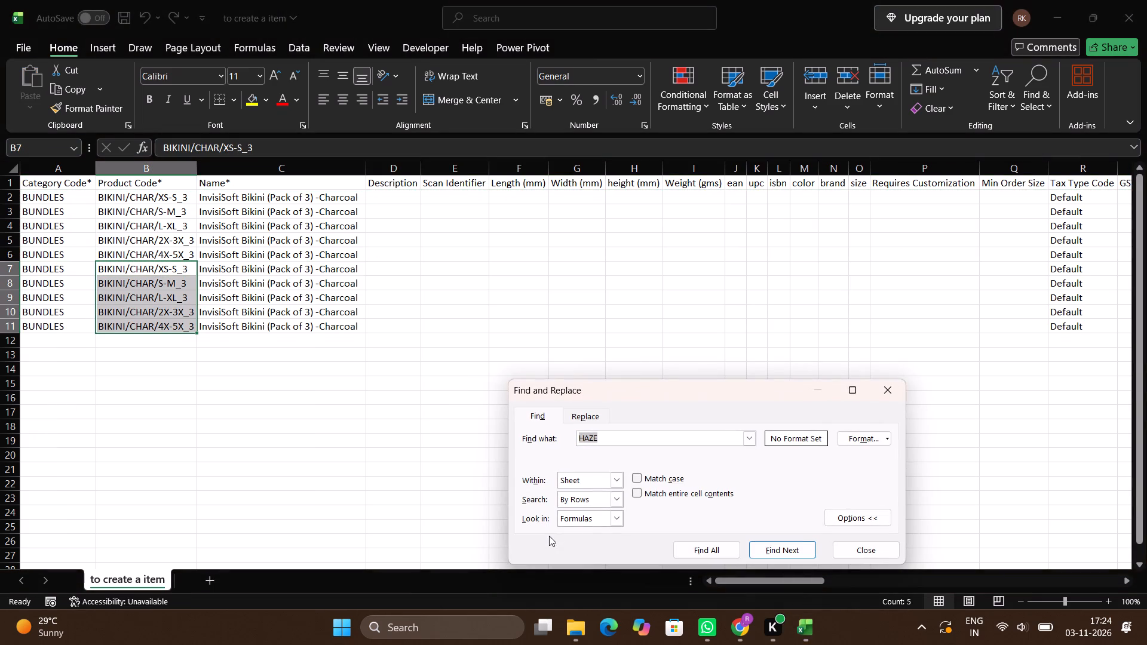
click(586, 421)
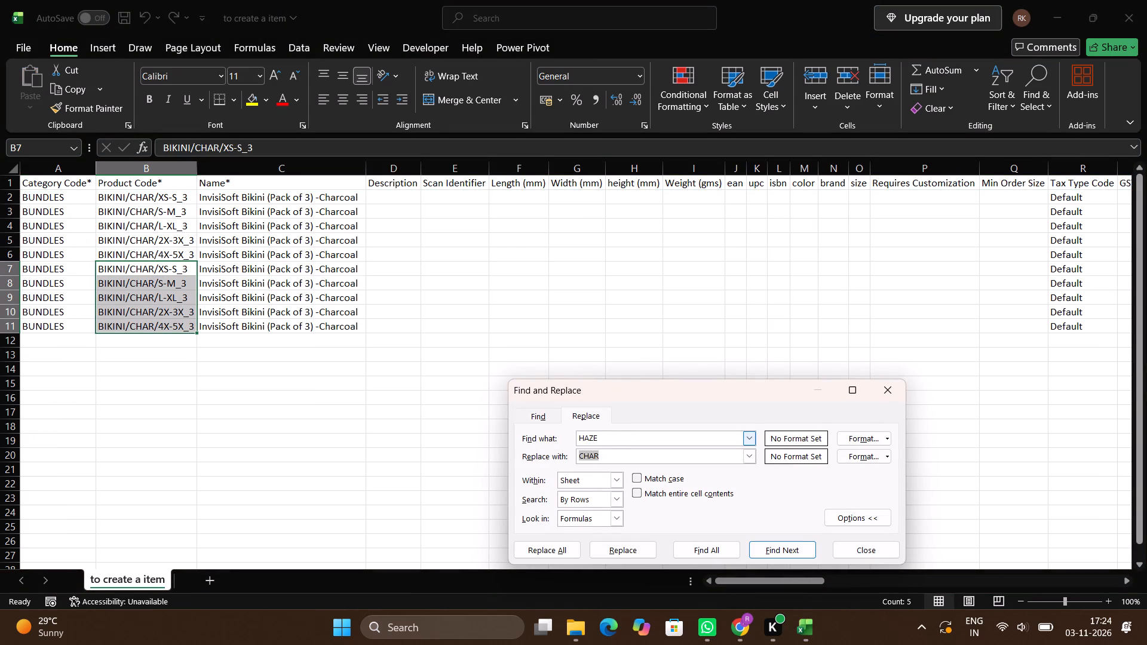
click(615, 440)
key(ctrl+a)
text(rosew)
key(BackSpace)
key(BackSpace)
key(BackSpace)
key(BackSpace)
text(ROSE)
click(606, 451)
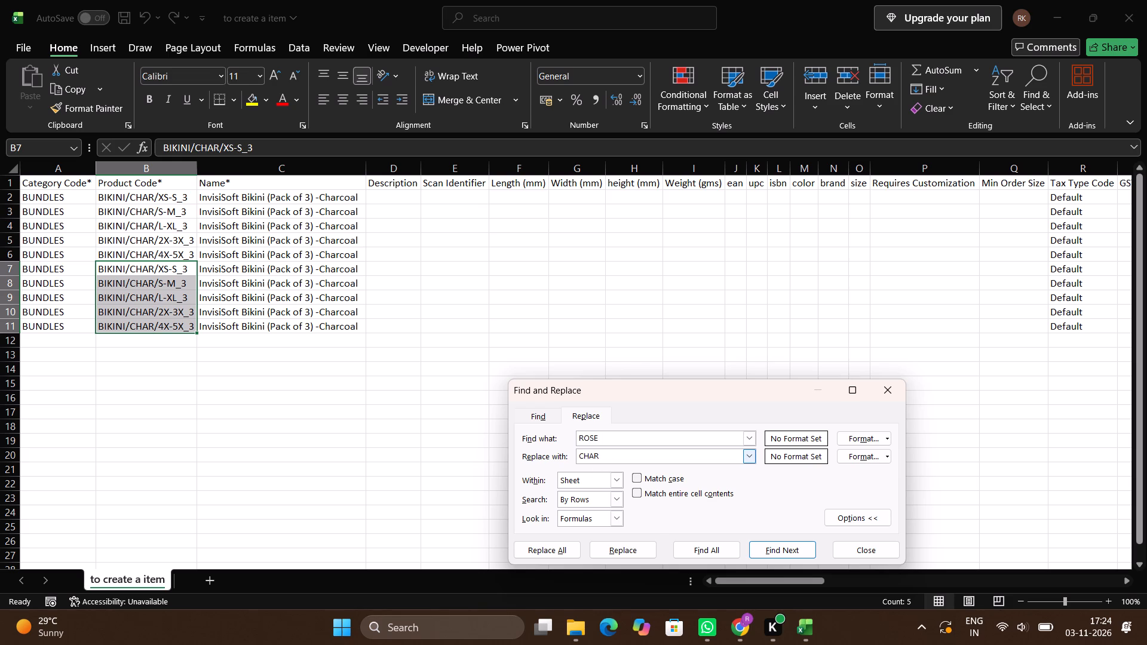
key(BackSpace)
key(BackSpace)
key(BackSpace)
key(BackSpace)
key(BackSpace)
key(BackSpace)
text(RO)
key(BackSpace)
key(BackSpace)
key(BackSpace)
key(BackSpace)
click(606, 436)
key(BackSpace)
key(BackSpace)
key(BackSpace)
key(BackSpace)
key(BackSpace)
key(BackSpace)
key(BackSpace)
text(CHAR)
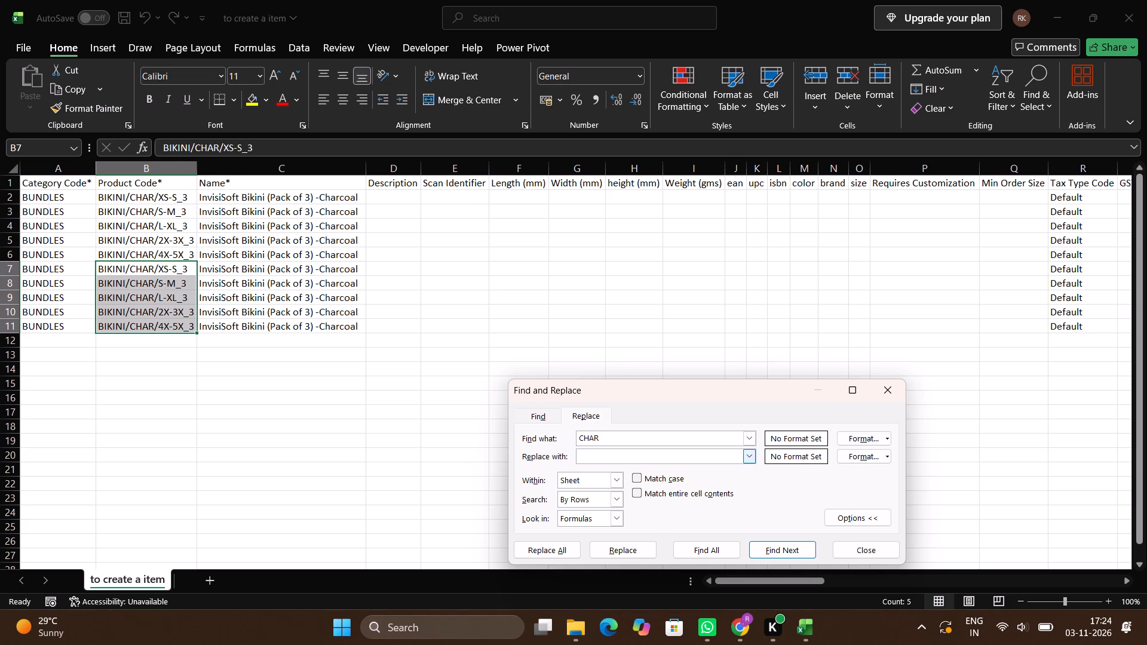
click(593, 456)
text(ROSE)
click(551, 549)
key(Return)
key(Escape)
key(Up)
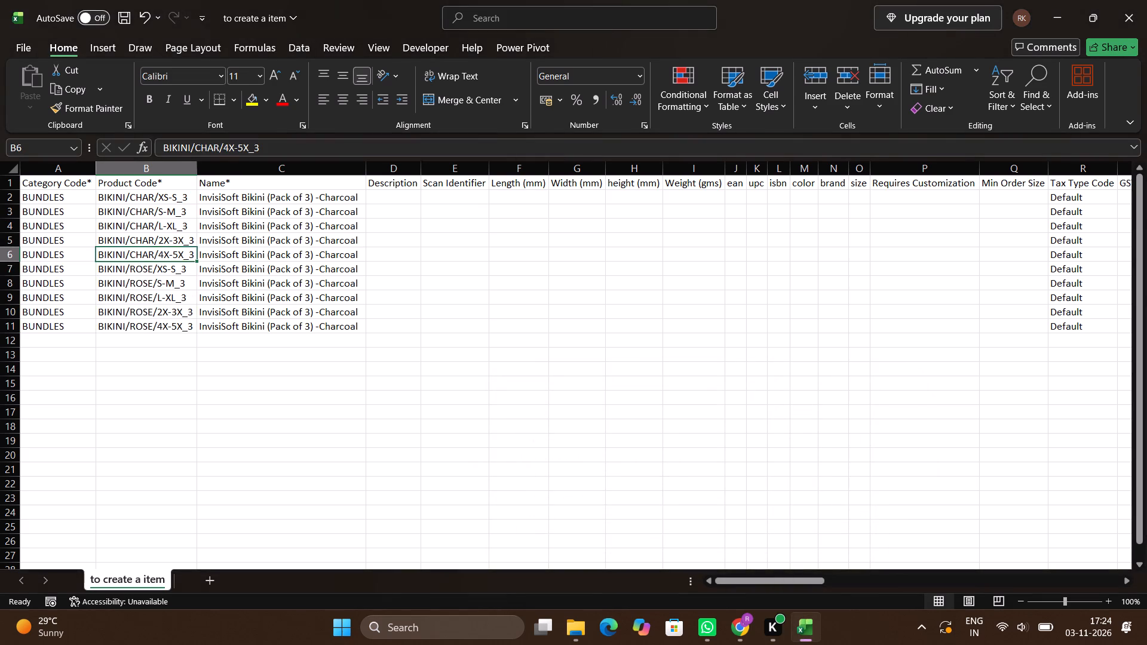
Replace all CHAR with ROSE in the Component Product Code cells of rows 7 to 11.
key(Down)
key(Right)
key(Right)
key(Right)
key(Right)
key(Right)
key(Right)
key(Right)
key(Right)
key(Right)
key(Right)
key(Right)
key(Right)
key(Right)
key(Right)
key(Right)
key(Right)
key(Right)
key(Right)
key(Right)
key(Right)
key(Right)
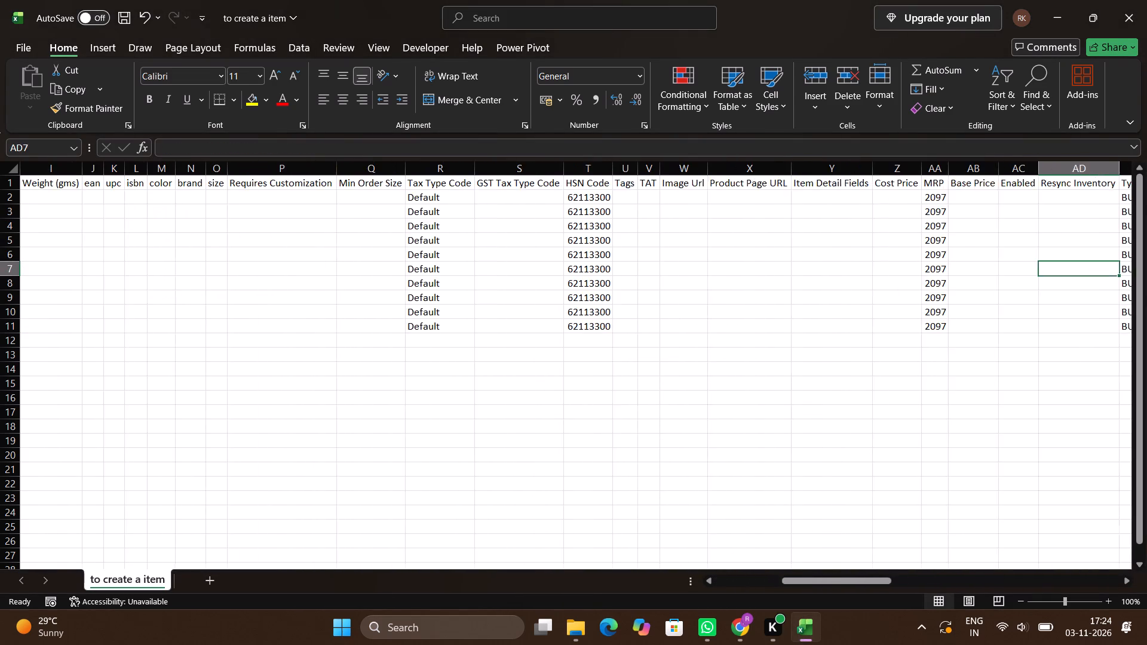
key(Right)
key(Right)
key(Right)
key(Right)
key(Left)
key(Left)
key(ctrl+shift+Down)
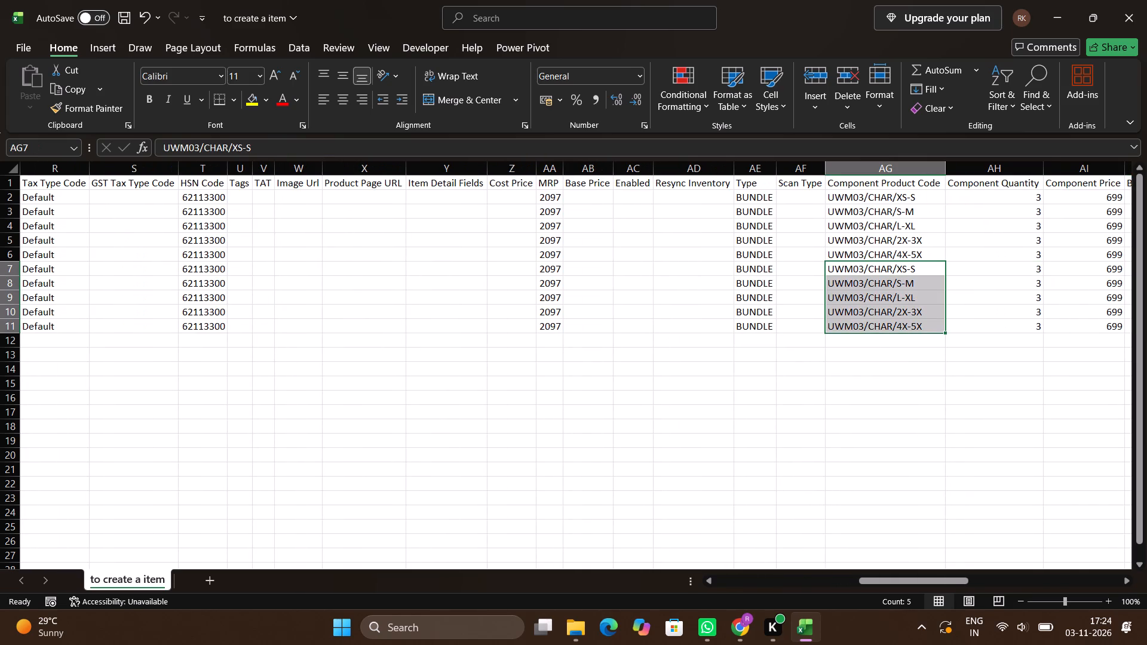
key(ctrl+f)
click(583, 441)
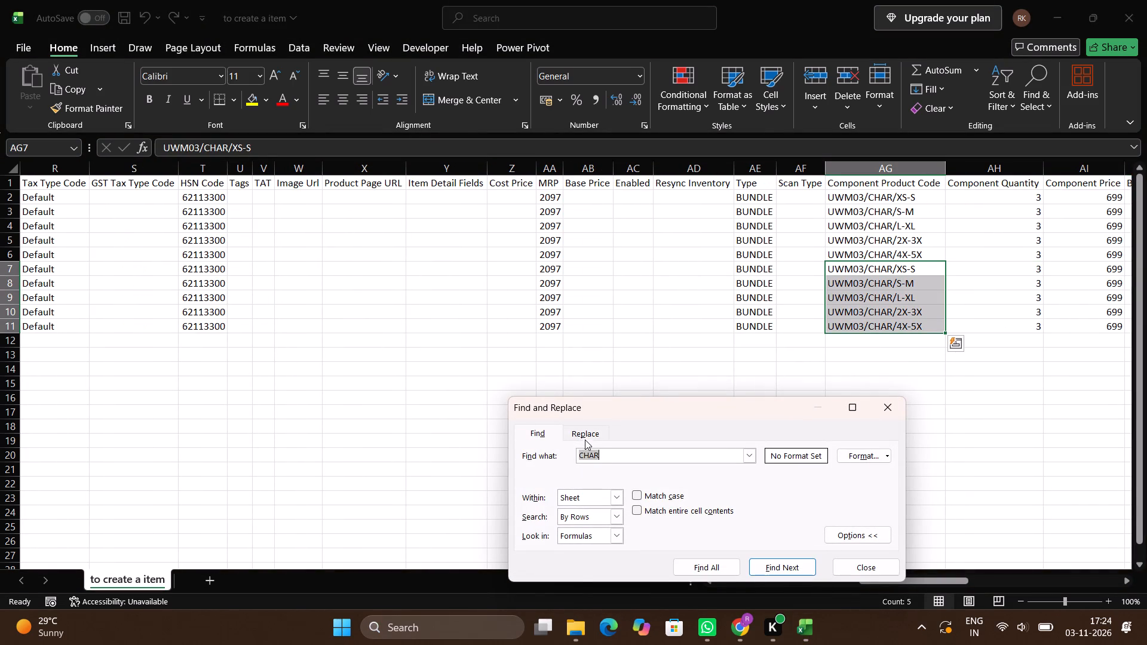
click(585, 440)
click(532, 569)
key(Return)
key(Escape)
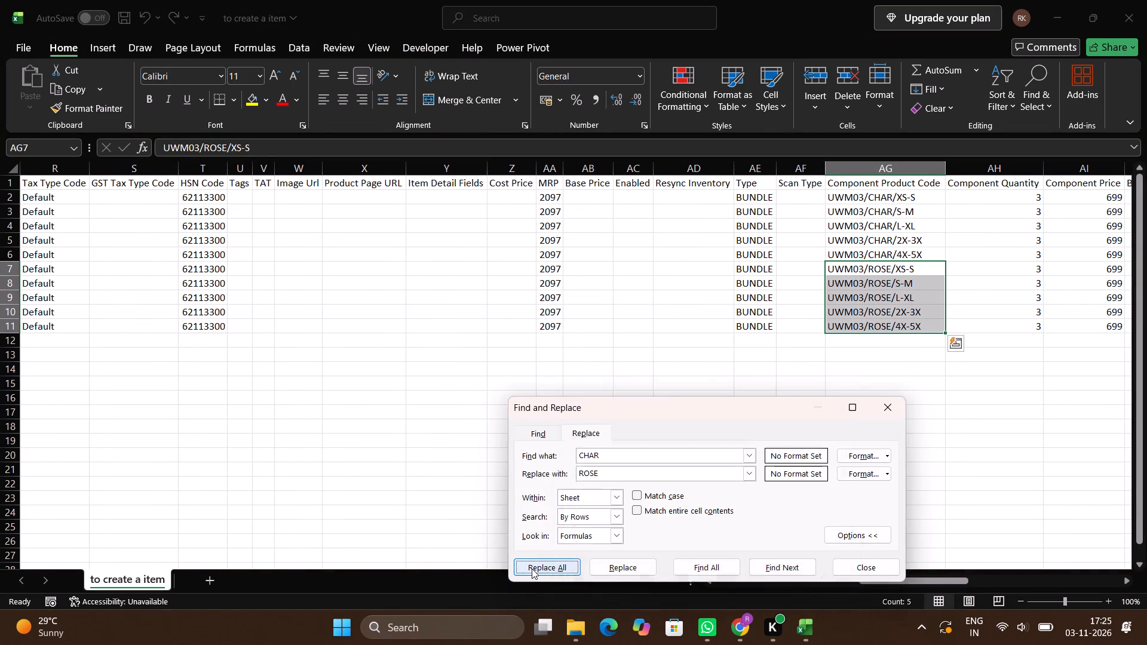
key(Escape)
Duplicate the five ROSE bundle rows 7 to 11 into rows 12 to 16.
key(Down)
key(Down)
key(Down)
key(Down)
key(Down)
key(ctrl+Left)
key(ctrl+Left)
key(ctrl+Left)
key(ctrl+Left)
key(ctrl+Left)
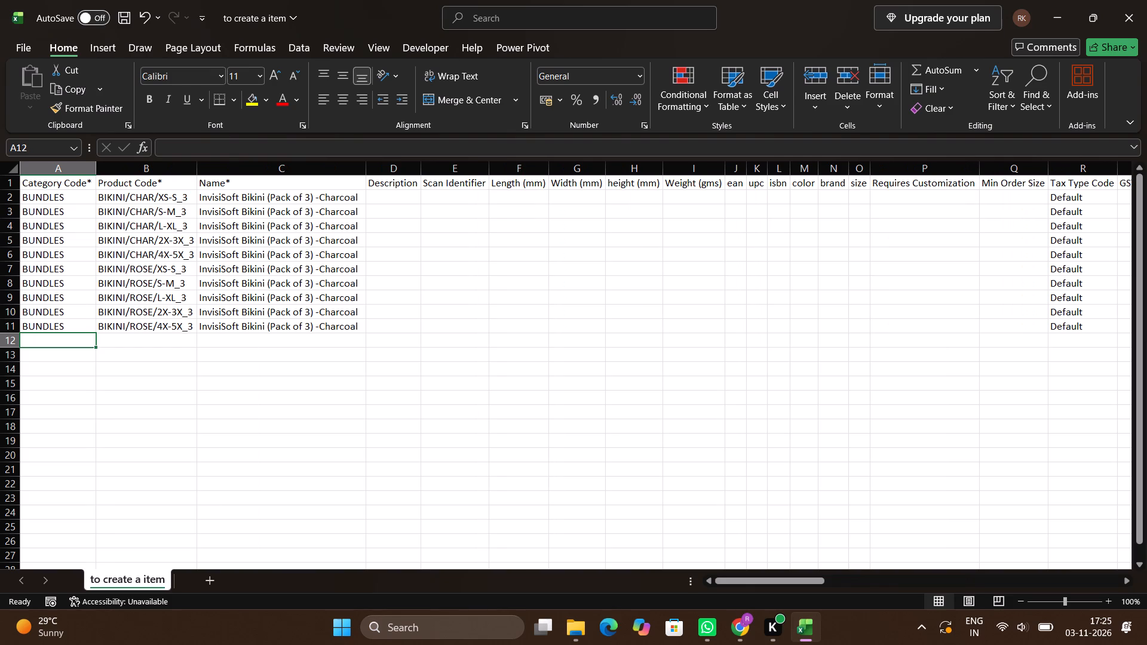
key(Up)
key(Up)
key(Up)
key(Up)
key(Up)
key(ctrl+shift+Down)
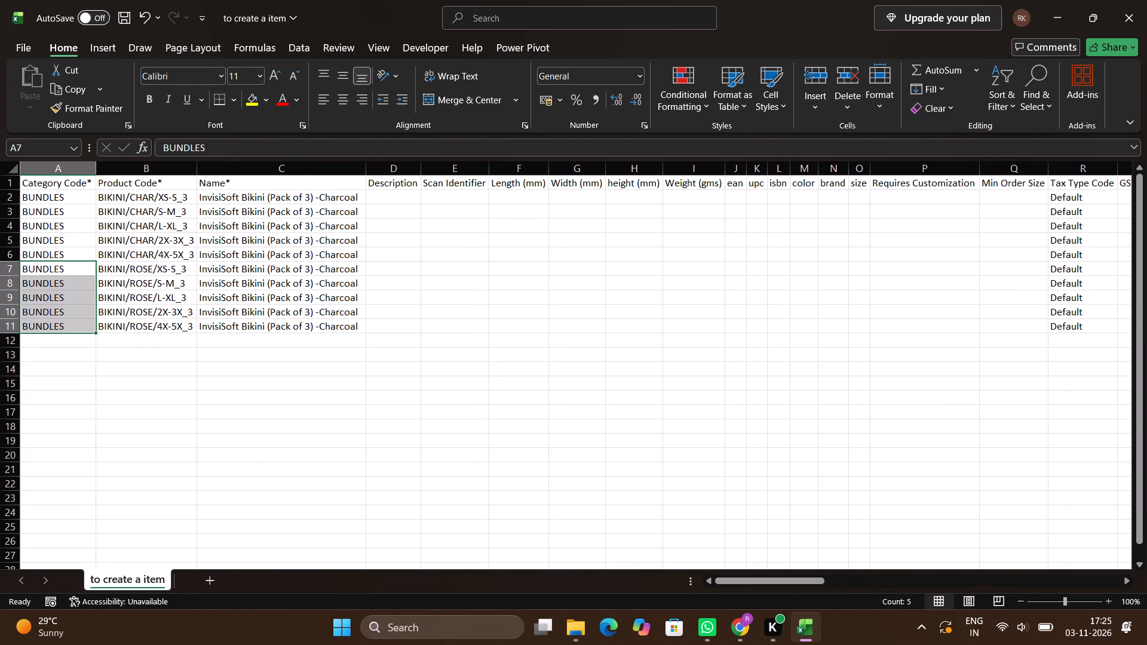
key(shift+space)
key(ctrl+c)
key(Left)
key(Down)
key(Down)
key(Down)
key(Down)
key(Down)
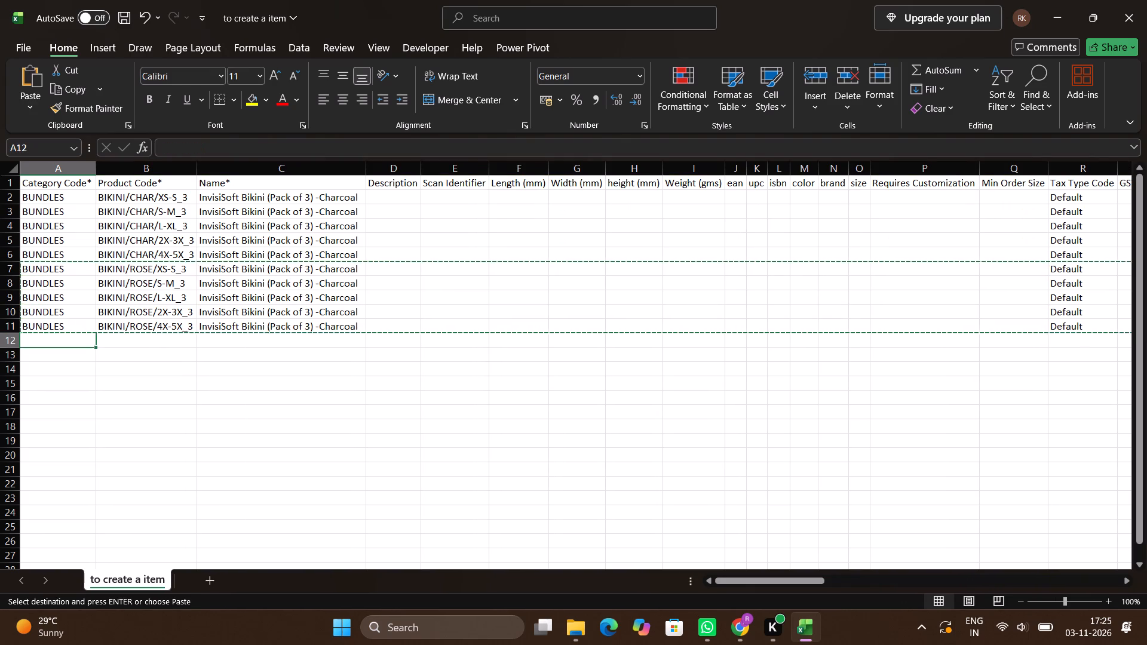
key(ctrl+v)
key(Escape)
Replace all ROSE with CAPP in the Product Code cells of rows 12 to 16.
key(Right)
key(ctrl+shift+Down)
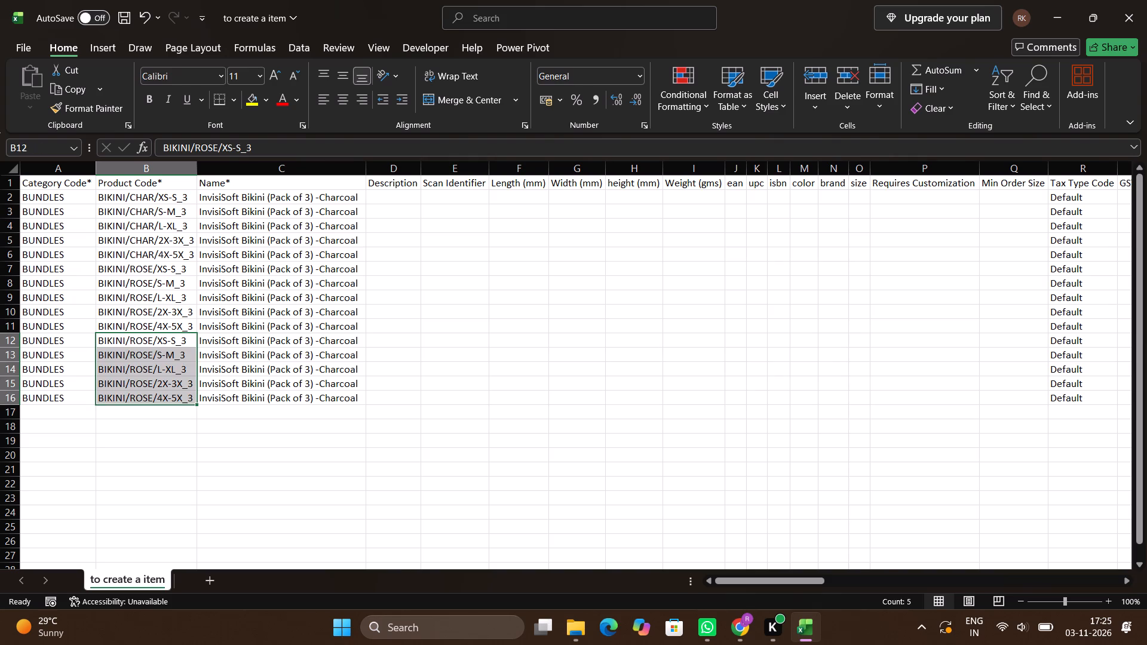
key(ctrl+f)
click(580, 450)
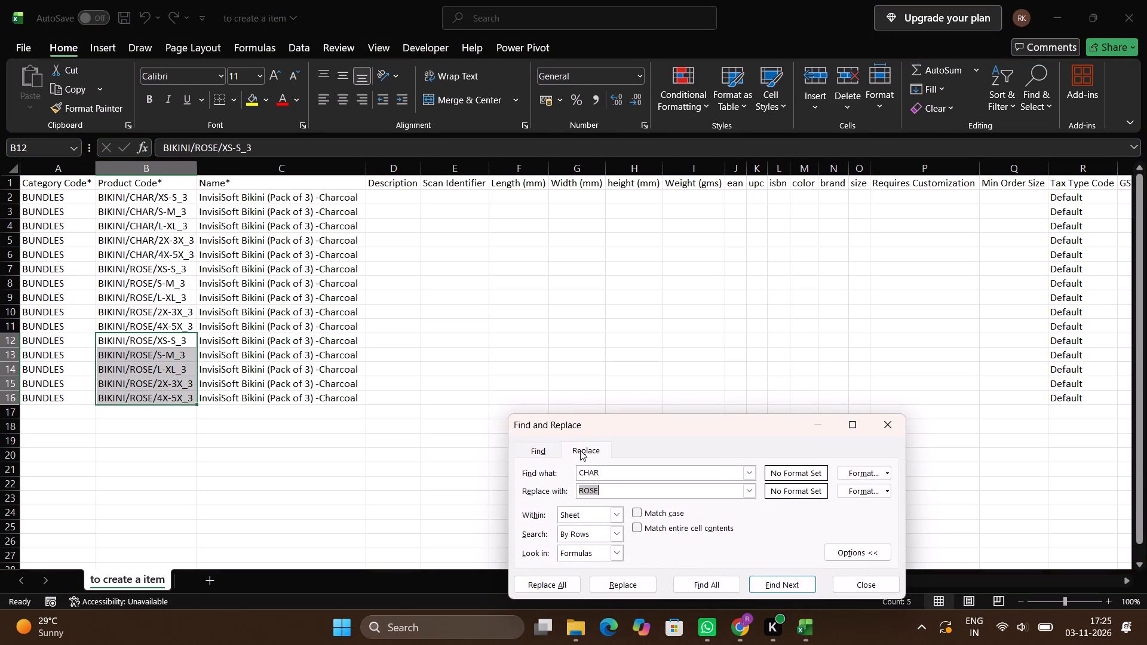
click(594, 475)
key(BackSpace)
key(BackSpace)
key(BackSpace)
key(ctrl+a)
text(ROSE)
key(Tab)
text(CAPP)
key(Tab)
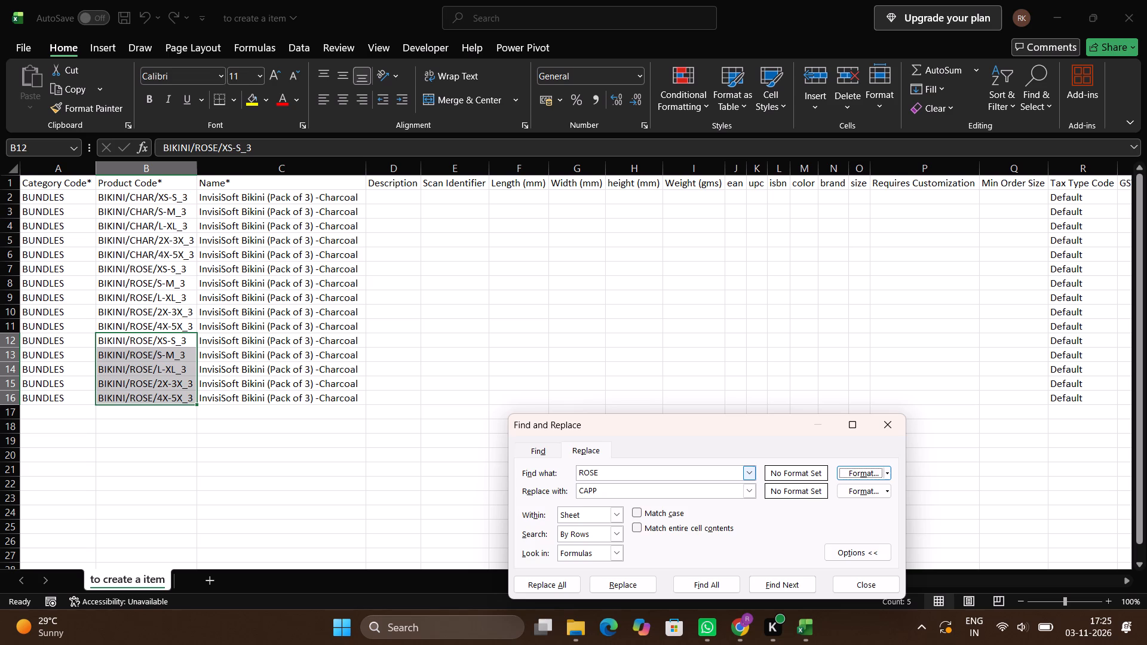
click(532, 588)
key(Return)
key(Escape)
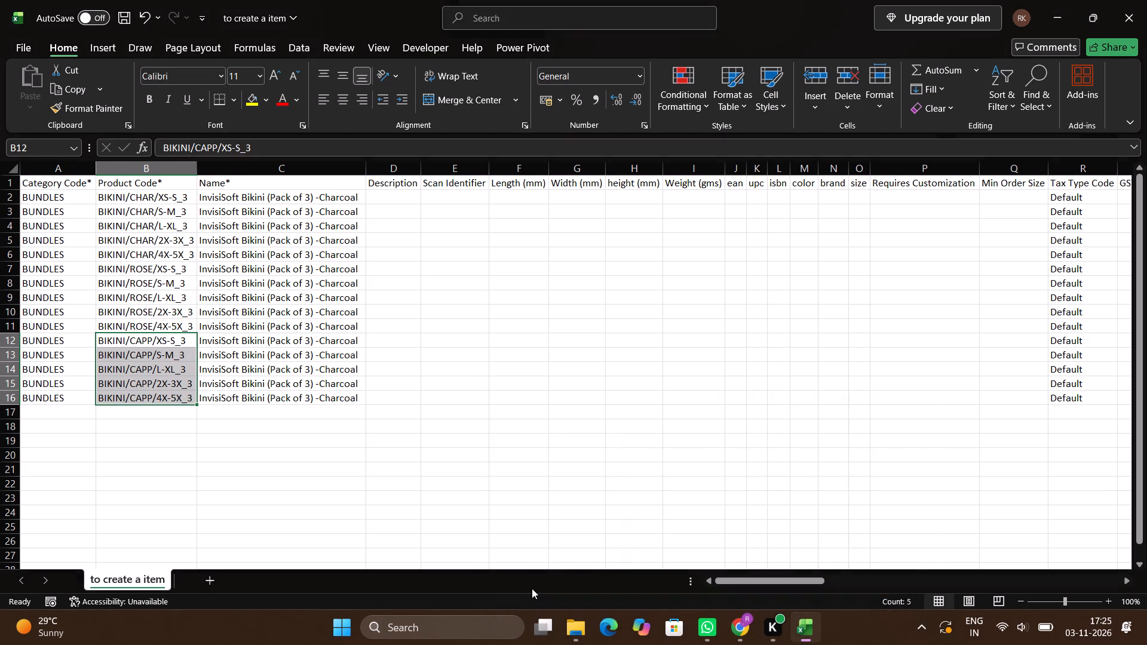
Replace all ROSE with CAPP in the Component Product Code cells of rows 12 to 16.
key(Up)
key(Right)
key(Down)
key(Right)
key(Right)
key(Right)
key(Right)
key(Right)
key(Right)
key(Right)
key(Right)
key(Right)
key(Right)
key(Right)
key(Right)
key(Right)
key(Right)
key(Right)
key(Right)
key(Right)
key(Right)
key(Right)
key(Right)
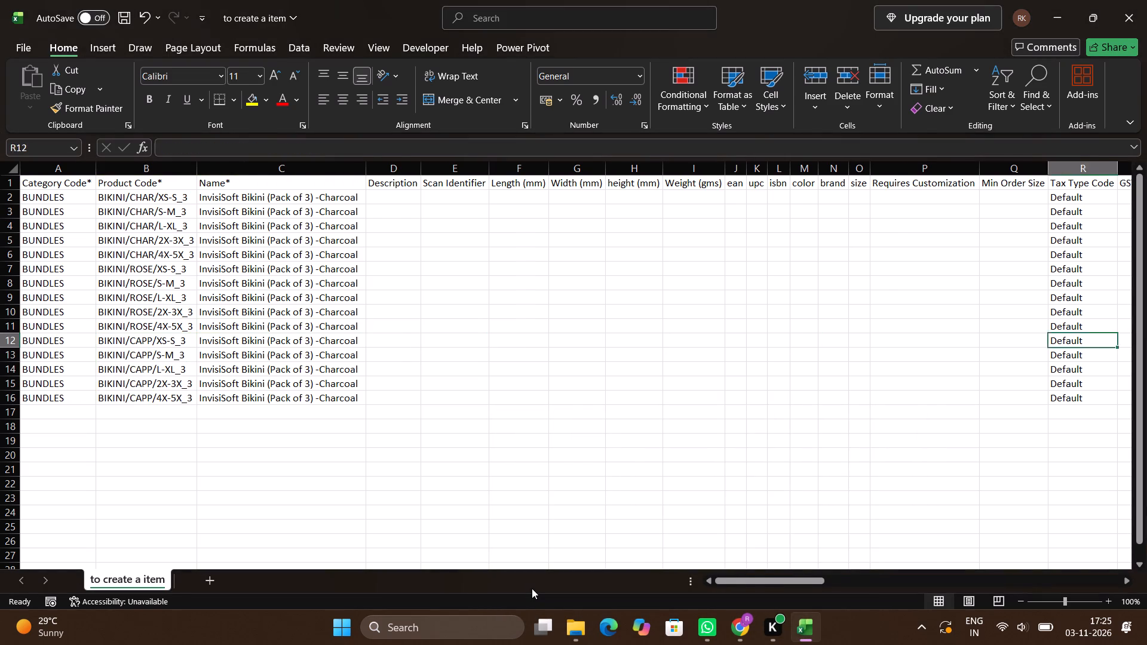
key(Right)
key(Right)
key(Right)
key(Right)
key(Right)
key(Right)
key(Left)
key(Left)
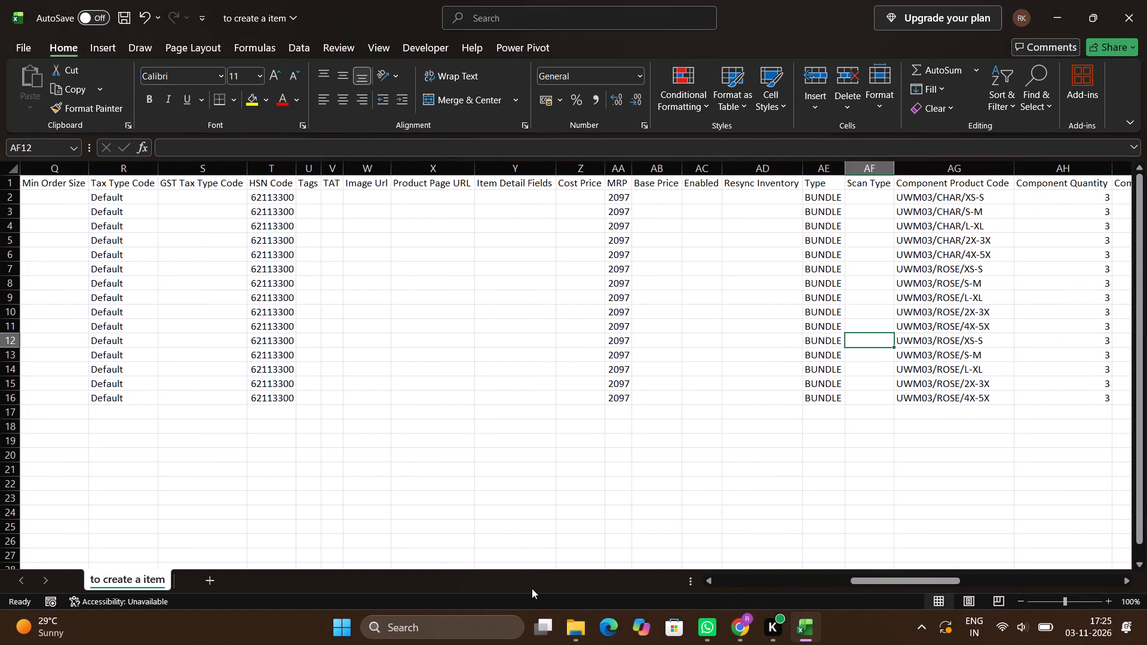
key(Right)
key(ctrl+shift+Down)
key(ctrl+f)
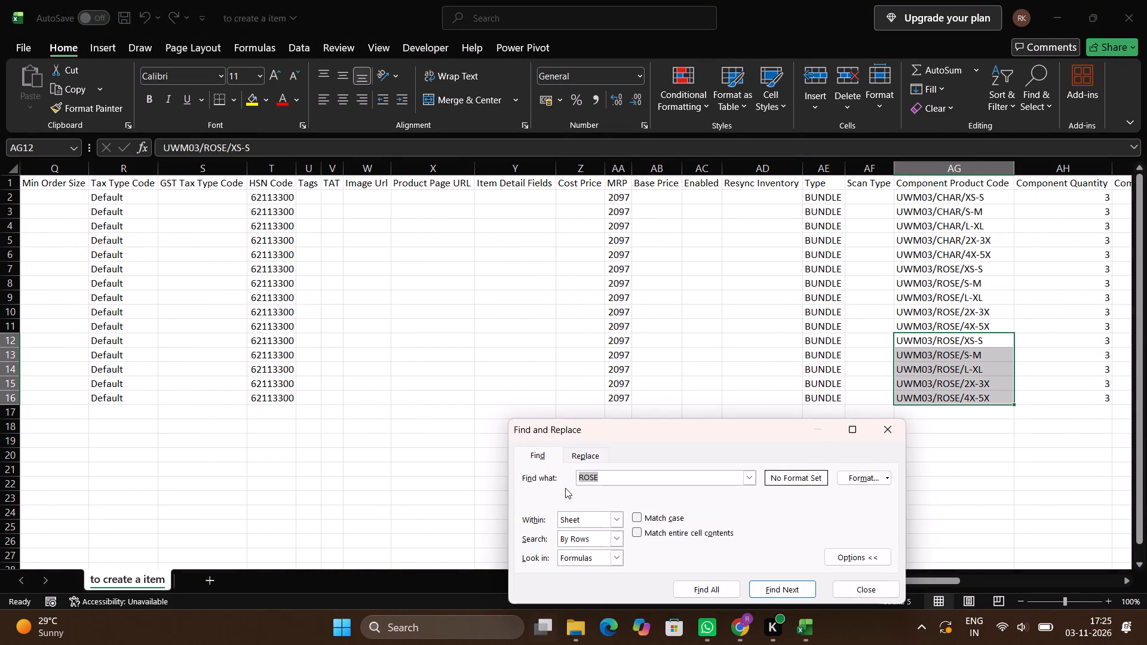
click(588, 457)
click(562, 593)
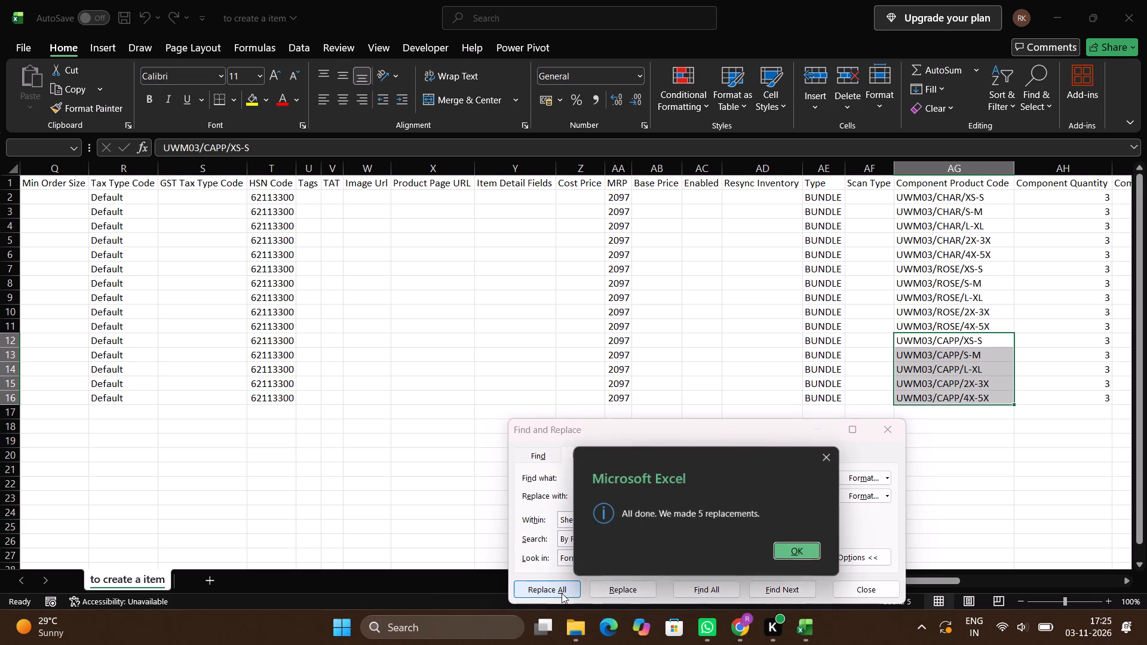
key(Return)
key(Escape)
Duplicate the five CAPP bundle rows 12 to 16 into rows 17 to 21.
key(Up)
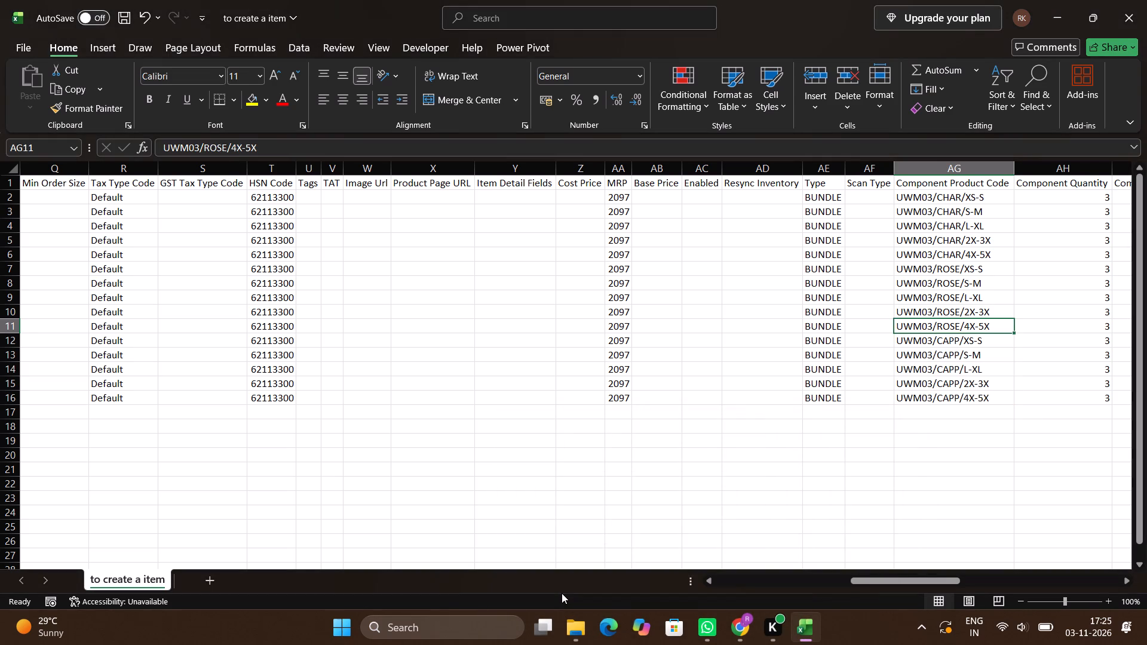
key(Down)
key(Down)
key(Down)
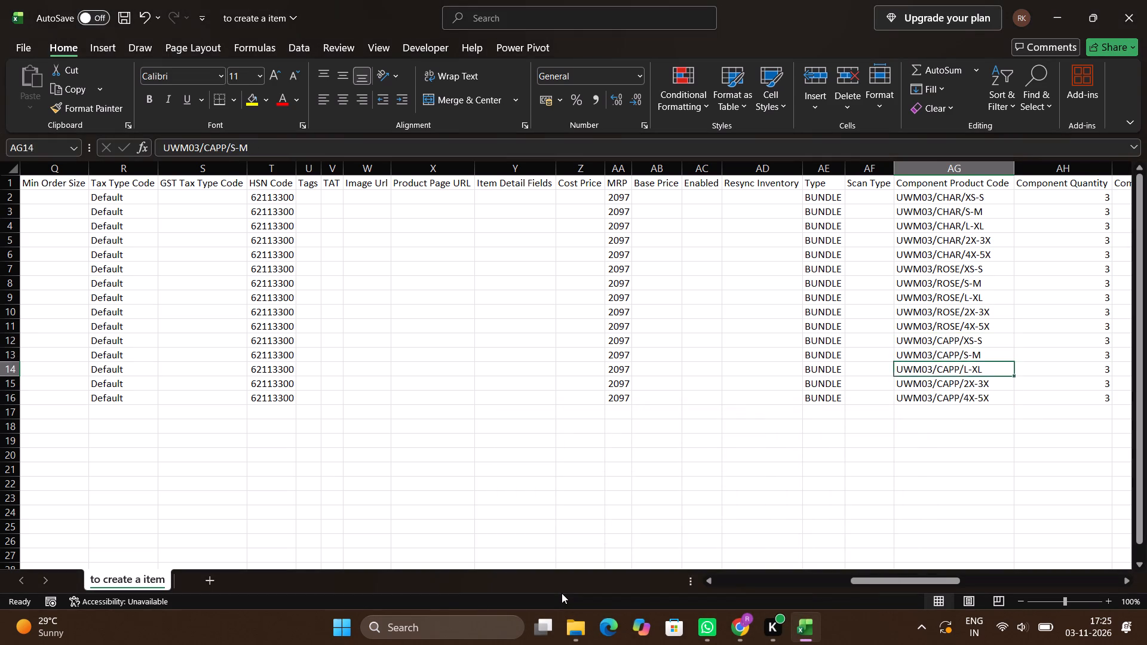
key(Down)
key(Down)
key(ctrl+Left)
key(ctrl+Left)
key(ctrl+Left)
key(ctrl+Left)
key(ctrl+Left)
key(ctrl+Left)
key(ctrl+Left)
key(ctrl+Left)
key(ctrl+Left)
key(ctrl+Left)
key(ctrl+Left)
key(ctrl+Left)
key(ctrl+Left)
key(ctrl+Left)
key(ctrl+Left)
key(ctrl+Left)
key(ctrl+Left)
key(ctrl+Left)
key(ctrl+Left)
key(Up)
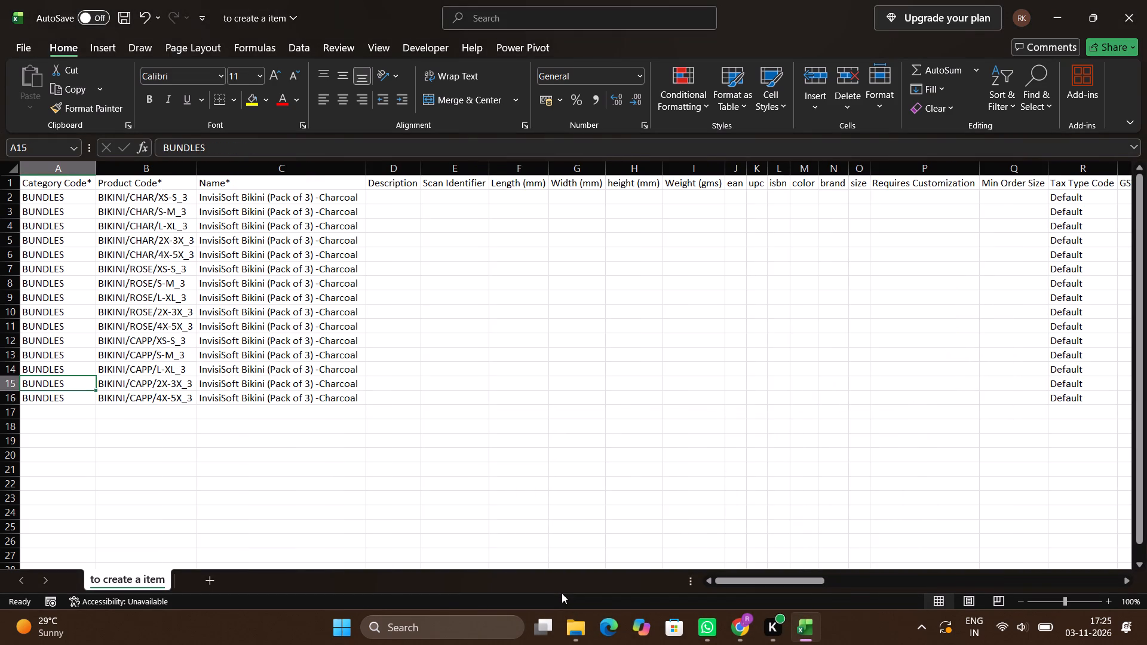
key(Up)
key(Up)
key(Up)
key(ctrl+shift+Down)
key(shift+space)
key(ctrl+c)
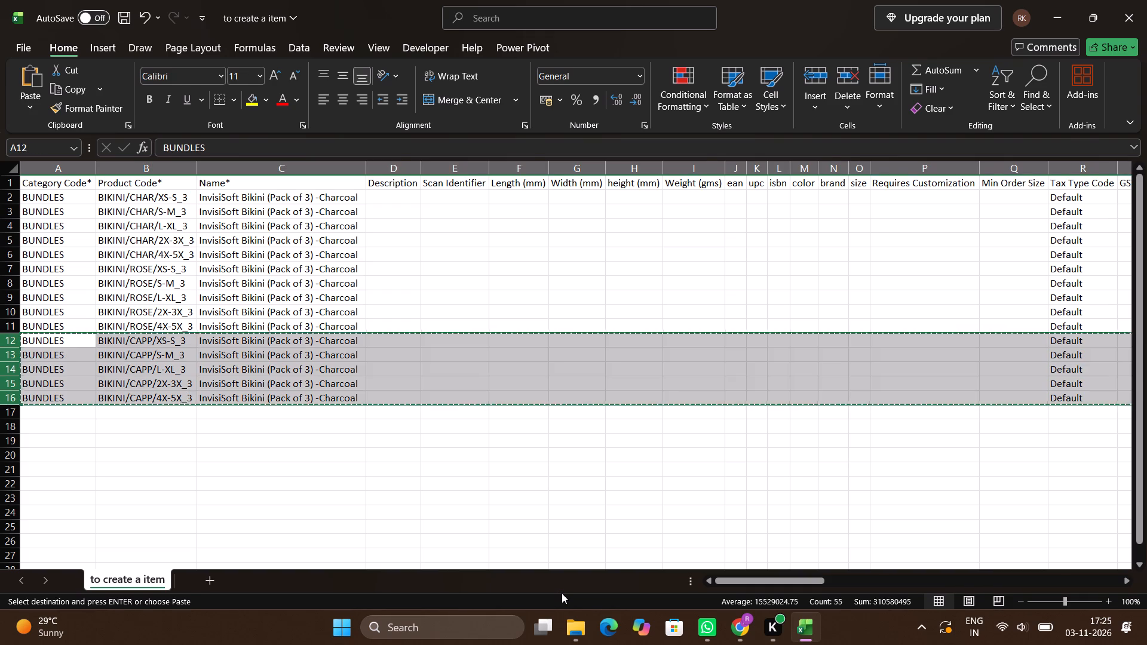
key(Left)
key(Down)
key(Down)
key(Down)
key(Down)
key(Down)
key(ctrl+v)
key(Escape)
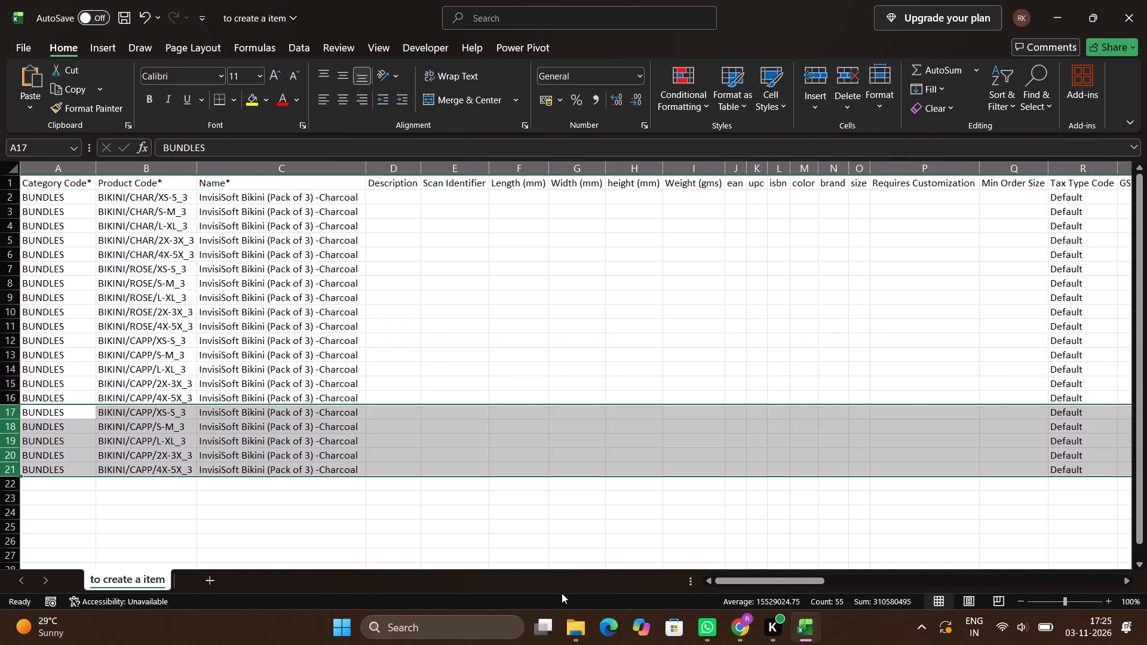
Replace all CAPP with MOCH in the Product Code cells of rows 17 to 21.
key(Right)
key(ctrl+shift+Down)
key(ctrl+f)
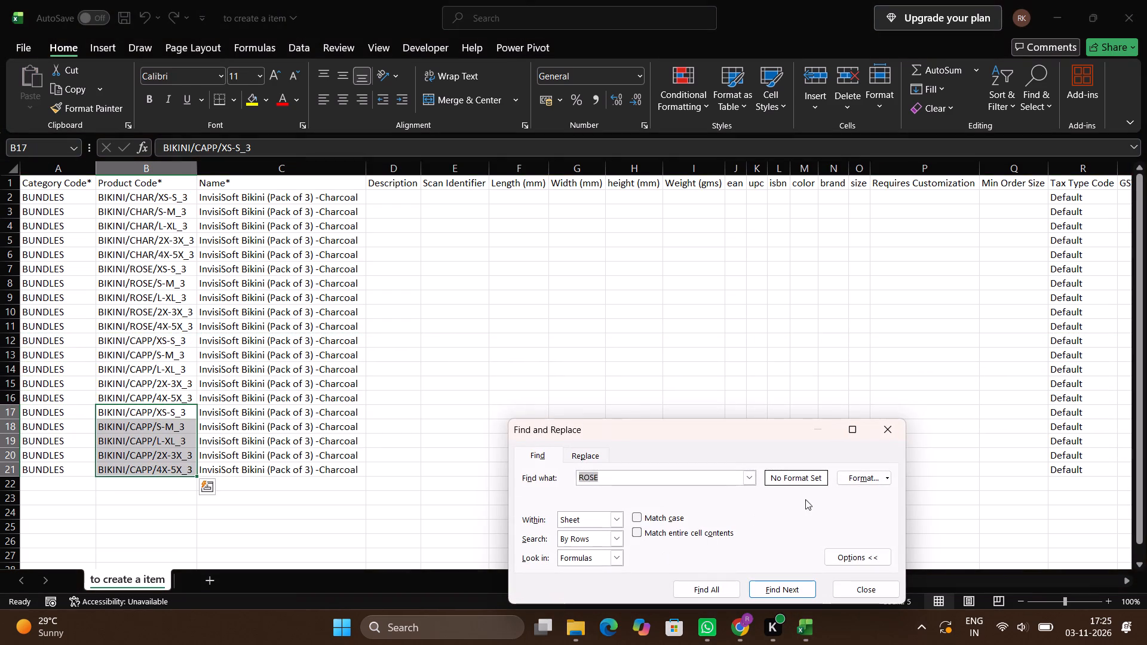
click(583, 457)
click(605, 477)
key(BackSpace)
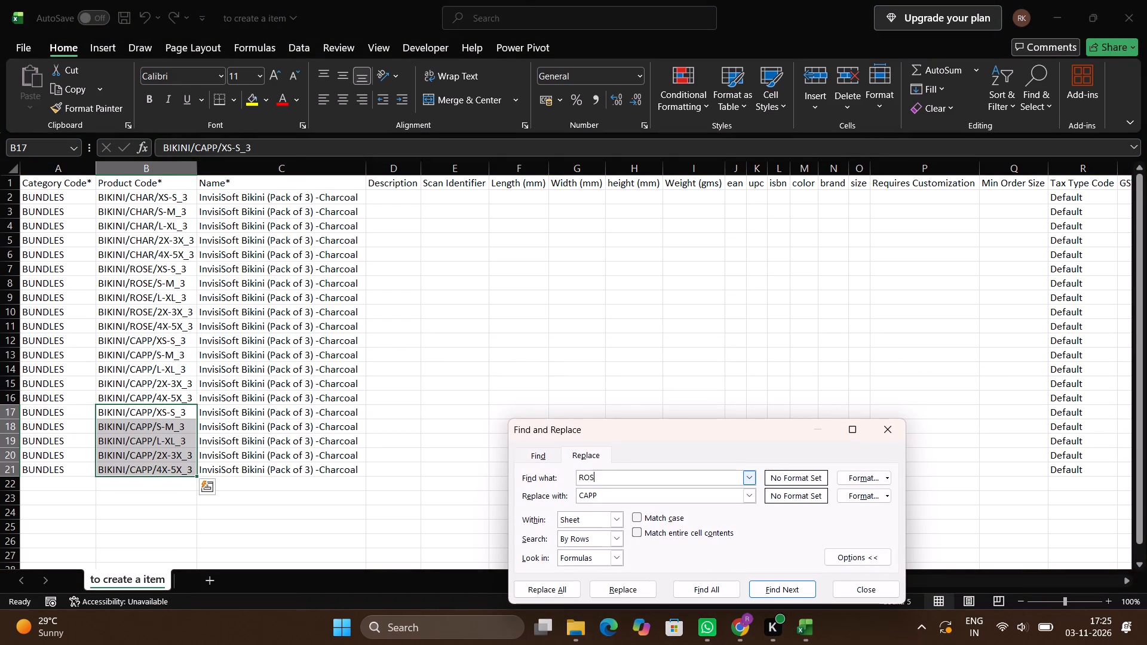
key(BackSpace)
key(BackSpace)
key(BackSpace)
key(BackSpace)
text(CAQPP)
key(BackSpace)
key(BackSpace)
key(BackSpace)
key(BackSpace)
text(APP)
click(600, 497)
key(BackSpace)
key(BackSpace)
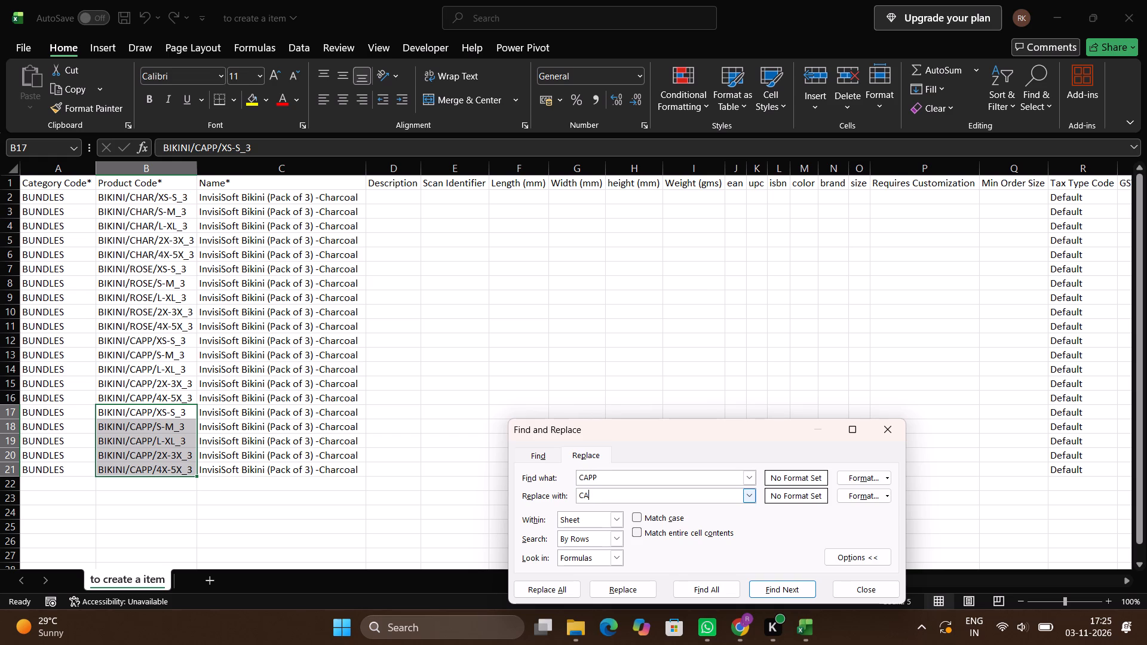
key(BackSpace)
key(BackSpace)
key(BackSpace)
text(MOCJ)
key(BackSpace)
key(h)
click(533, 591)
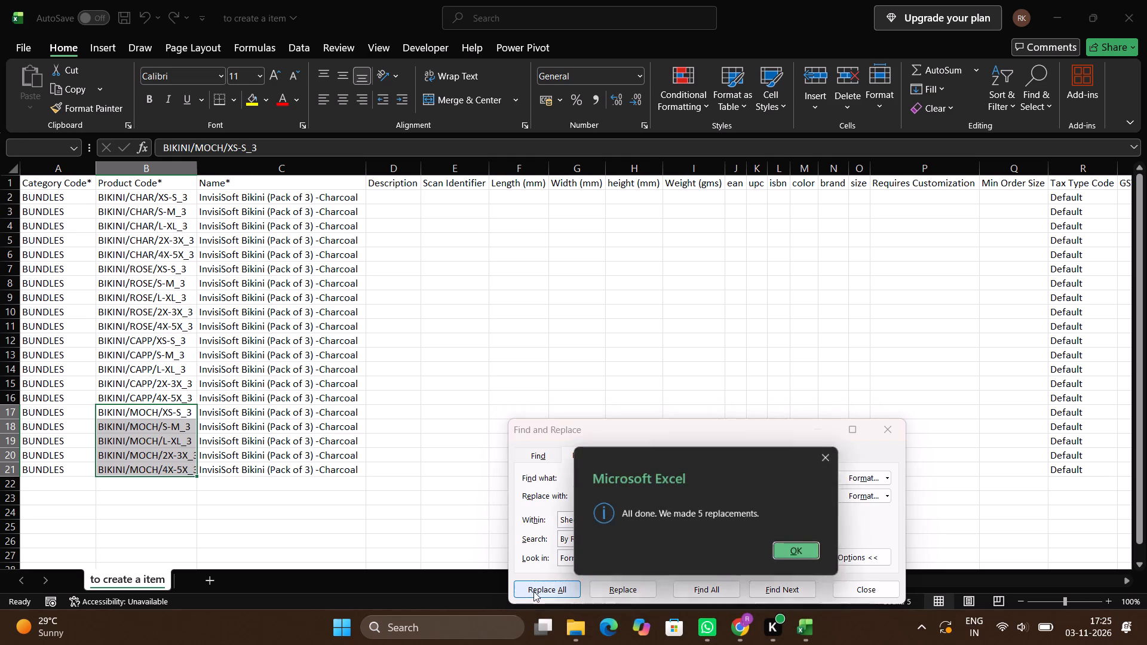
key(Return)
key(Escape)
Replace all CAPP with MOCH in the Component Product Code cells of rows 17 to 21.
key(Right)
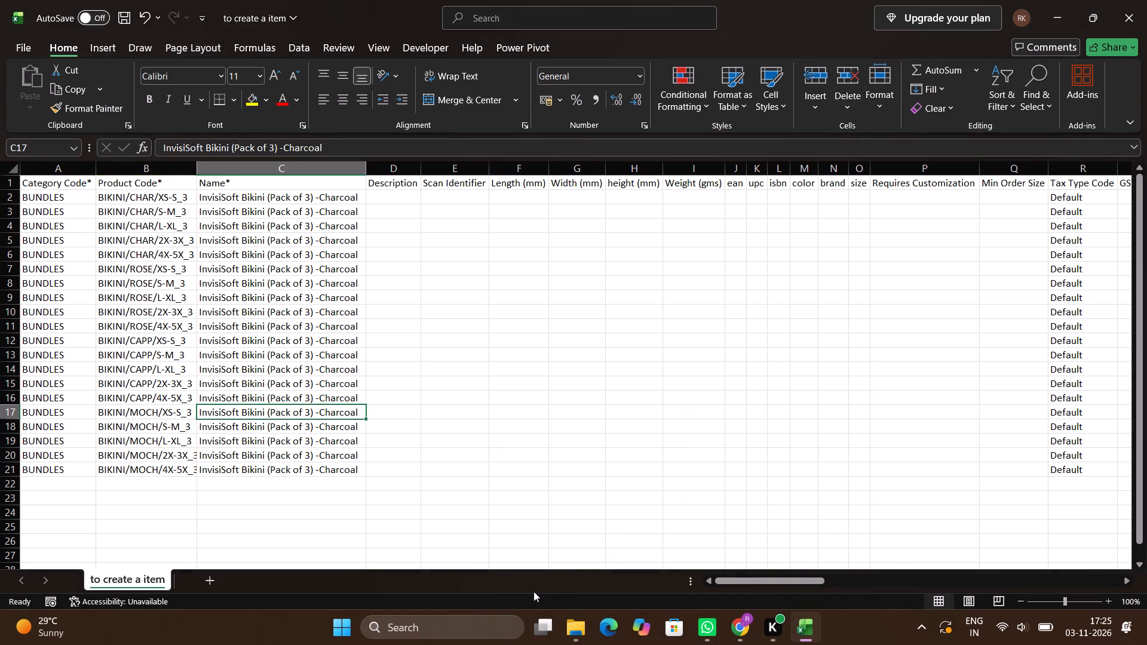
key(Left)
key(Right)
key(Right)
key(Right)
key(Right)
key(Right)
key(Right)
key(Right)
key(Right)
key(Right)
key(Right)
key(Right)
key(Right)
key(Right)
key(Right)
key(Right)
key(Right)
key(Right)
key(Right)
key(Right)
key(Right)
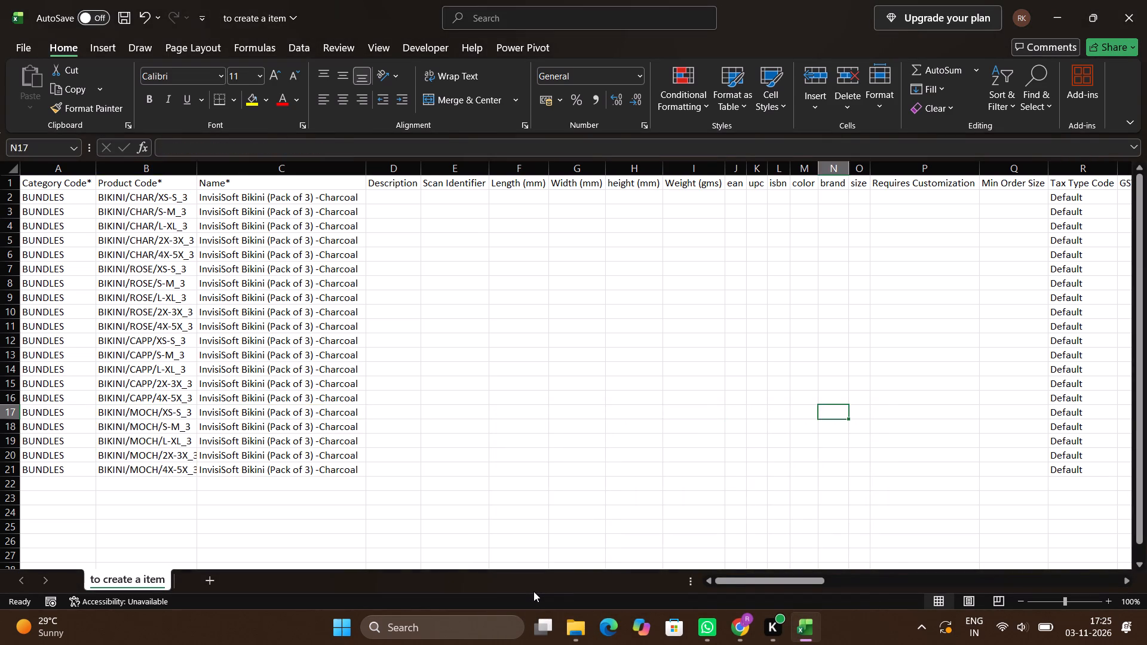
key(Right)
key(Left)
key(Left)
key(Left)
key(Left)
key(Left)
key(Left)
key(Left)
key(Left)
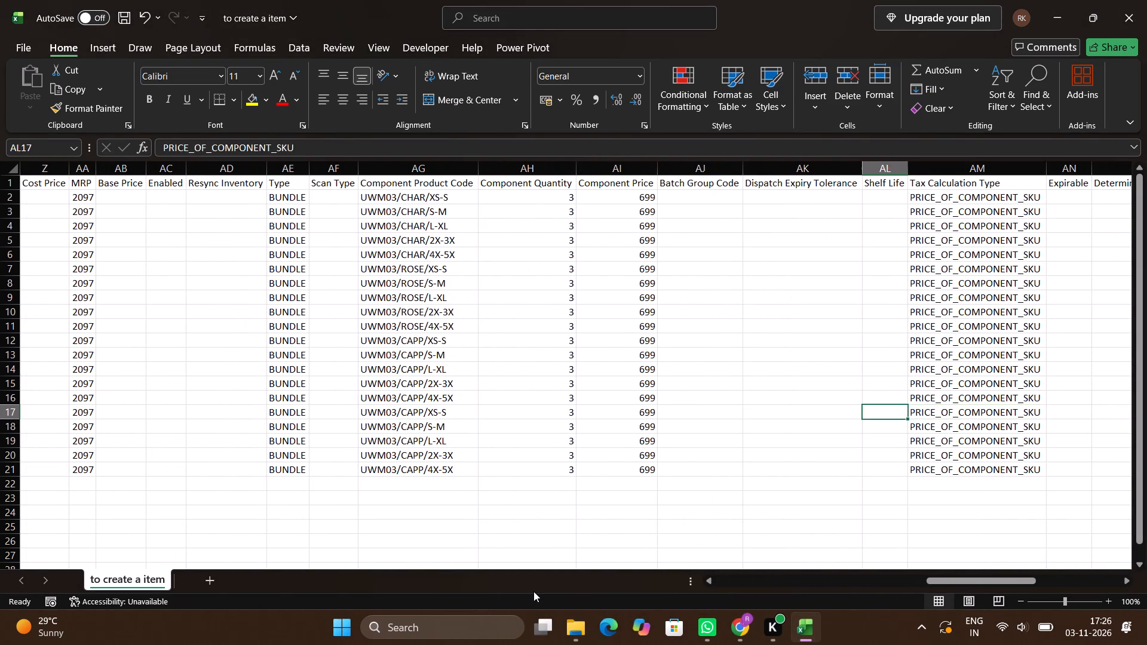
key(Right)
key(ctrl+shift+Down)
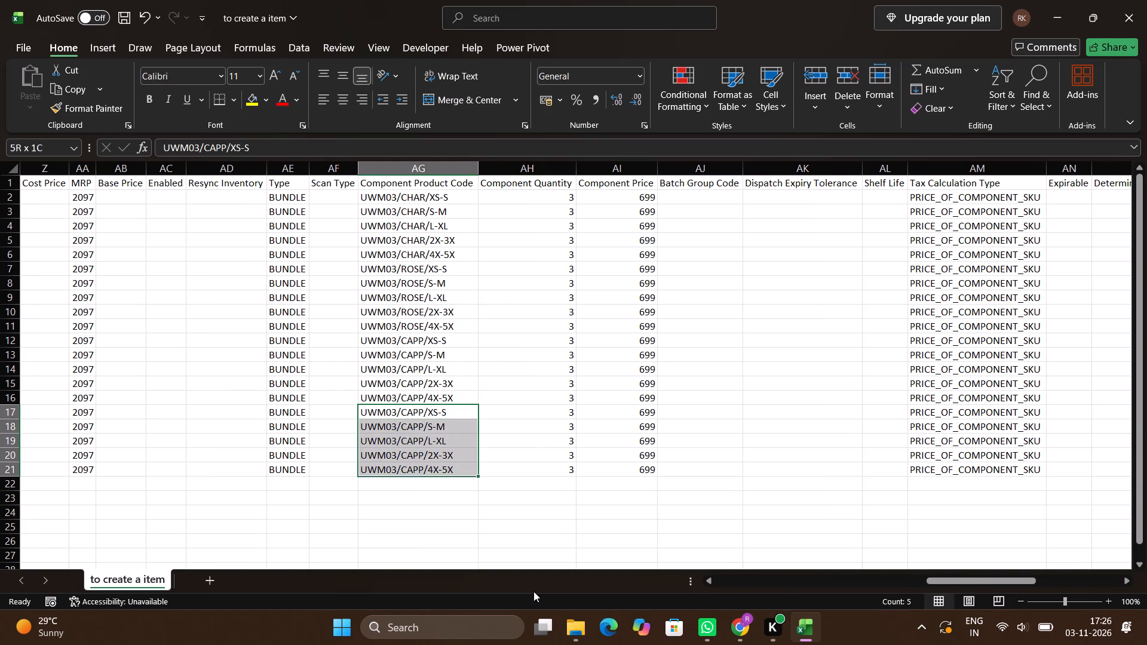
key(ctrl+f)
click(584, 453)
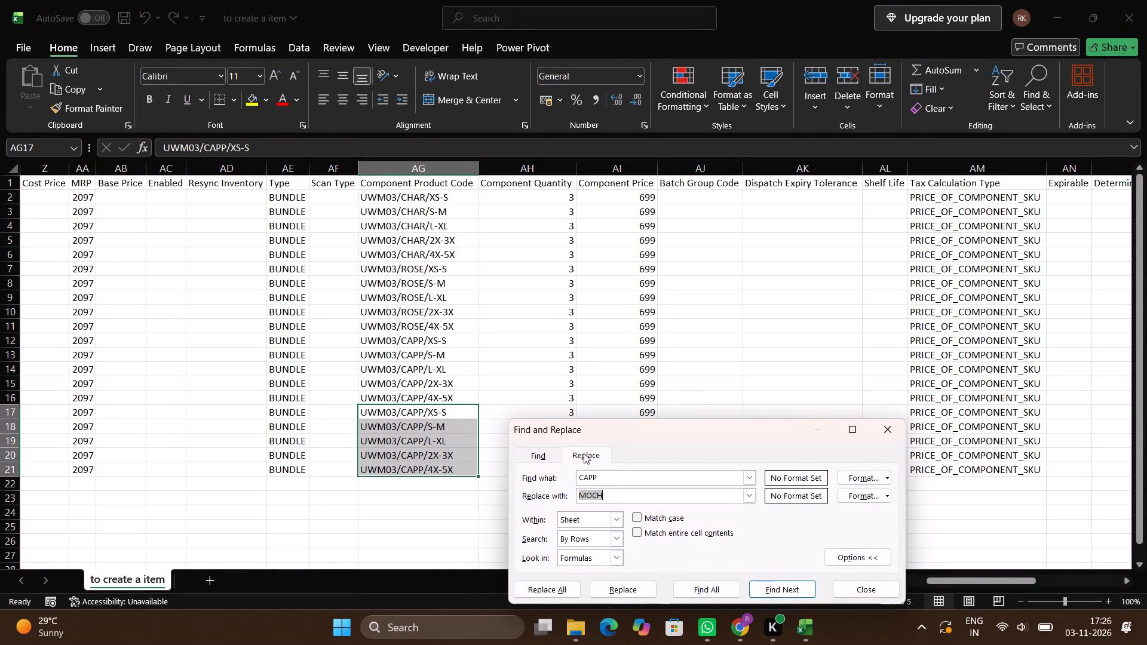
click(542, 589)
key(Return)
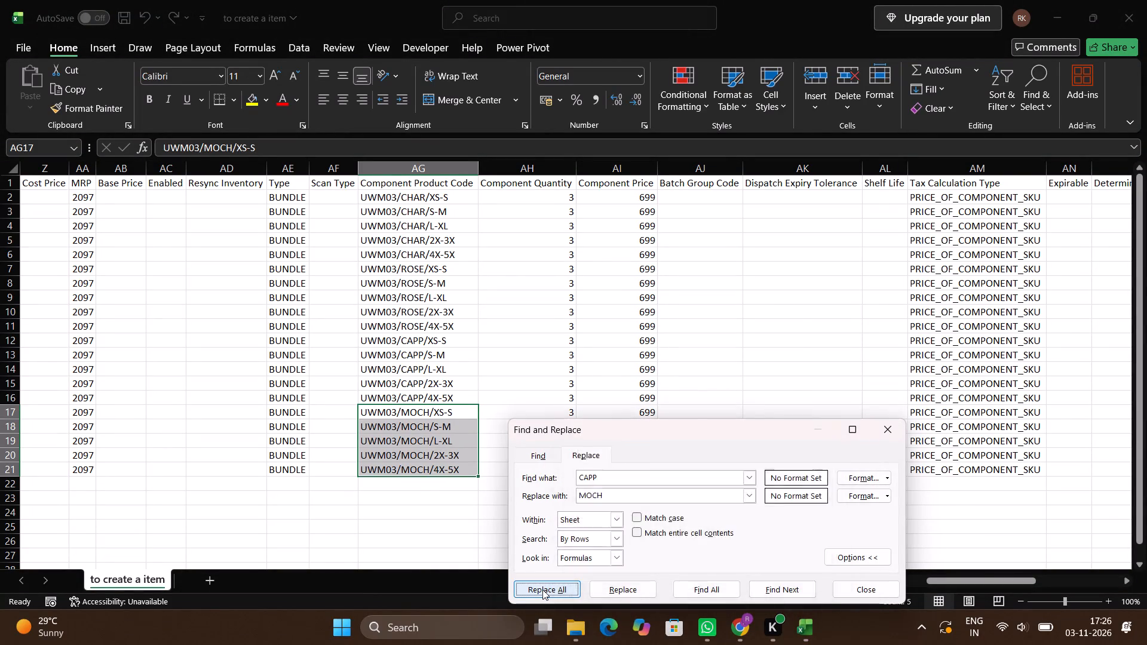
key(Escape)
Review the Component Product Code entries of the ROSE, CAPP and MOCH rows and check the open bundle product page in Uniware.
key(Up)
key(Up)
key(Up)
key(Up)
key(Up)
key(Up)
key(Up)
key(Up)
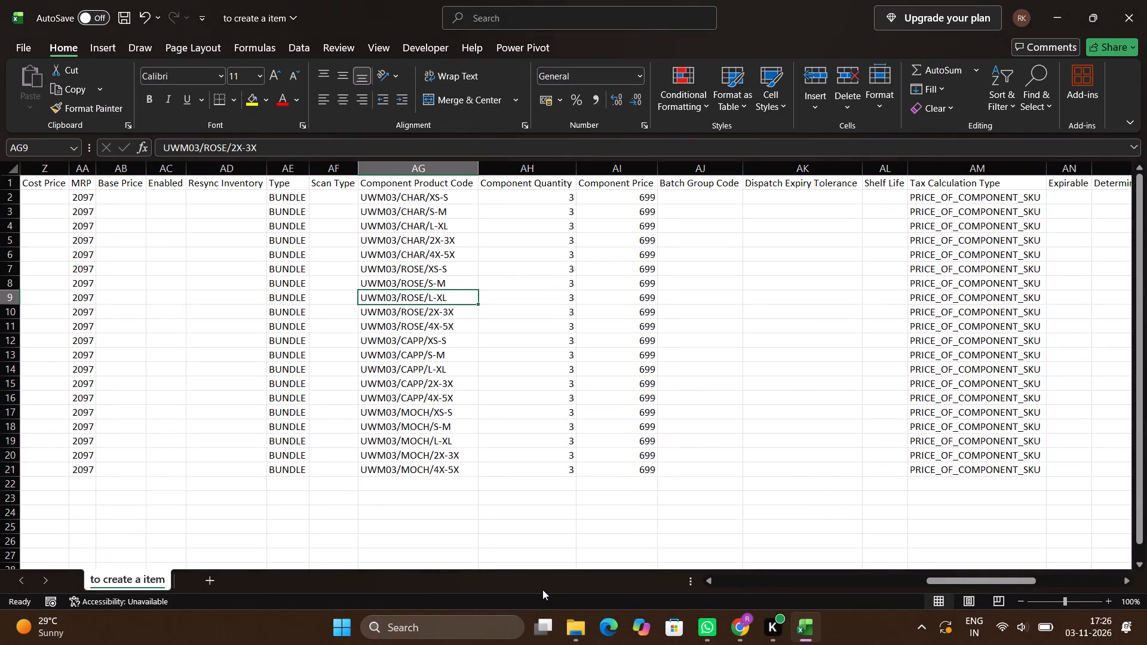
key(Up)
key(Down)
key(Down)
key(Down)
key(Down)
key(Down)
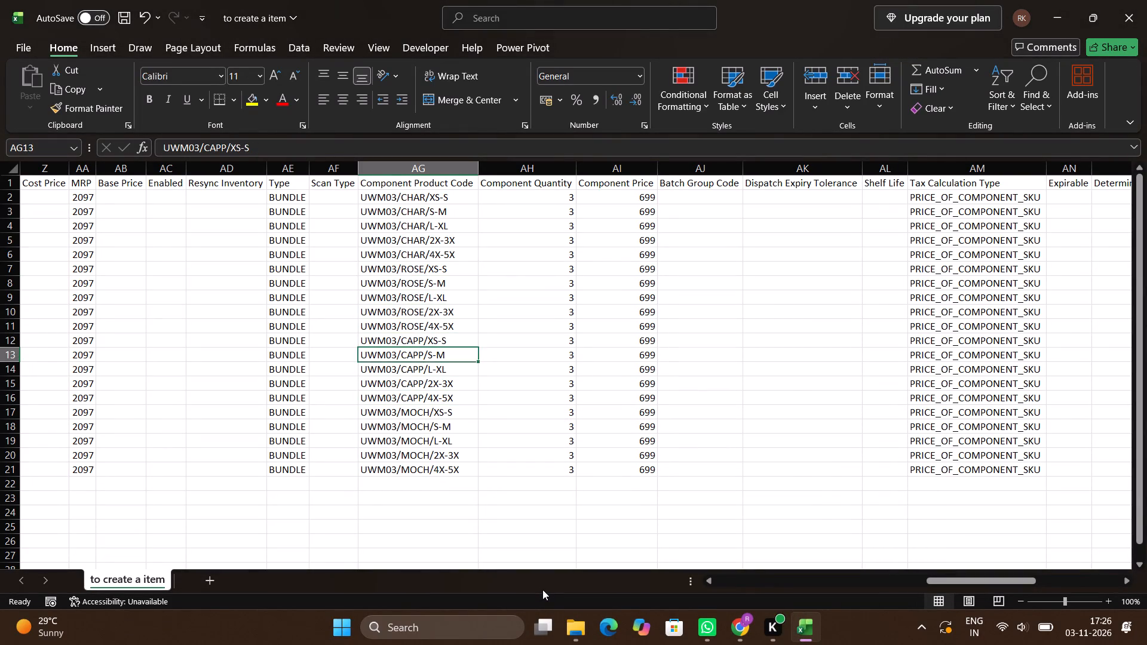
key(Down)
key(Down)
key(Down)
key(Down)
key(Down)
key(alt+Tab)
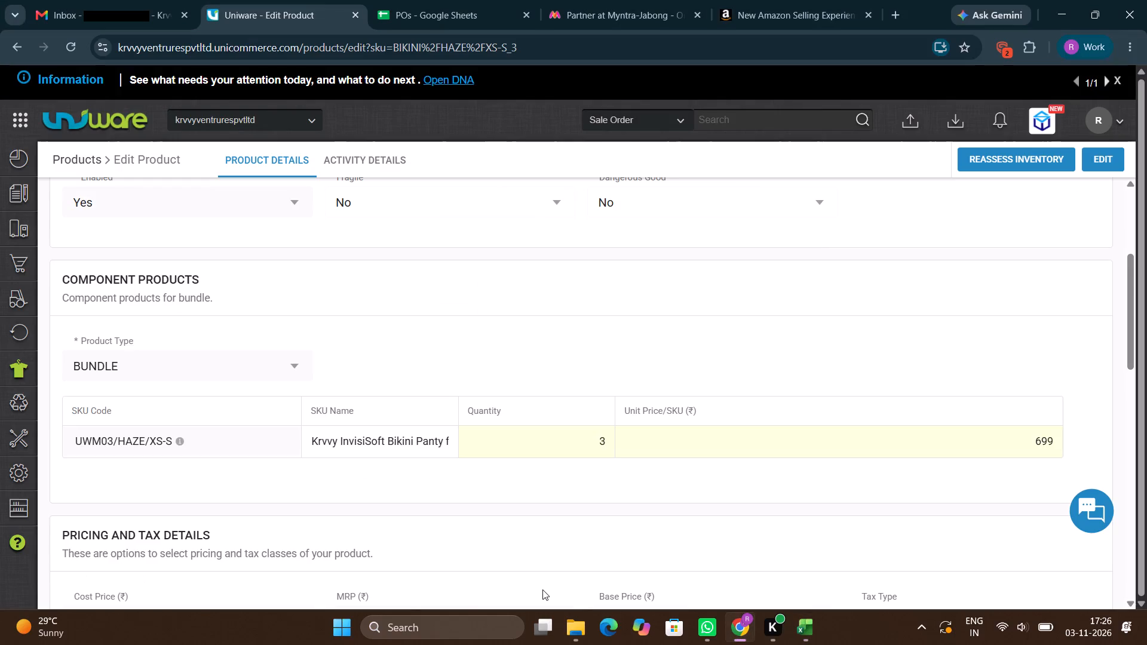
scroll(542, 589, up, 5)
key(alt+Tab)
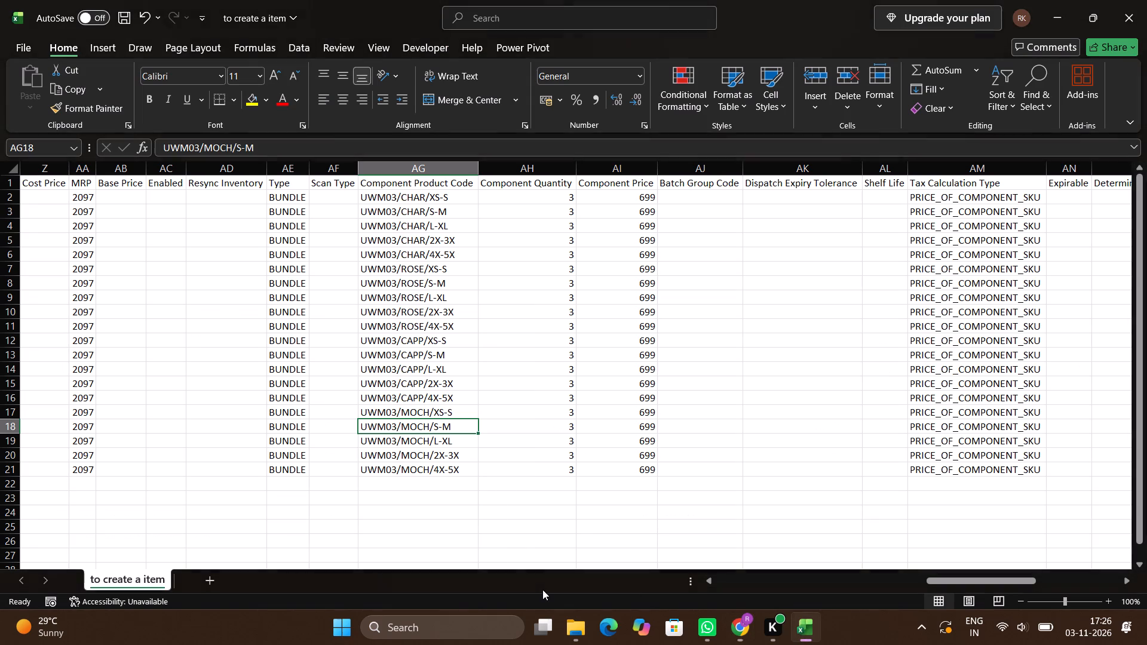
key(Down)
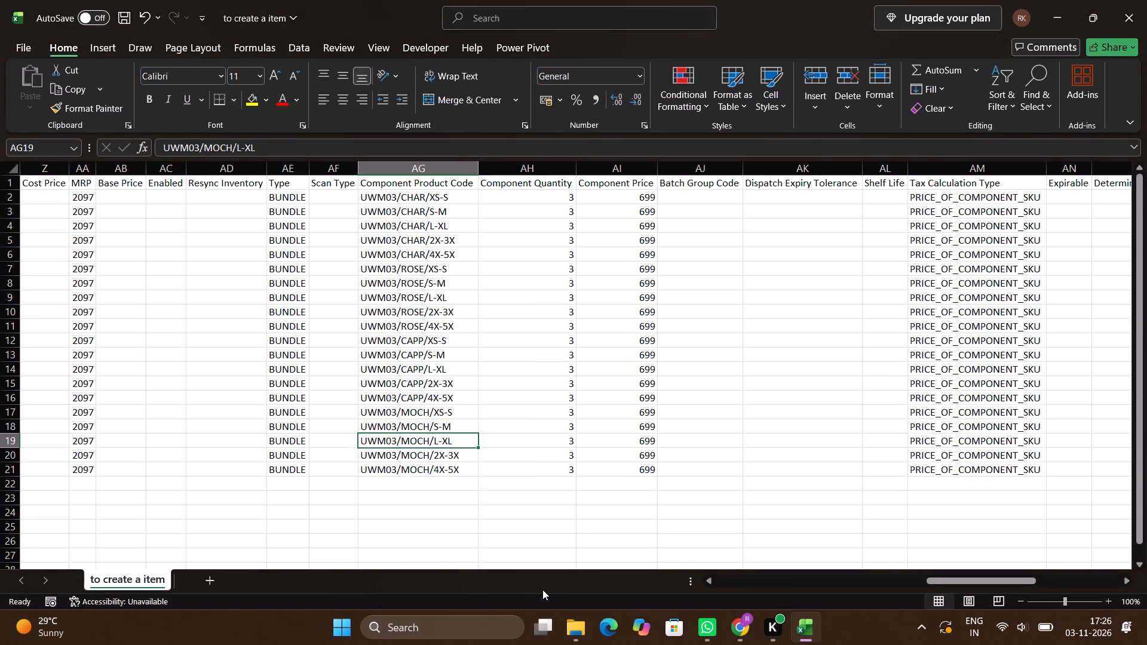
key(Down)
key(Down)
key(Up)
Duplicate the five MOCH bundle rows 17 to 21 into rows 22 to 26.
key(ctrl+Left)
key(ctrl+Left)
key(ctrl+Left)
key(ctrl+Left)
key(ctrl+Left)
key(ctrl+Left)
key(ctrl+Left)
key(ctrl+Left)
key(ctrl+Left)
key(ctrl+Left)
key(ctrl+Left)
key(ctrl+Left)
key(ctrl+Left)
key(ctrl+Left)
key(ctrl+Left)
key(ctrl+Left)
key(ctrl+Left)
key(ctrl+Left)
key(ctrl+Left)
key(ctrl+Left)
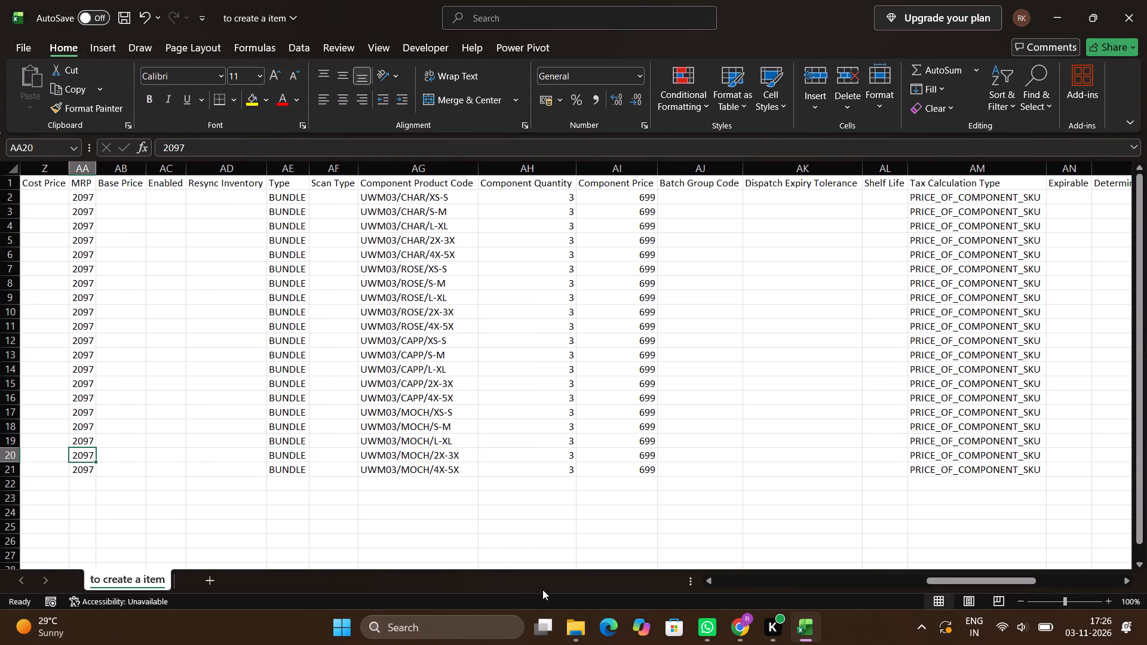
key(Up)
key(Up)
key(Up)
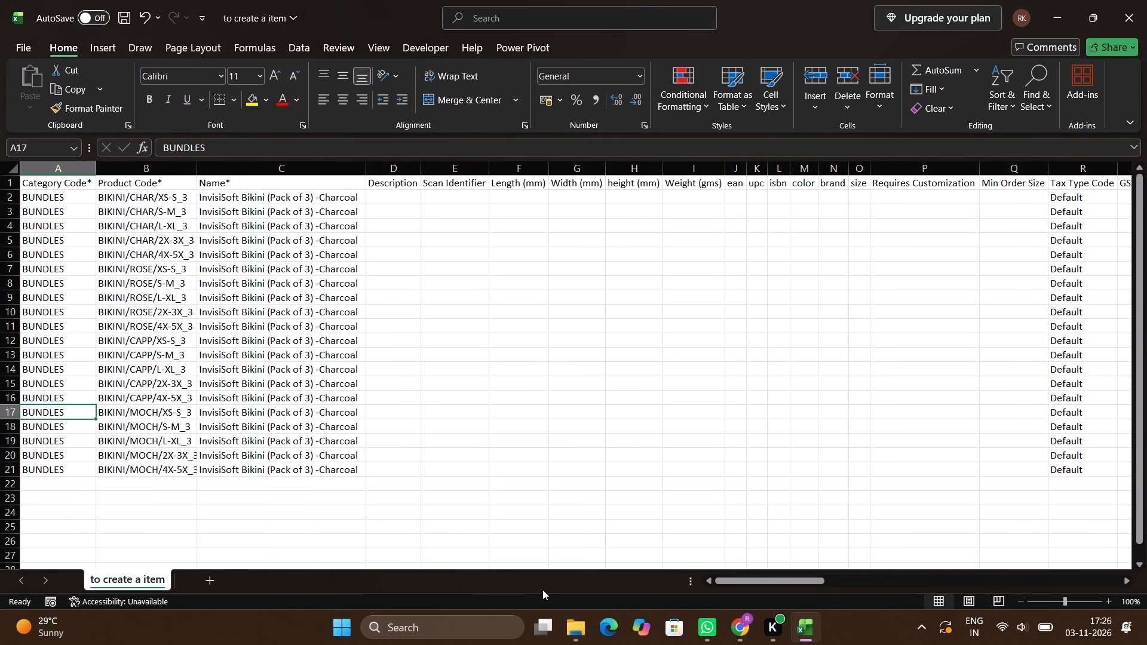
key(ctrl+shift+Down)
key(shift+space)
key(ctrl+c)
key(Down)
key(Down)
key(Down)
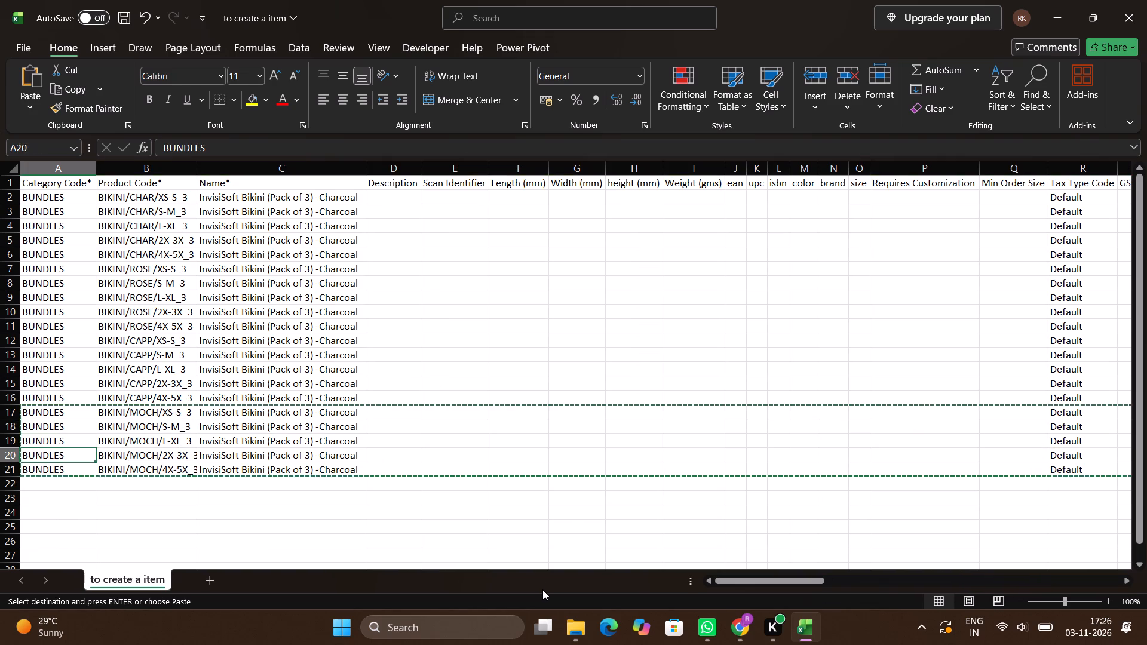
key(Down)
key(Down)
key(ctrl+v)
key(Escape)
Replace all MOCH with MATC in the Product Code cells of rows 22 to 26.
key(Right)
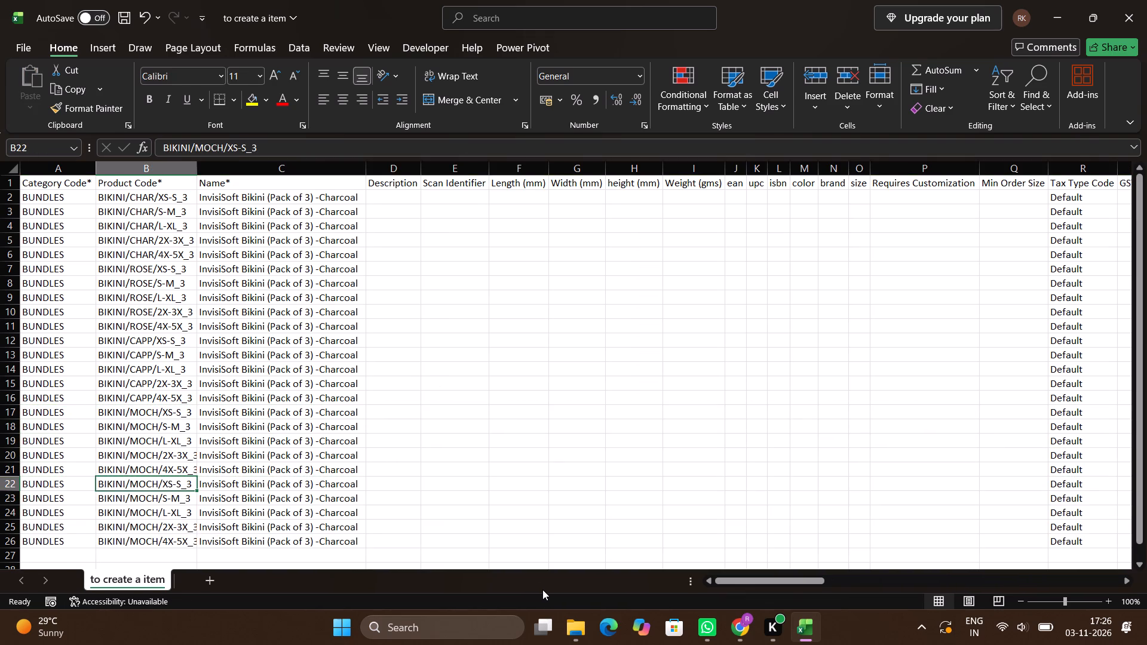
key(ctrl+shift+Down)
key(ctrl+f)
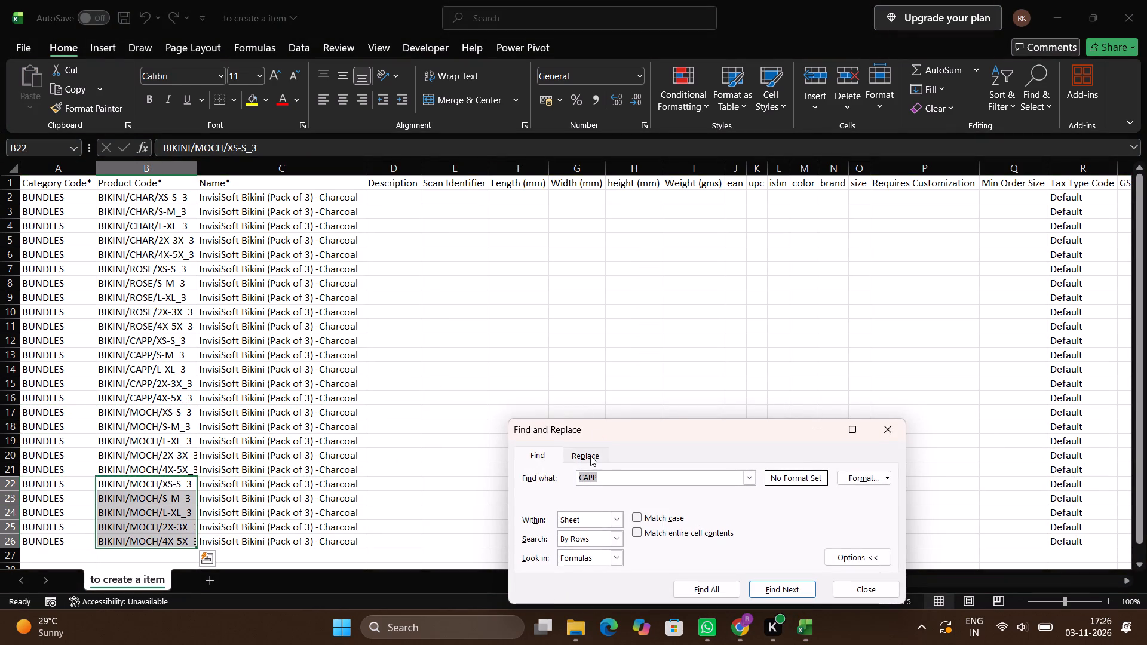
click(590, 456)
click(591, 476)
key(ctrl+a)
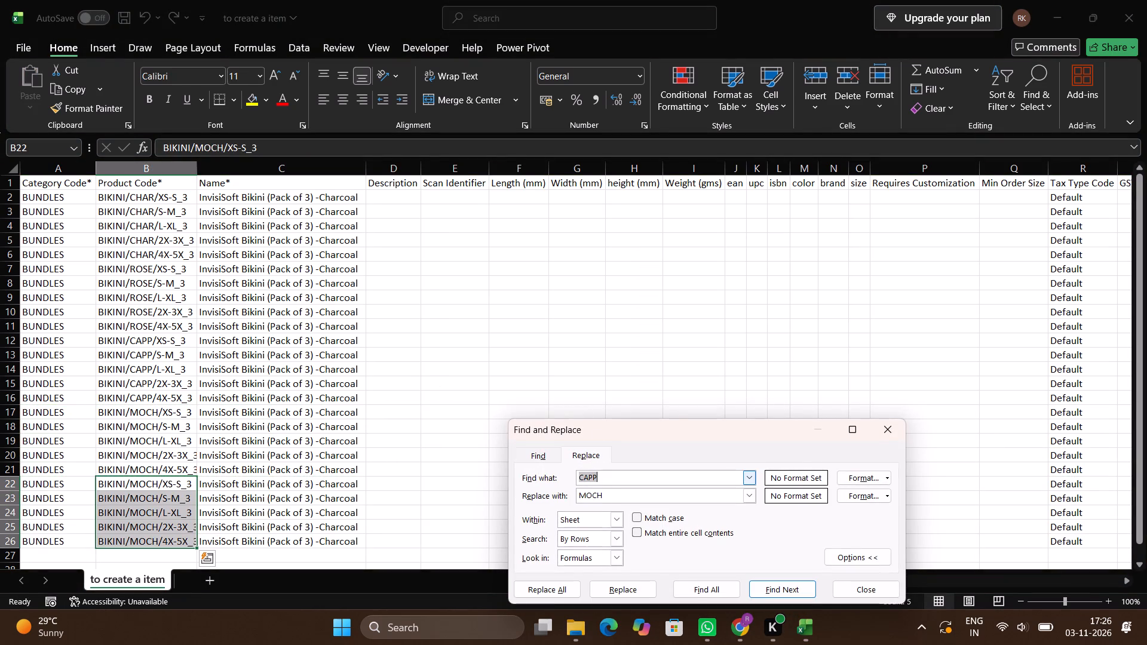
text(MOCH)
key(Tab)
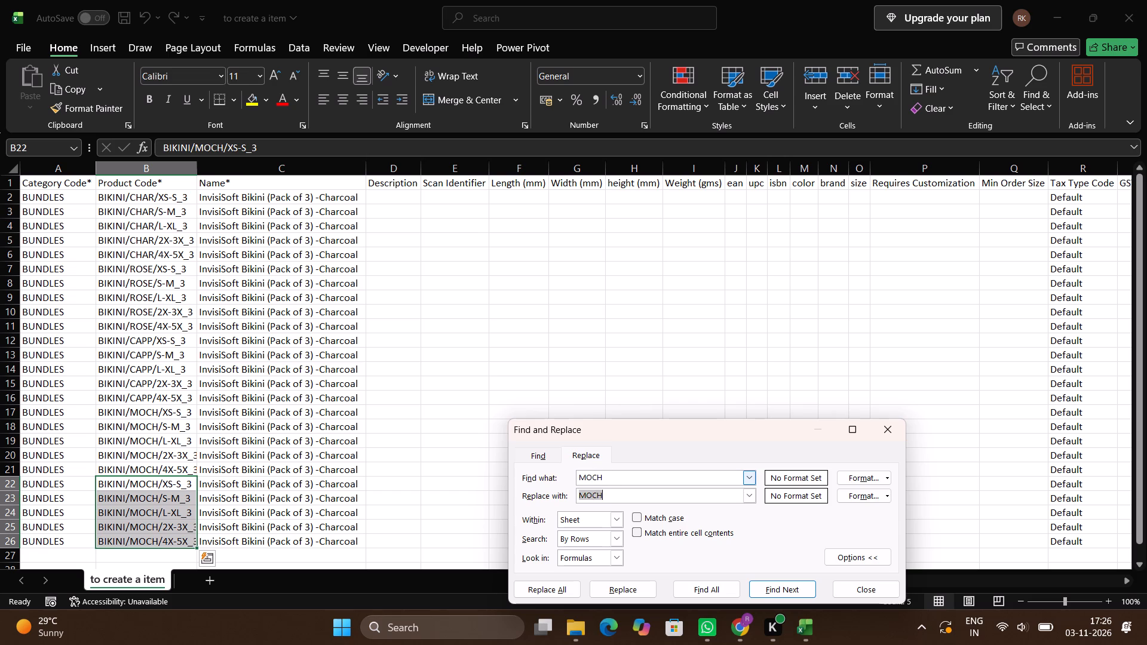
text(MAT)
key(space)
key(BackSpace)
key(c)
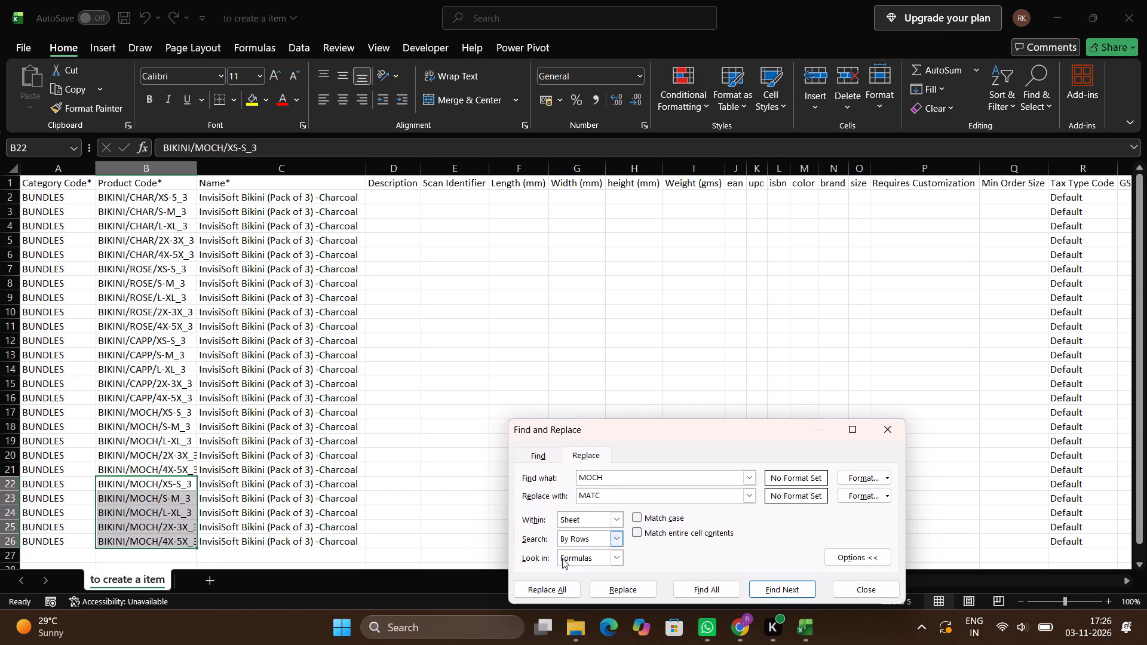
click(542, 589)
key(Return)
key(Escape)
key(Right)
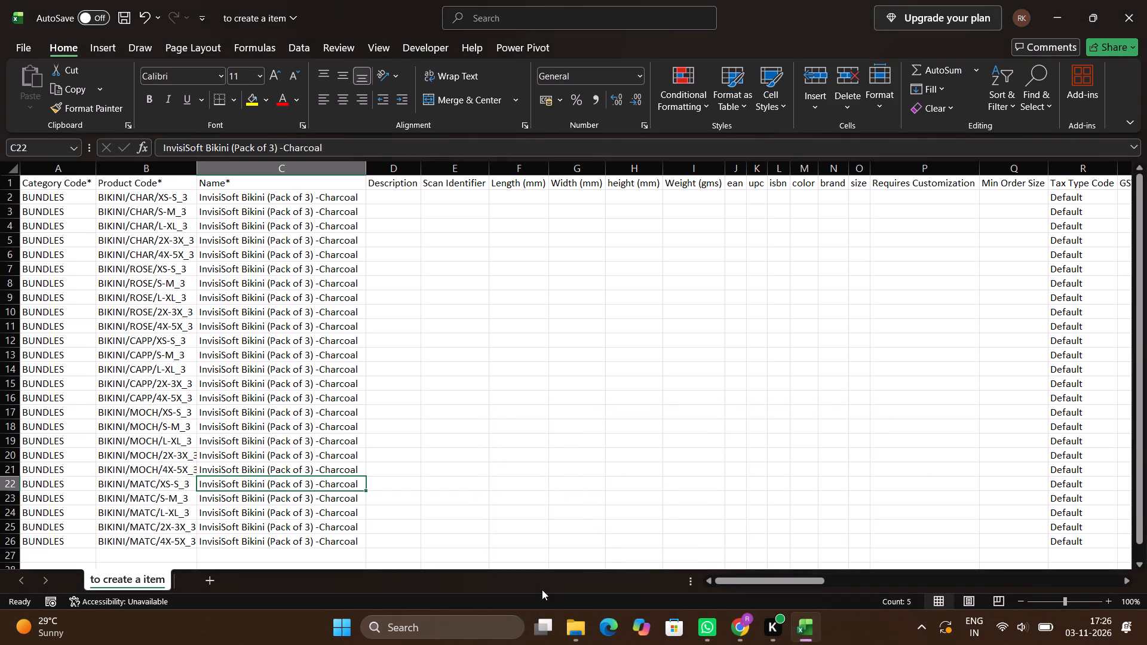
Replace all MOCH with MATC in the Component Product Code cells of rows 22 to 26.
key(Right)
key(Right)
key(Right)
key(Right)
key(Right)
key(Right)
key(Right)
key(Right)
key(Right)
key(Right)
key(Right)
key(Right)
key(Right)
key(Right)
key(Right)
key(Right)
key(Right)
key(Right)
key(Right)
key(Right)
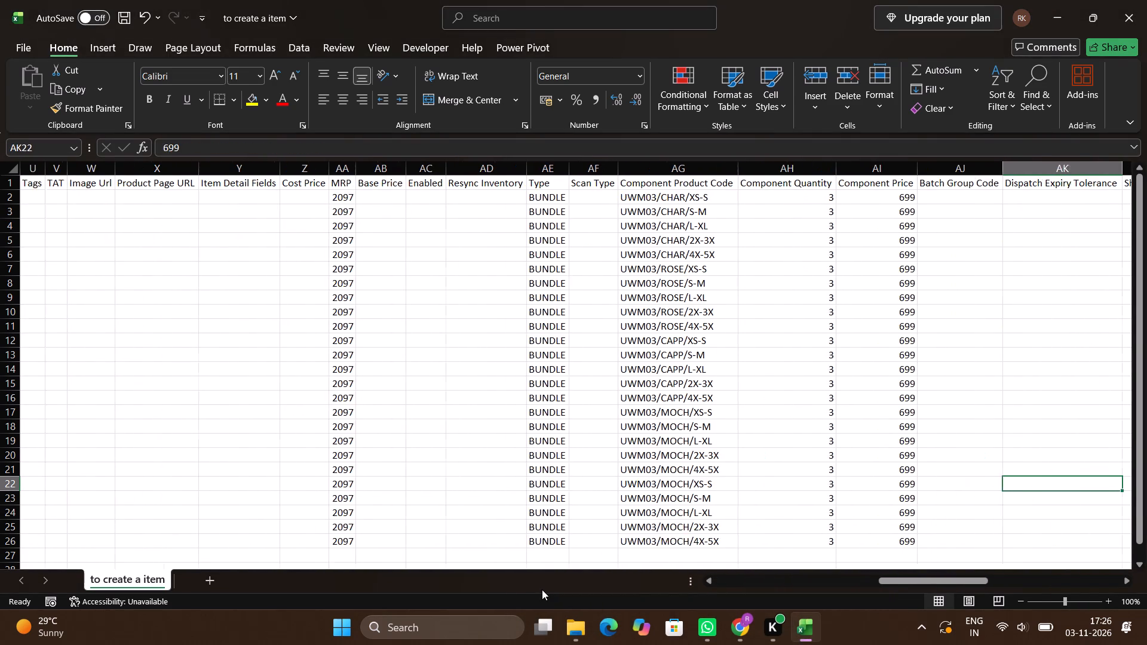
key(Left)
key(Left)
key(Left)
key(Left)
key(Left)
key(Left)
key(Right)
key(ctrl+shift+Down)
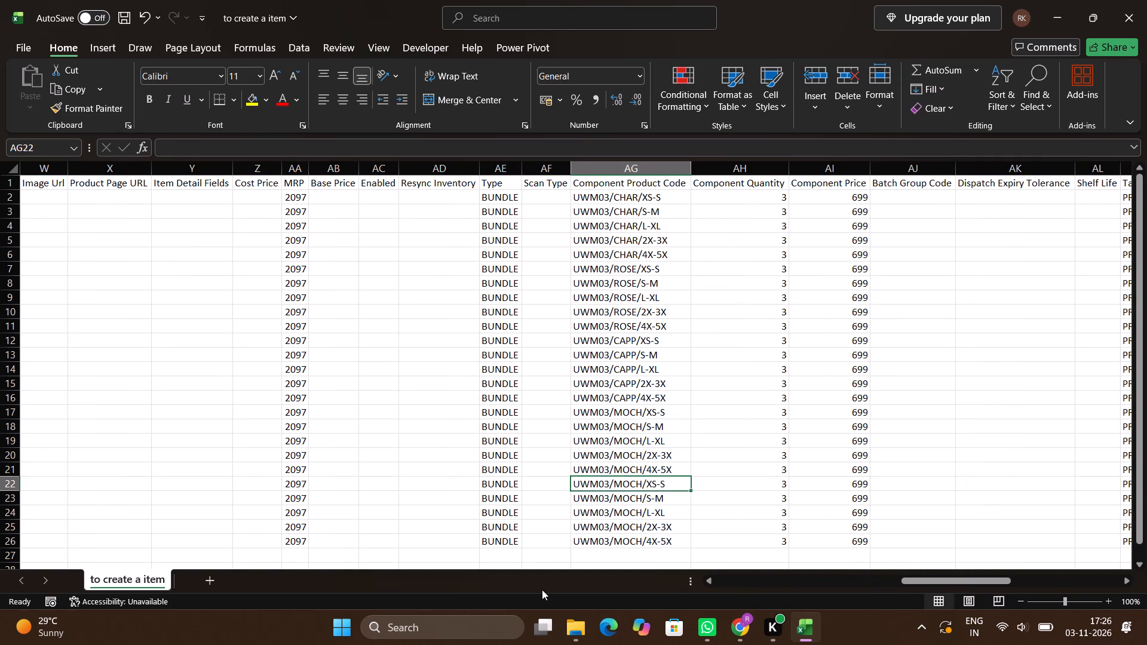
key(ctrl+f)
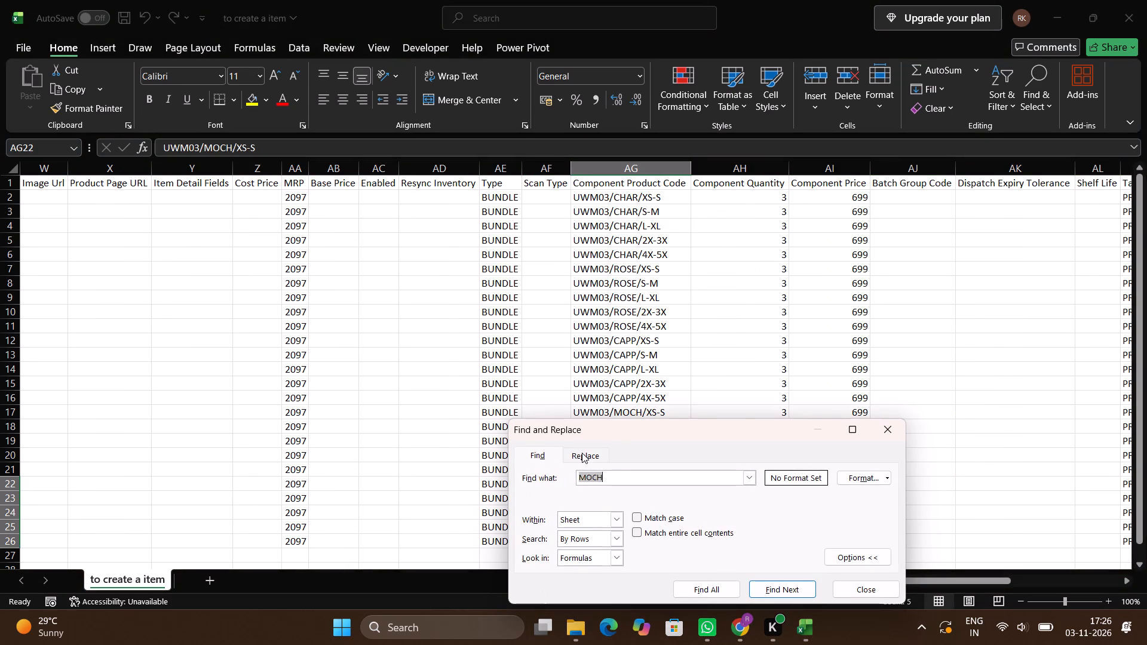
click(582, 453)
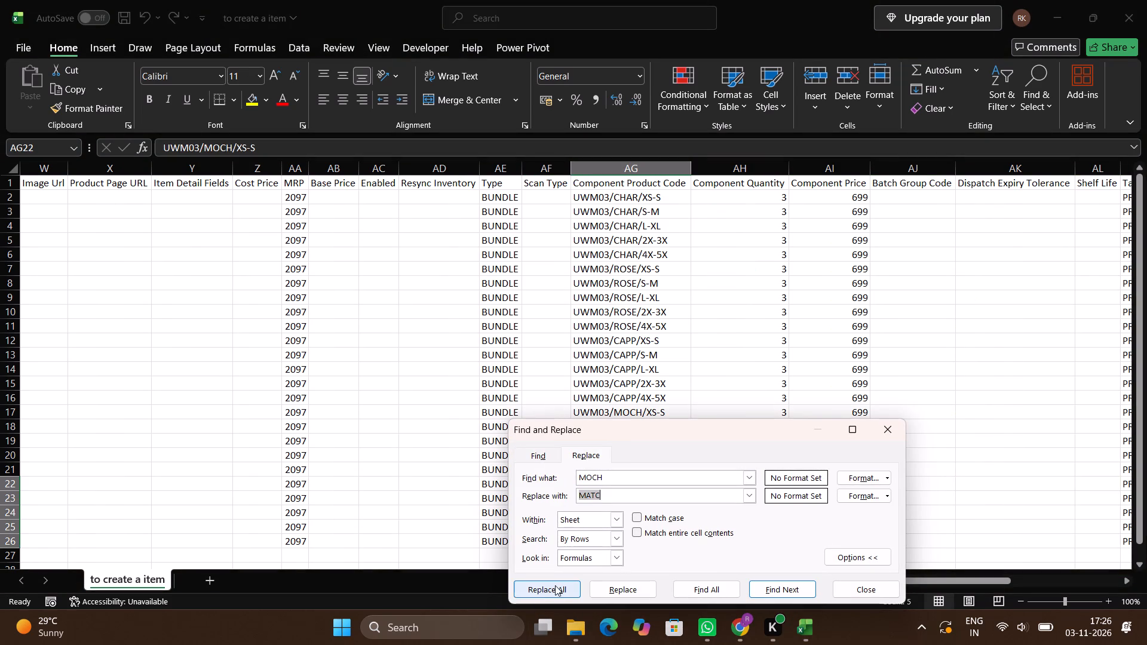
click(555, 585)
key(Return)
key(Escape)
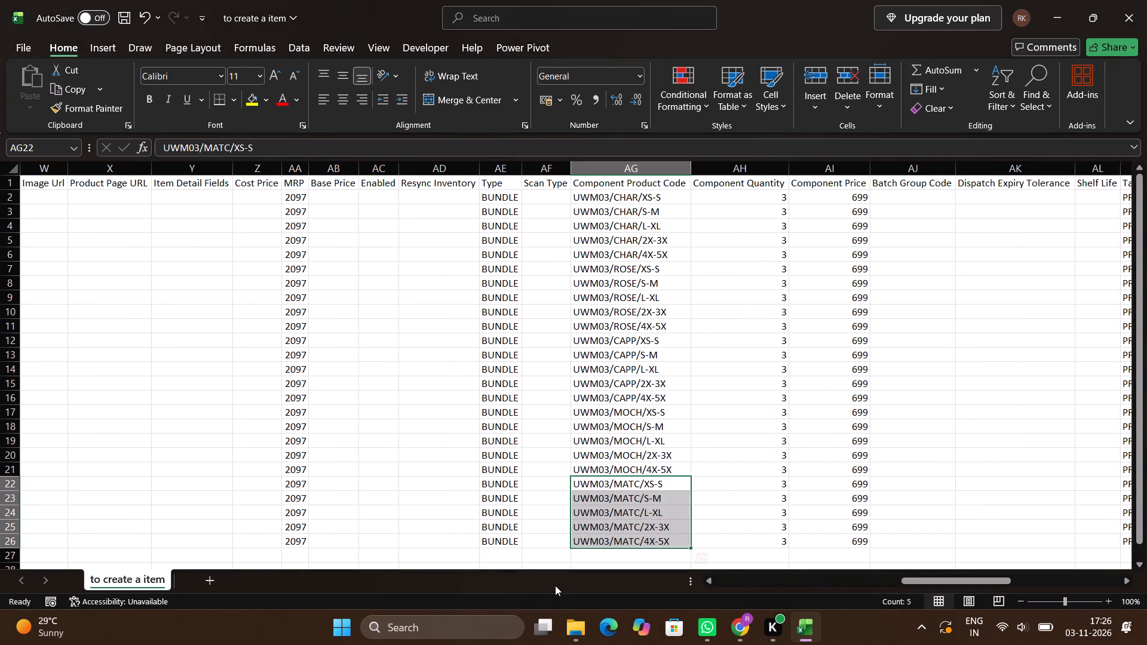
Duplicate the five MATC bundle rows 22 to 26 into rows 27 to 31.
key(Down)
key(Down)
key(Up)
key(Up)
key(ctrl+shift+Down)
key(shift+space)
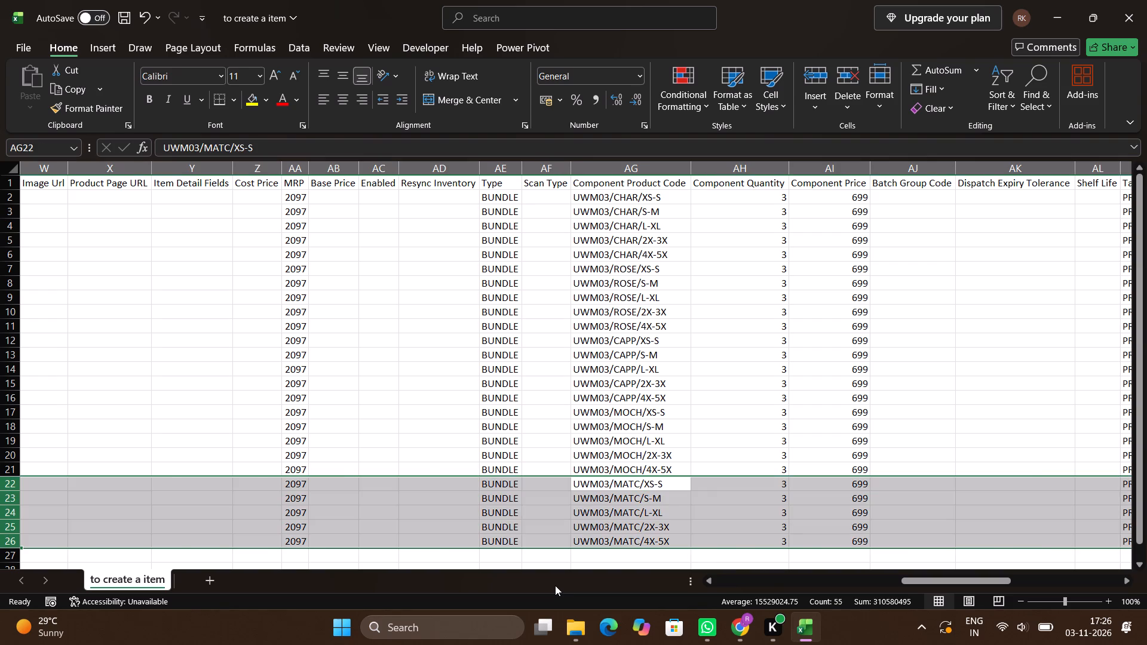
key(ctrl+c)
key(Left)
key(ctrl+Left)
key(ctrl+Left)
key(ctrl+Left)
key(ctrl+Left)
key(ctrl+Left)
key(ctrl+Left)
key(ctrl+Left)
key(ctrl+Left)
key(ctrl+Left)
key(ctrl+Left)
key(ctrl+Left)
key(ctrl+Left)
key(ctrl+Left)
key(ctrl+Left)
key(ctrl+Left)
key(ctrl+Left)
key(ctrl+Left)
key(ctrl+Left)
key(ctrl+Left)
key(ctrl+Left)
key(ctrl+Left)
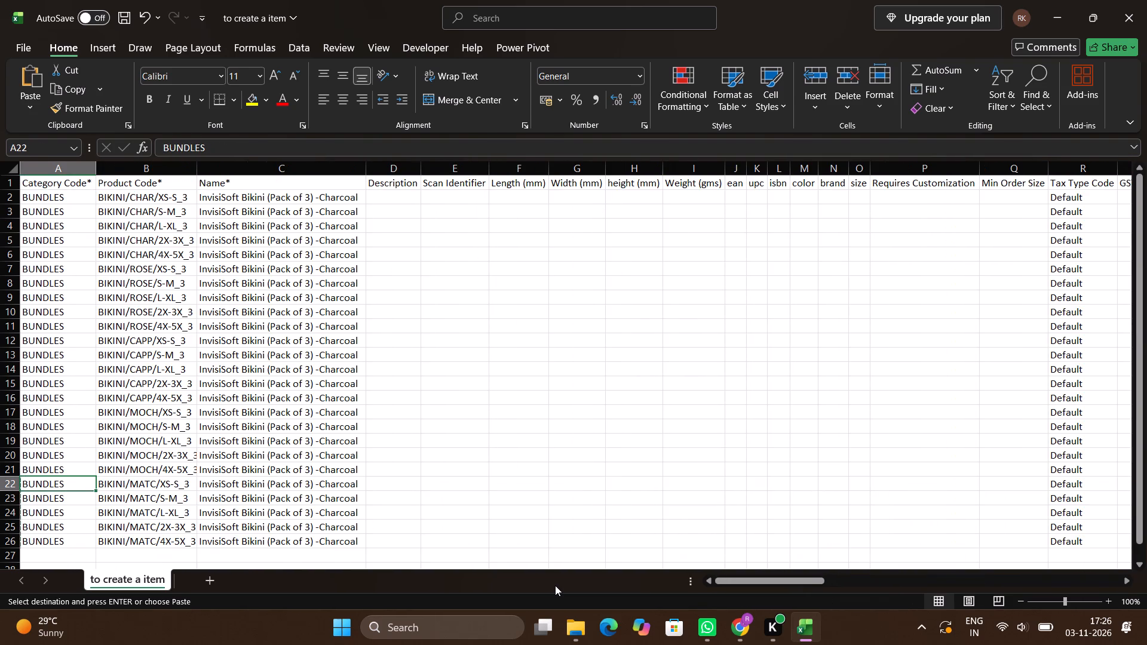
key(Down)
key(Down)
key(Down)
key(Down)
key(Down)
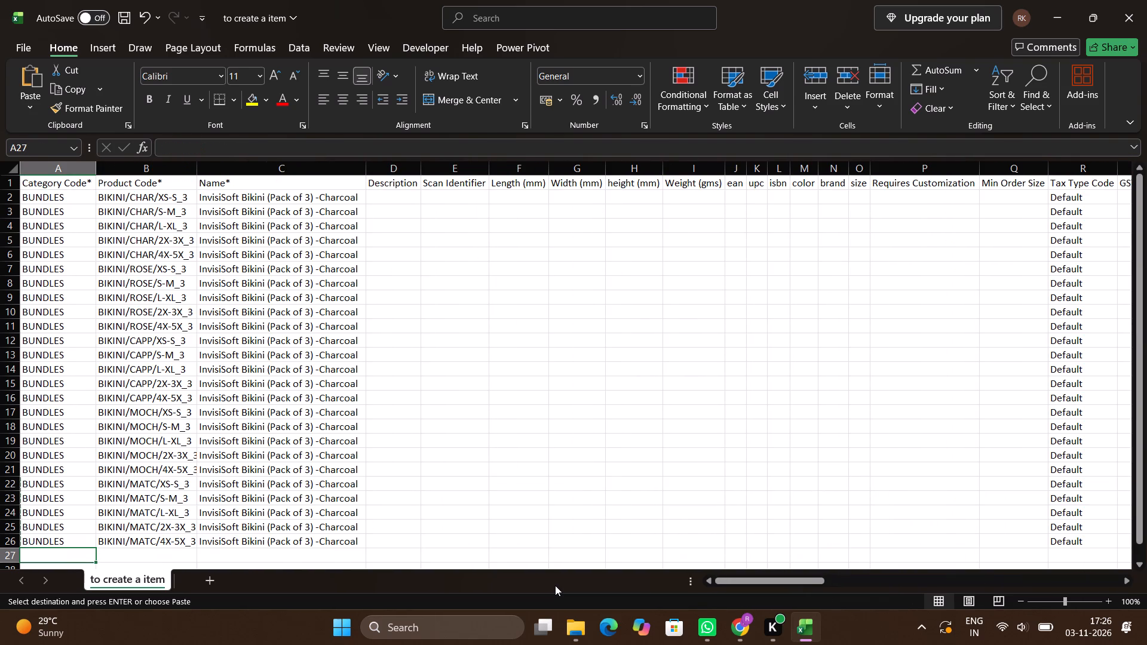
key(ctrl+v)
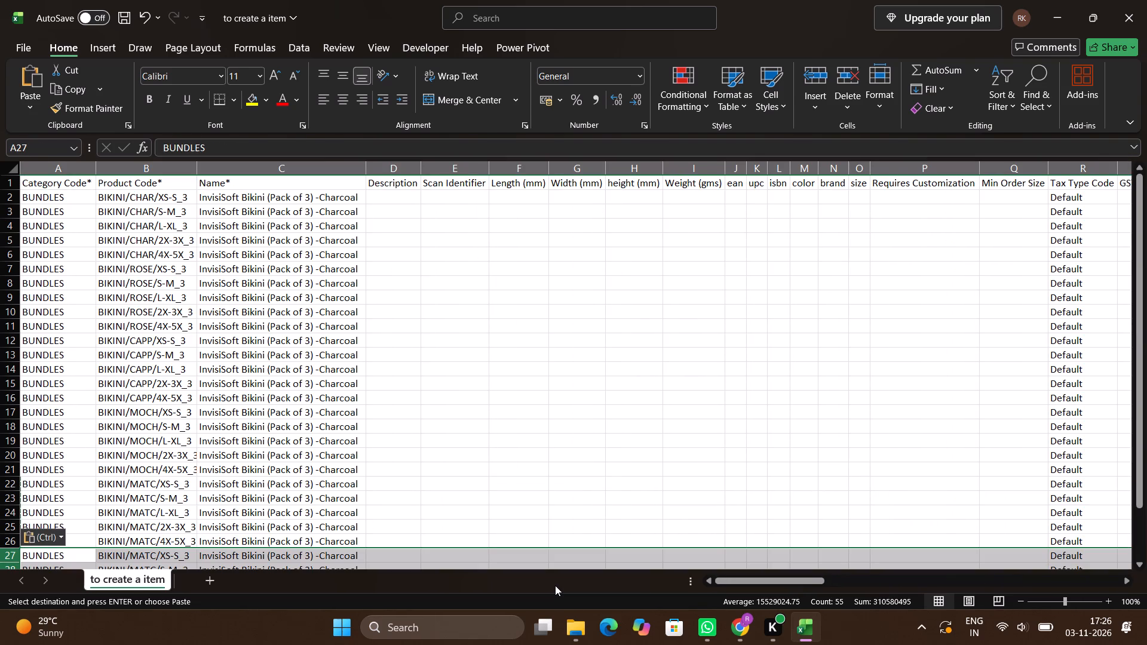
Replace all MATC with STRA across the whole of rows 27 to 31, covering both product and component codes.
scroll(235, 484, down, 1)
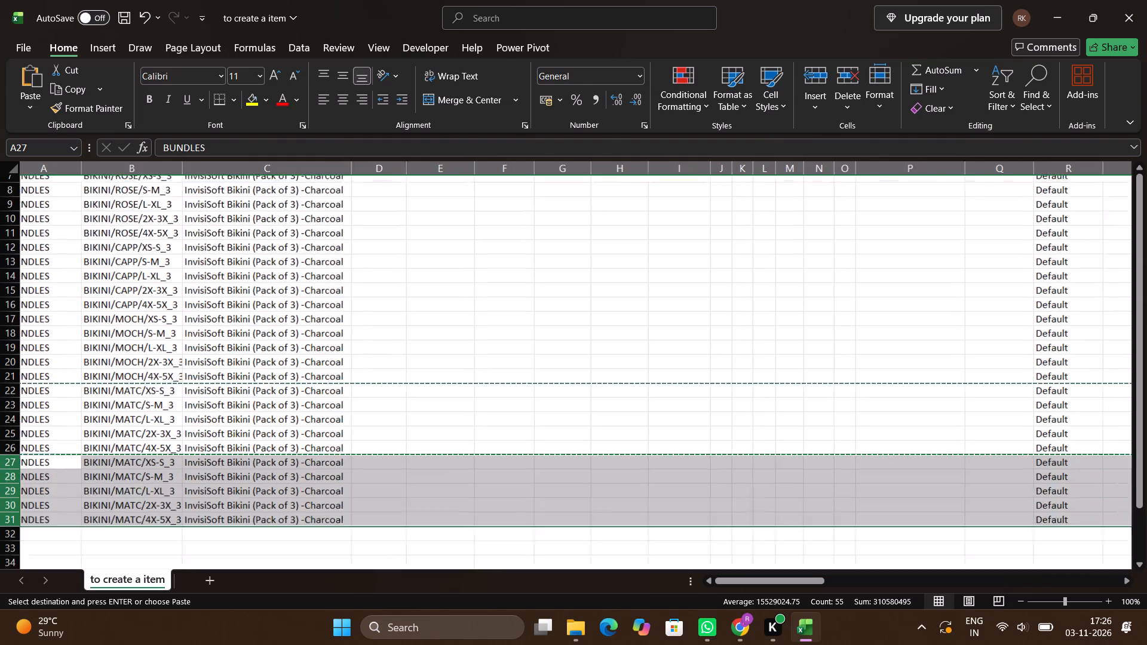
scroll(235, 484, down, 1)
key(ctrl+f)
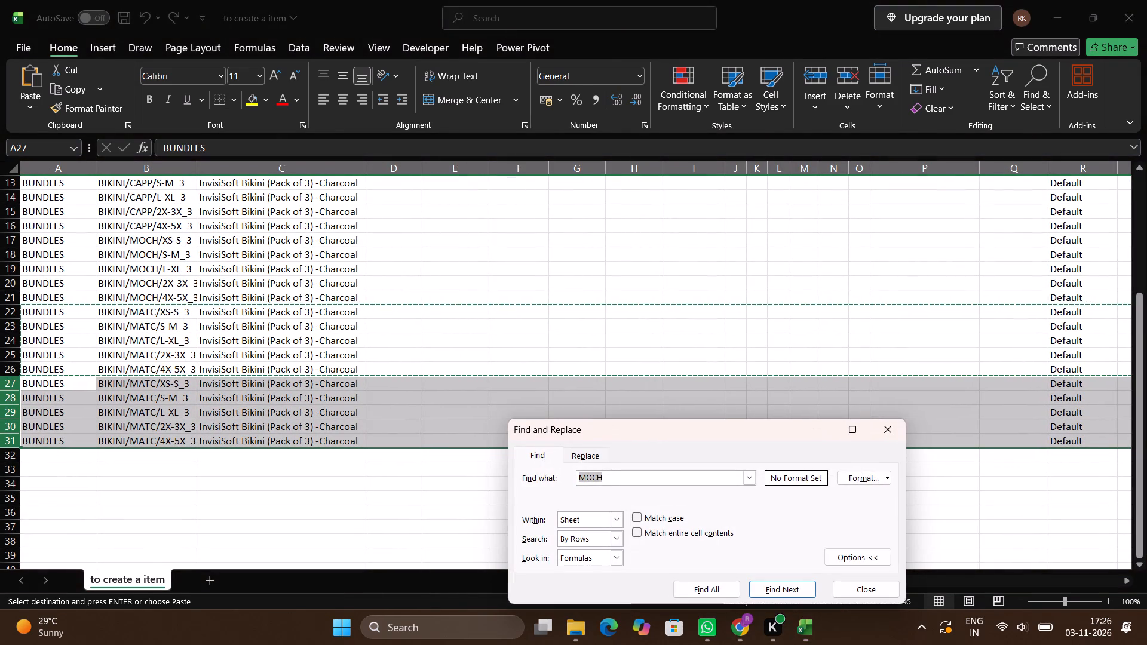
click(585, 454)
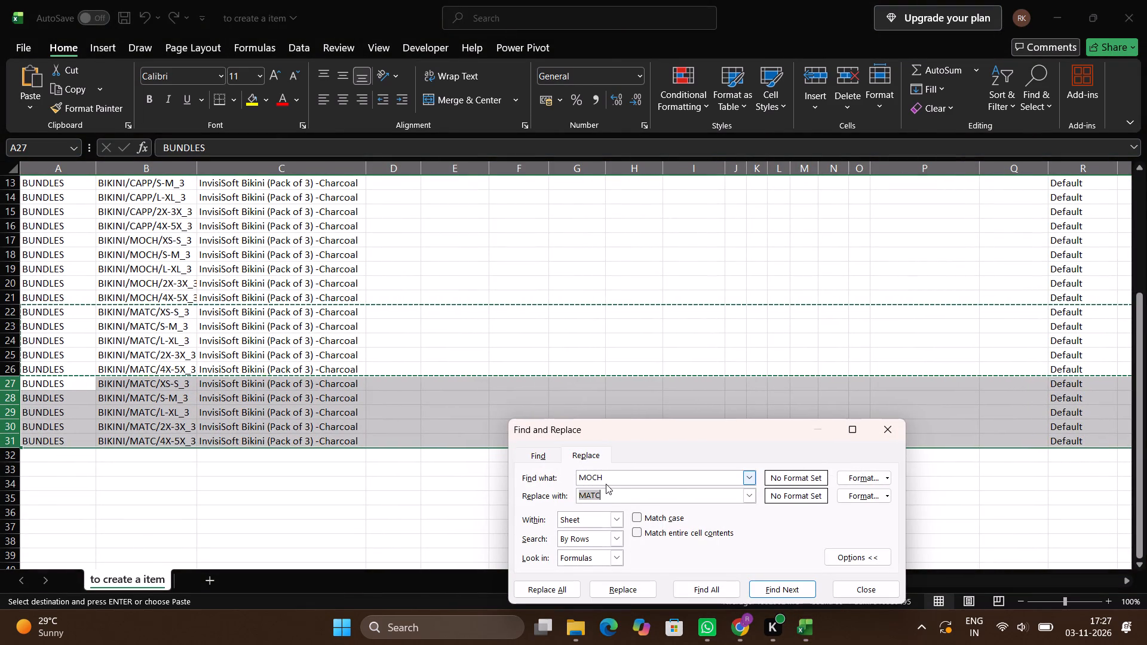
click(606, 479)
key(ctrl+a)
key(ctrl+s)
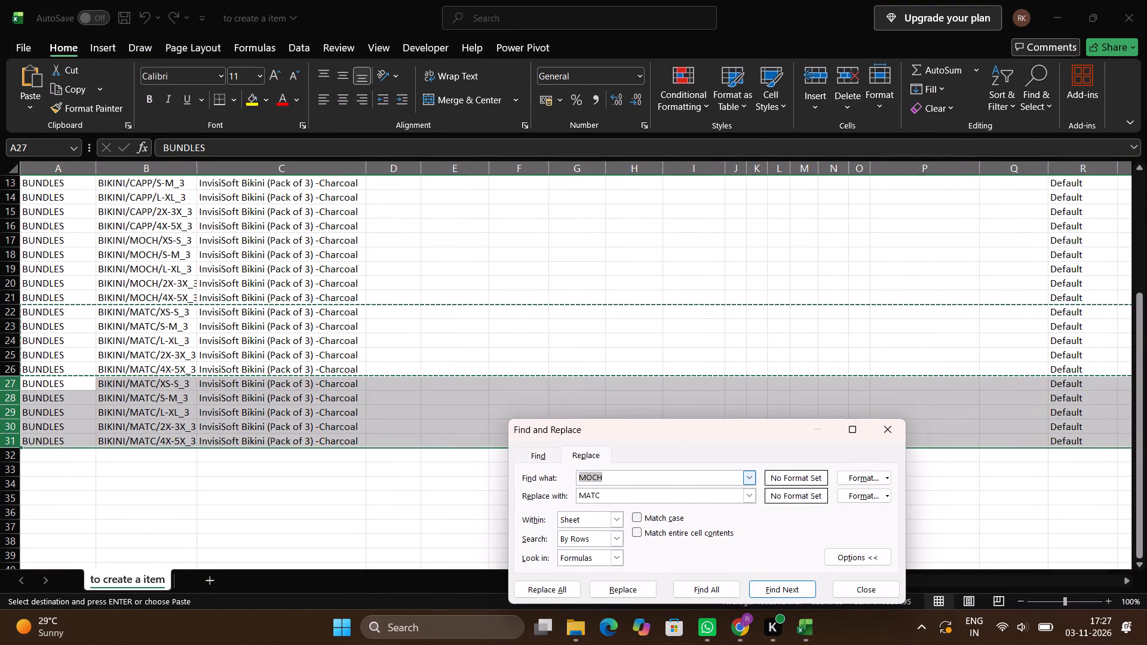
text(MATC)
key(Tab)
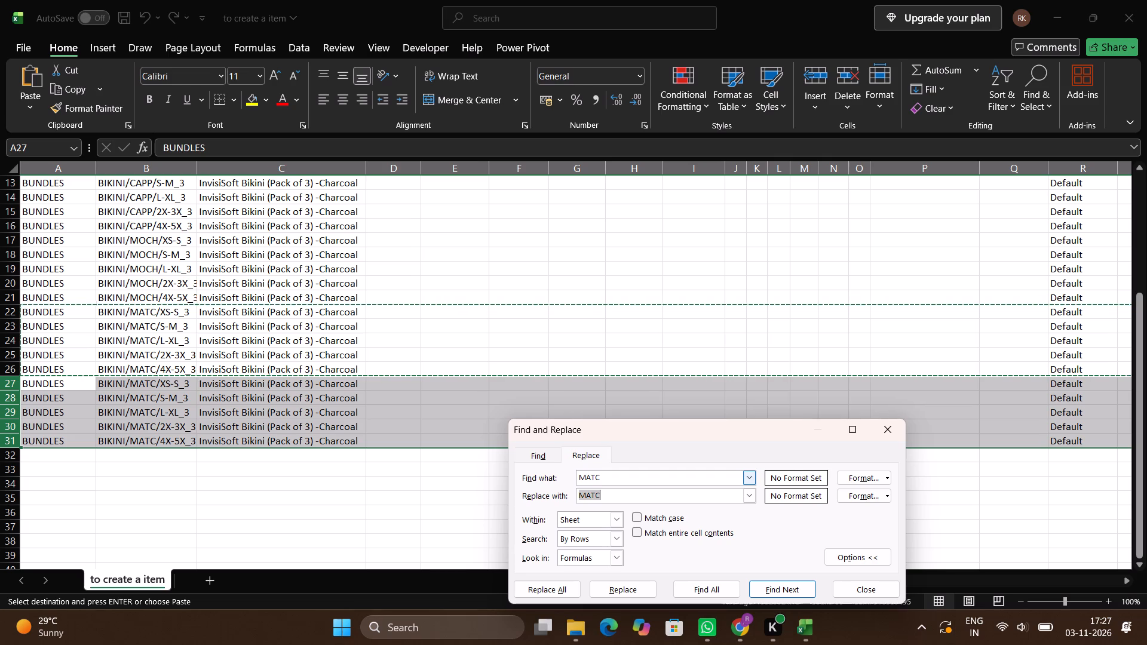
text(STRA)
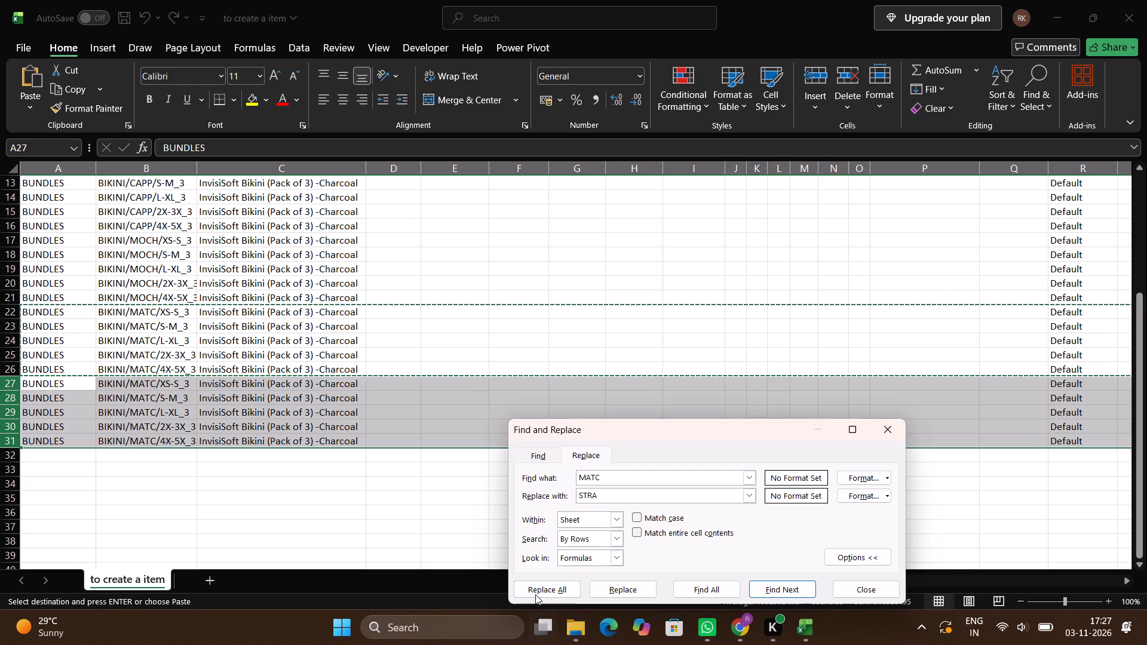
click(535, 594)
key(Return)
key(Escape)
Review the new STRA rows 27 to 31 across to their component code, quantity and price columns.
key(Up)
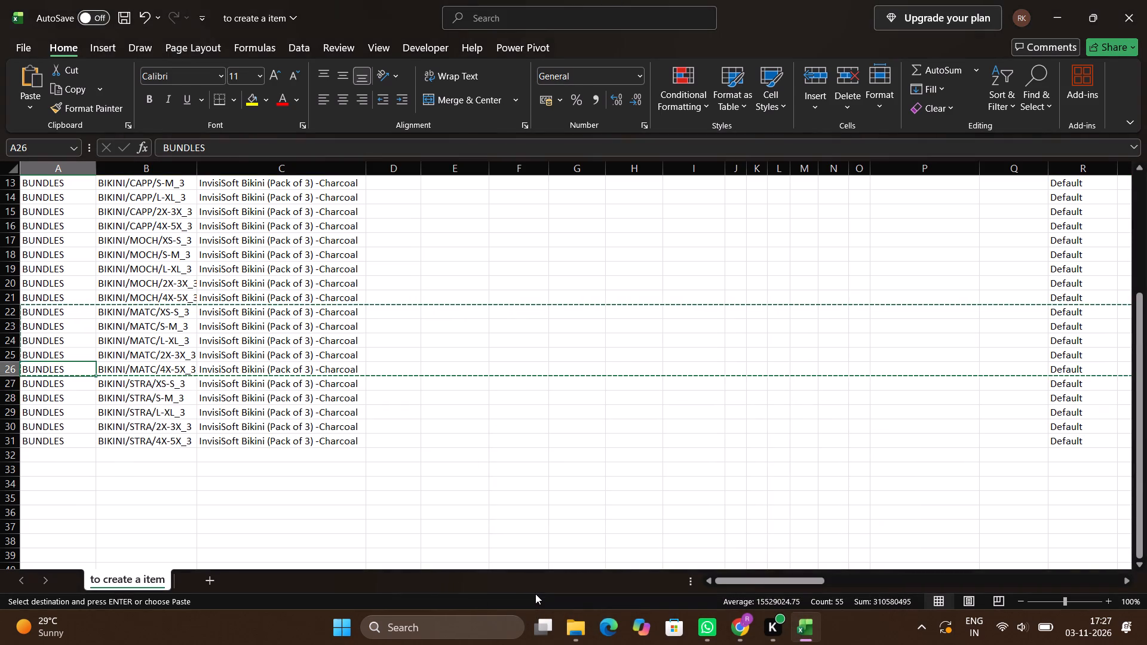
key(Down)
key(Down)
key(Right)
key(Up)
key(Right)
key(Right)
key(Right)
key(Right)
key(Right)
key(Right)
key(Right)
key(Right)
key(Right)
key(Right)
key(Right)
key(Right)
key(Right)
key(Right)
key(Right)
key(Right)
key(Right)
key(Right)
key(Right)
key(Right)
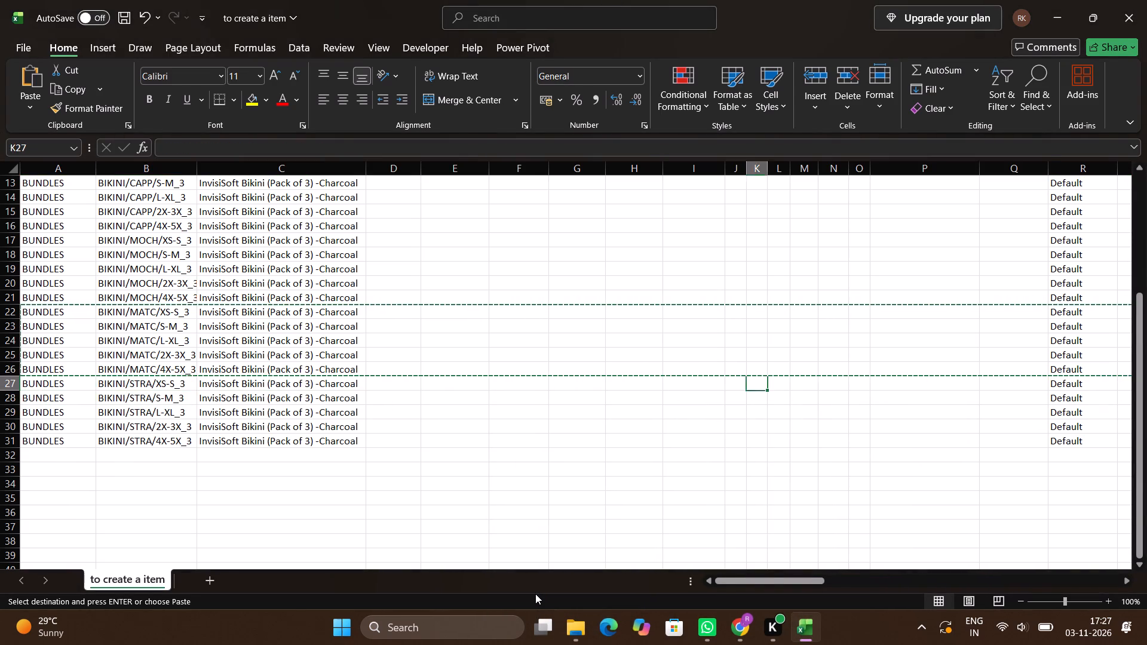
key(Right)
key(Right)
key(Right)
key(Right)
key(Right)
key(Right)
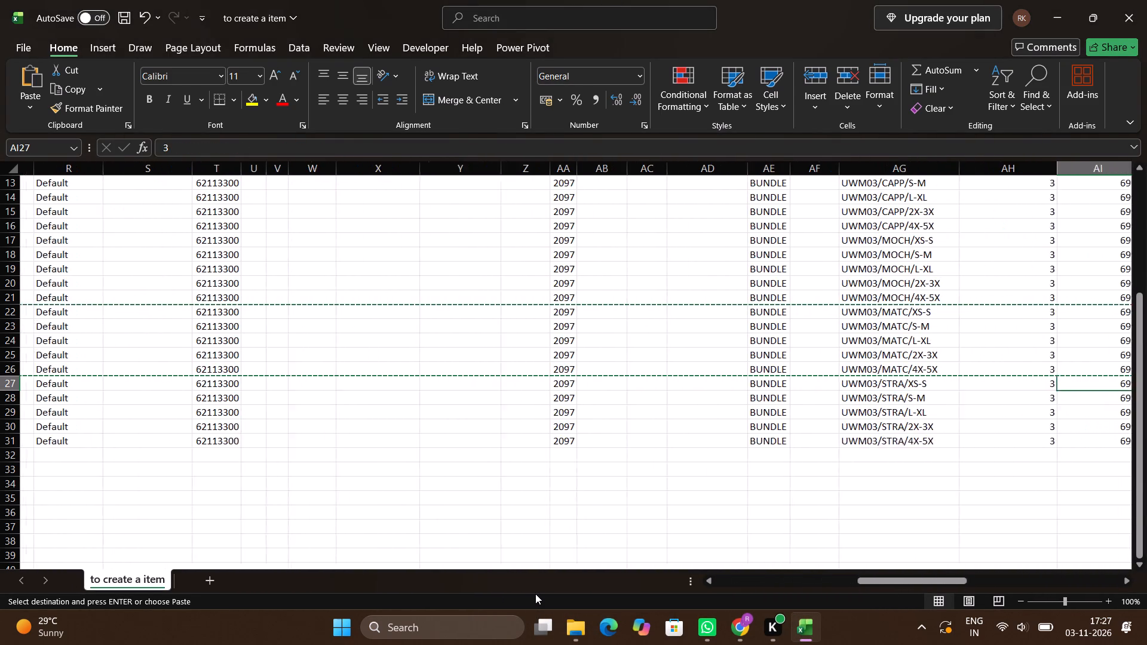
key(Right)
key(Right)
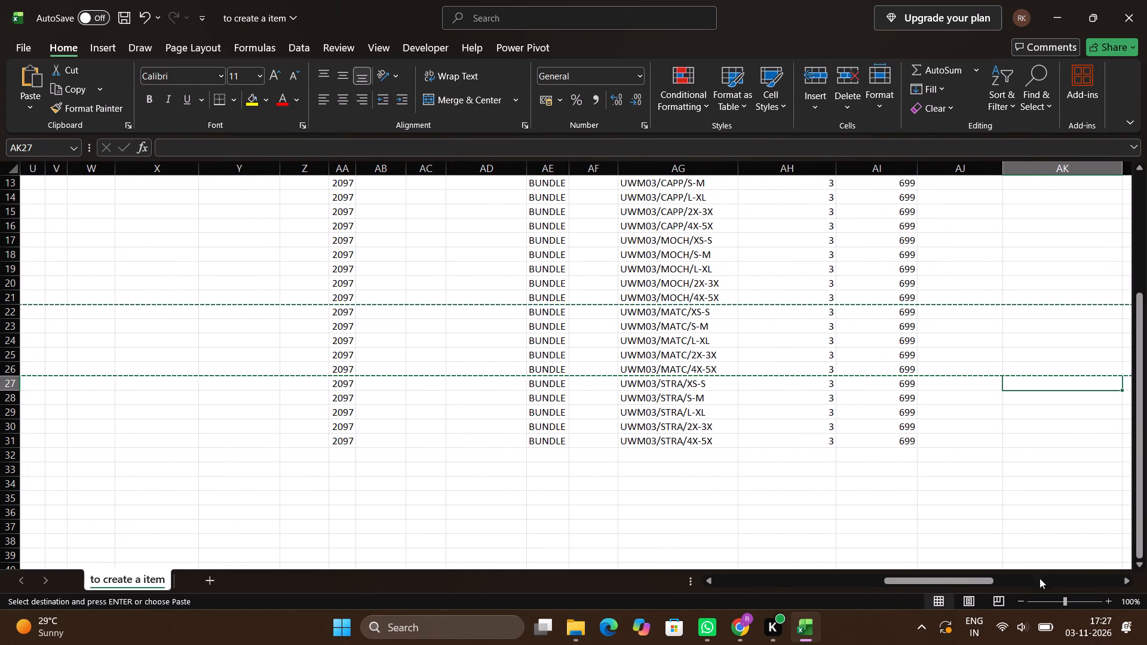
Turn off Bluetooth in the Windows quick settings and return to the item-creation sheet.
click(999, 626)
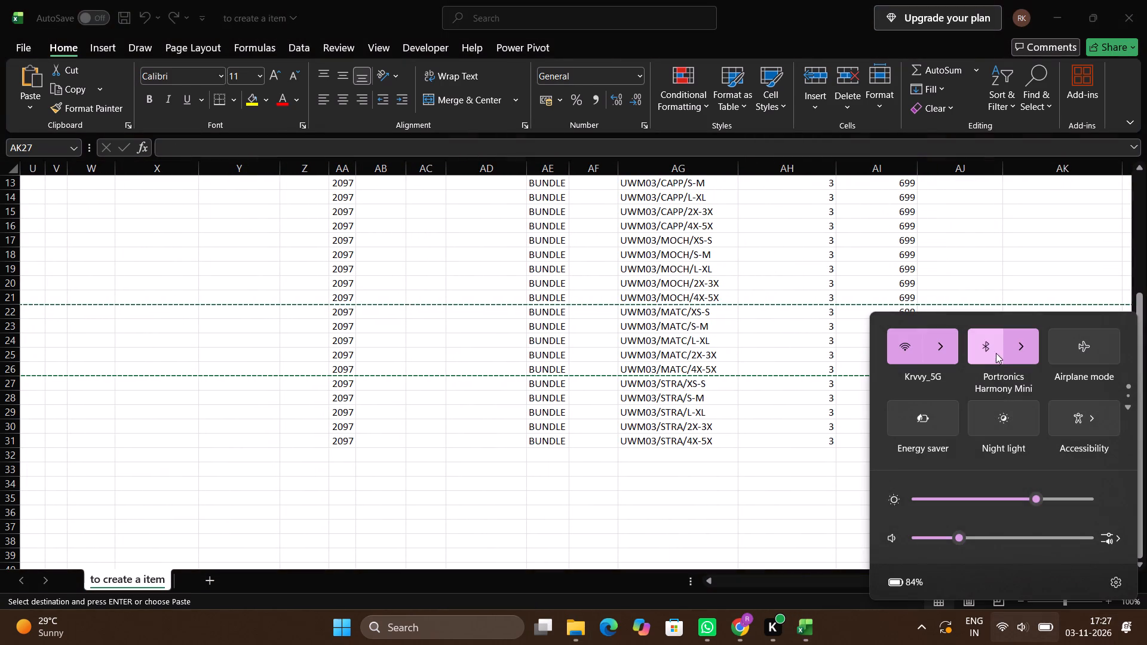
click(996, 352)
click(689, 461)
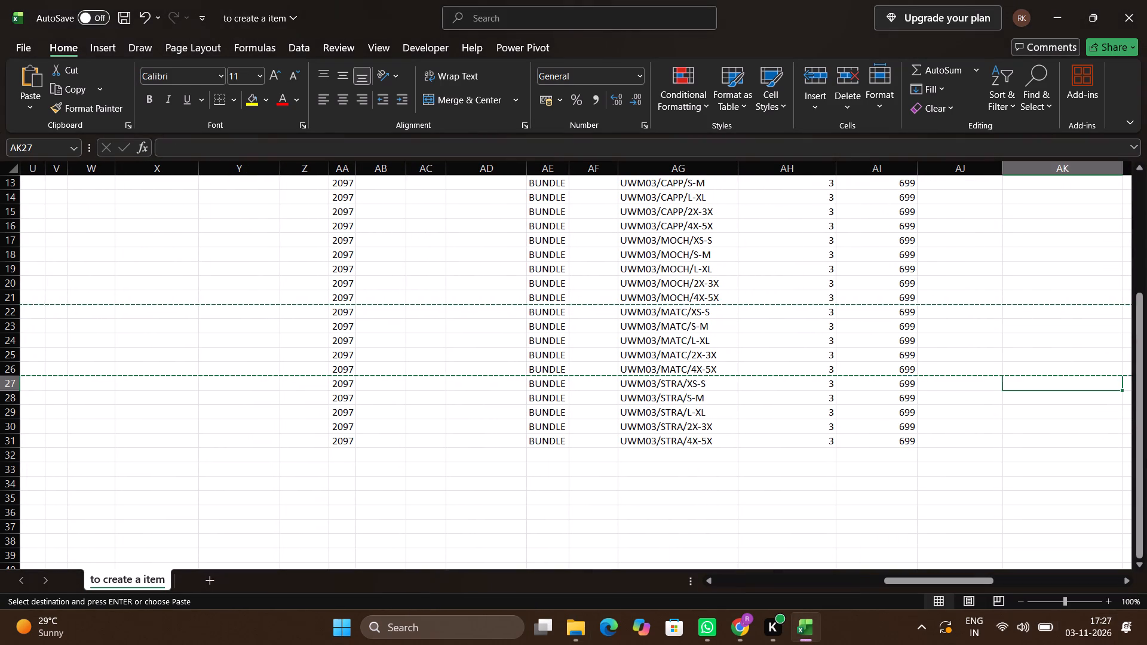
Clear the pending row copy and check the Component Product Code entries of the STRA rows.
key(Up)
key(Left)
key(Left)
key(Down)
key(Left)
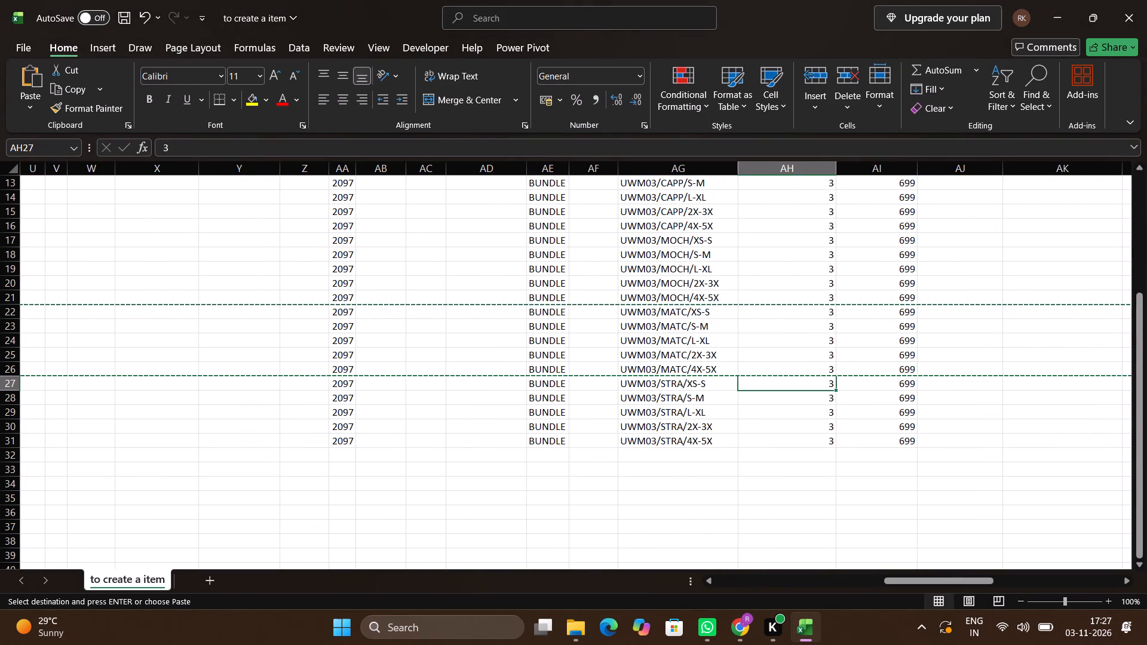
key(Down)
key(Escape)
key(Up)
key(Left)
key(Down)
key(Up)
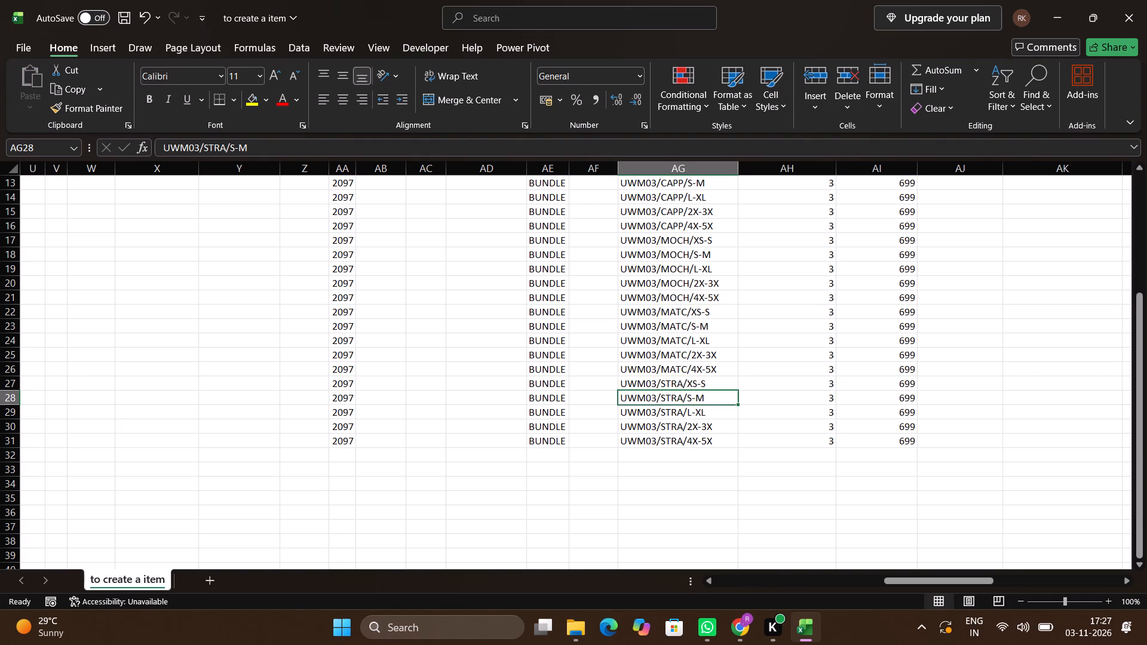
Review the STRA rows across the columns beyond the component codes and back to the Category Code column.
key(Right)
key(Right)
key(Right)
key(Right)
key(Right)
key(Right)
key(Right)
key(Right)
key(Right)
key(Right)
key(Right)
key(Right)
key(Right)
key(Right)
key(Right)
key(Right)
key(Left)
key(Left)
key(Left)
key(Left)
key(Left)
key(Left)
key(Left)
key(Left)
key(Left)
key(Left)
key(Left)
key(Left)
key(Left)
key(Left)
key(Left)
key(Left)
key(Left)
key(Left)
key(Left)
key(Left)
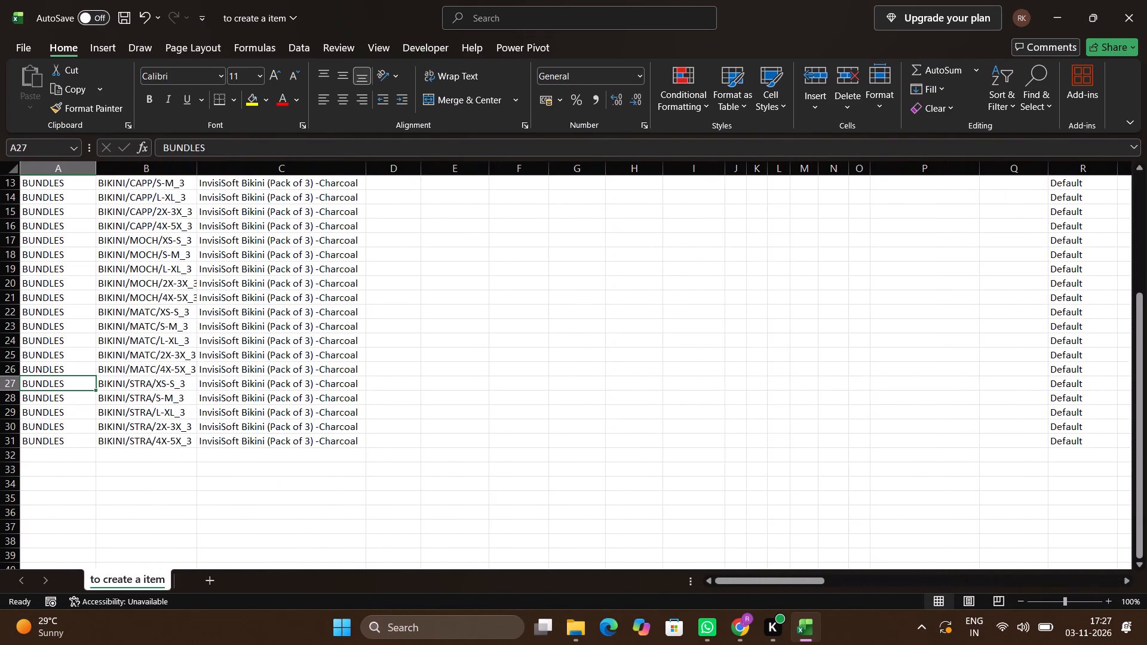
Change the colour in the Name of the first ROSE row, C7, so it reads "InvisiSoft Bikini (Pack of 3) -Rose".
key(Up)
key(ctrl+Up)
key(ctrl+Up)
key(Right)
key(Right)
key(Down)
key(Left)
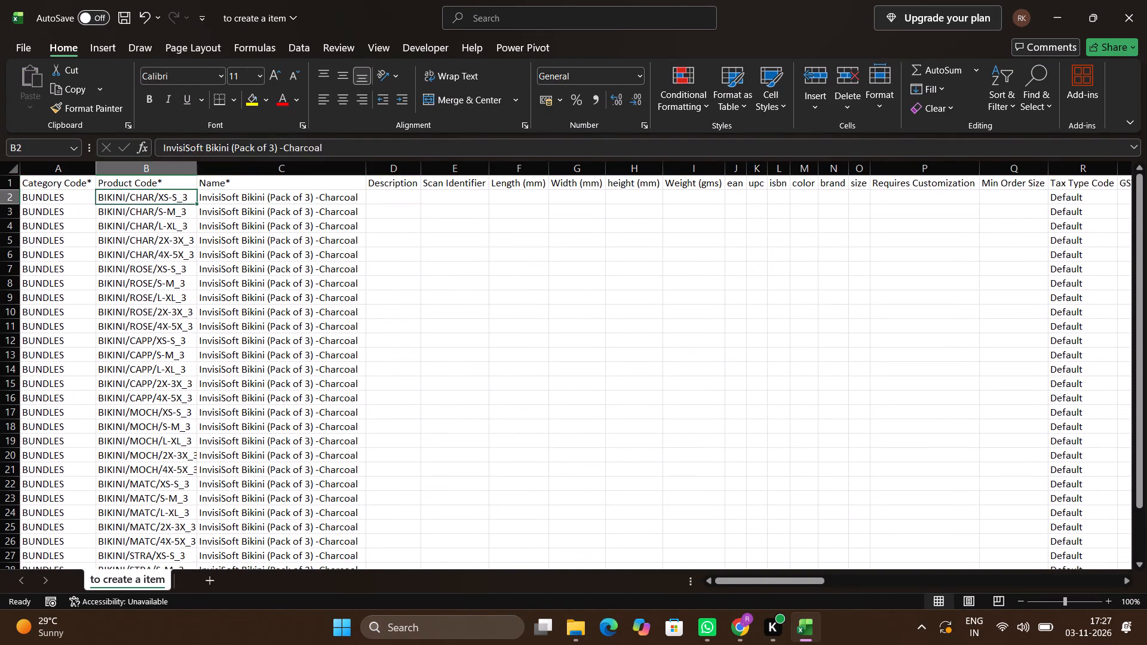
key(Down)
key(Down)
key(Down)
key(Down)
key(Down)
key(Down)
key(Up)
key(Right)
key(Right)
key(Left)
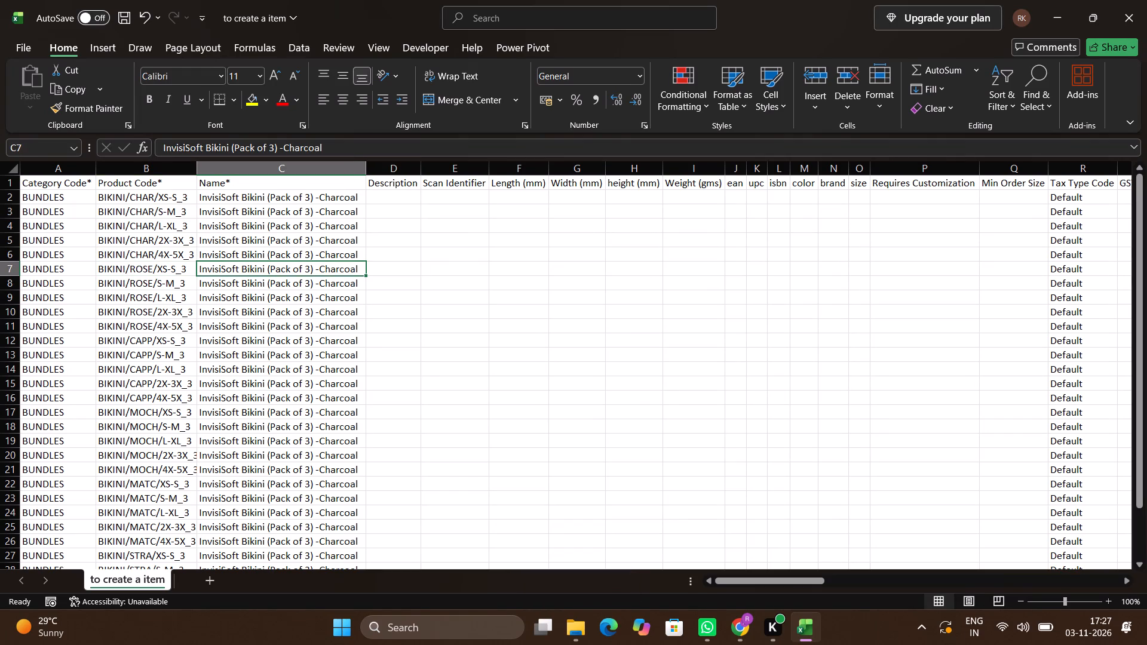
key(F2)
key(BackSpace)
key(BackSpace)
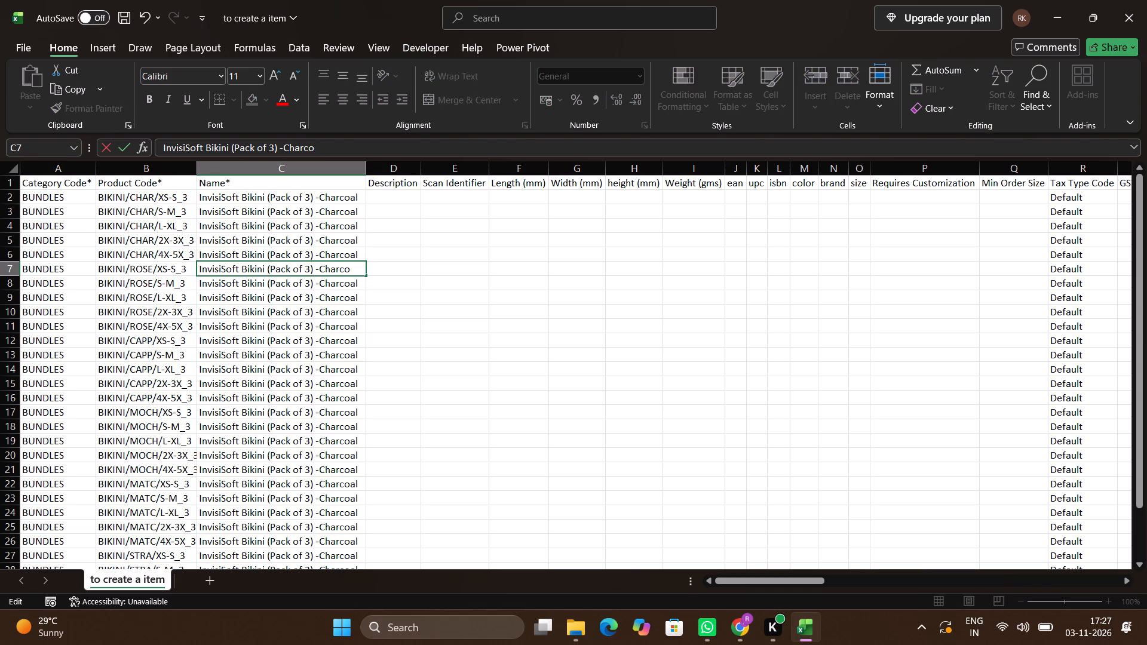
key(BackSpace)
key(BackSpace)
key(BackSpace)
key(BackSpace)
key(BackSpace)
key(BackSpace)
key(r)
key(BackSpace)
text(Rosew)
key(BackSpace)
key(Return)
Fill the Rose name from C7 down through C11 for the remaining ROSE sizes.
key(Up)
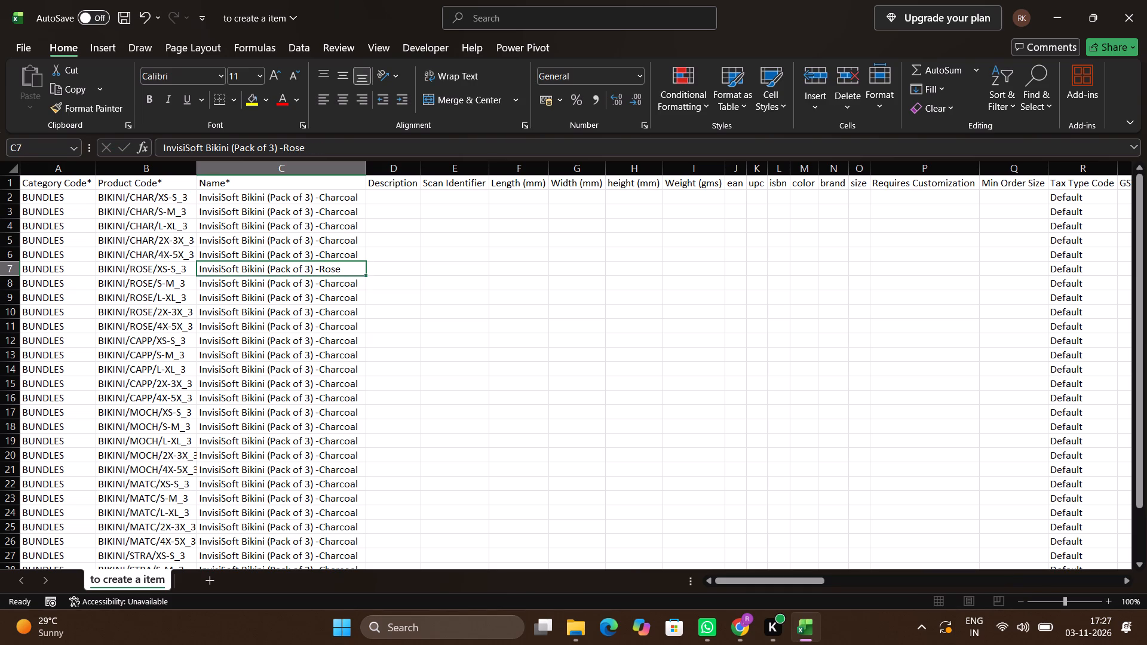
key(shift+Down)
key(shift+Left)
key(shift+Down)
key(shift+Down)
key(shift+Down)
key(shift+Right)
key(ctrl+d)
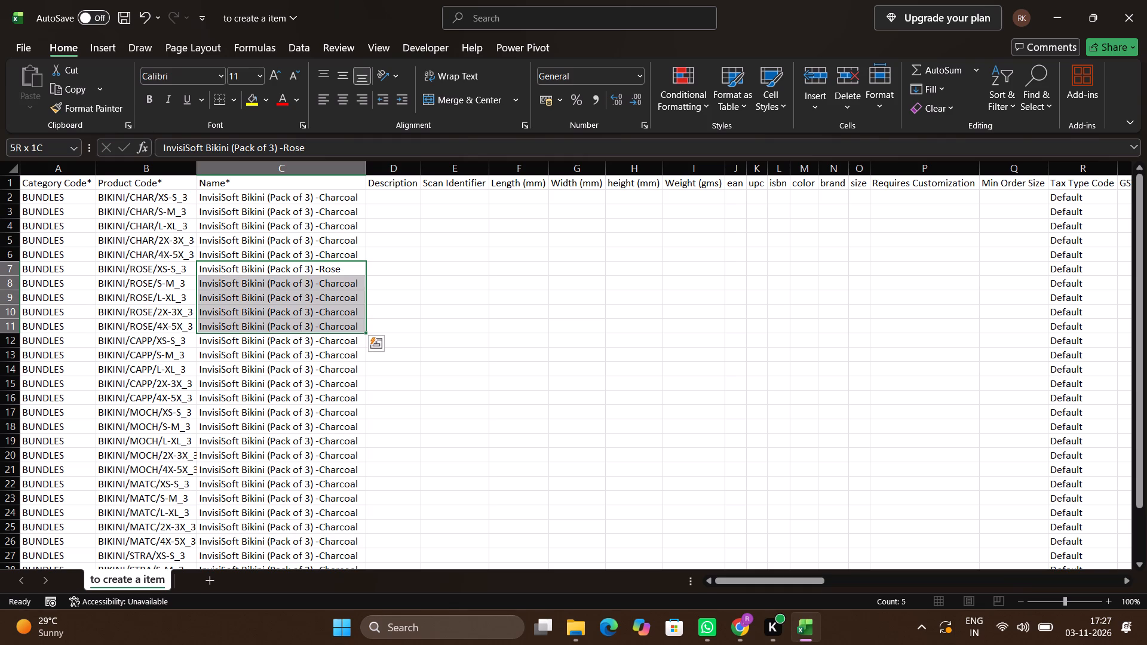
Change the colour in the Name of the first CAPP row, C12, so it reads "InvisiSoft Bikini (Pack of 3) -Cappucino".
key(Down)
key(Down)
key(Down)
key(Down)
key(Down)
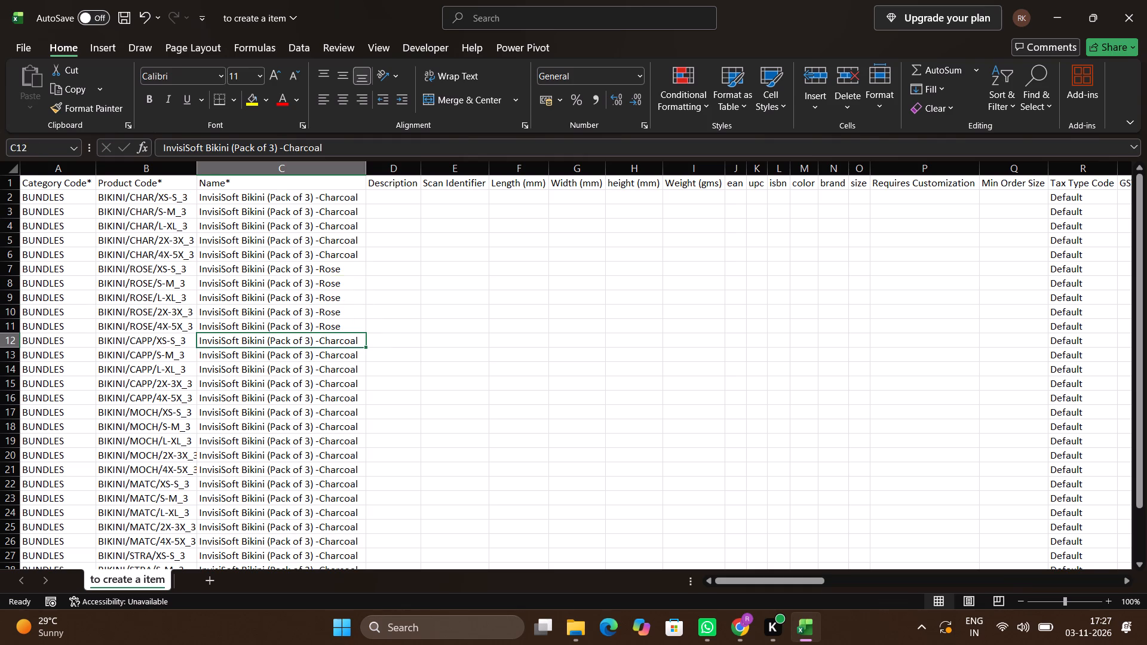
key(F2)
key(BackSpace)
key(BackSpace)
key(BackSpace)
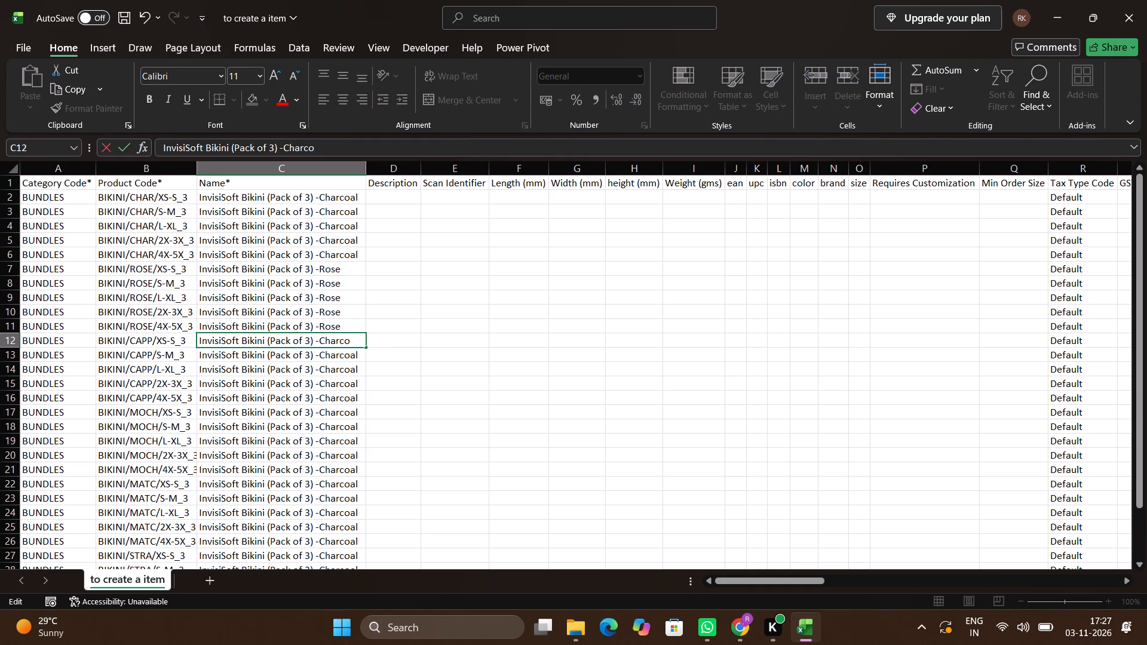
key(BackSpace)
key(BackSpace)
key(BackSpace)
key(BackSpace)
text(app)
text(ucio)
key(BackSpace)
text(no)
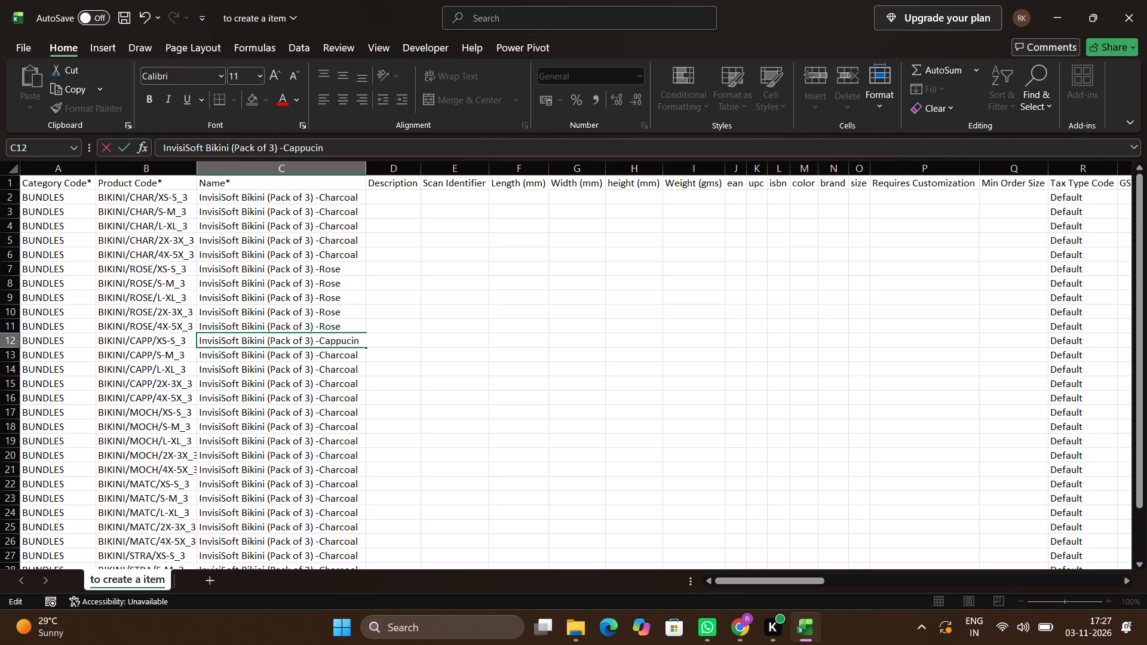
key(Return)
Fill the Cappucino name from C12 down through C16 for the remaining CAPP sizes.
key(Up)
key(shift+Down)
key(shift+Down)
key(shift+Down)
key(shift+Left)
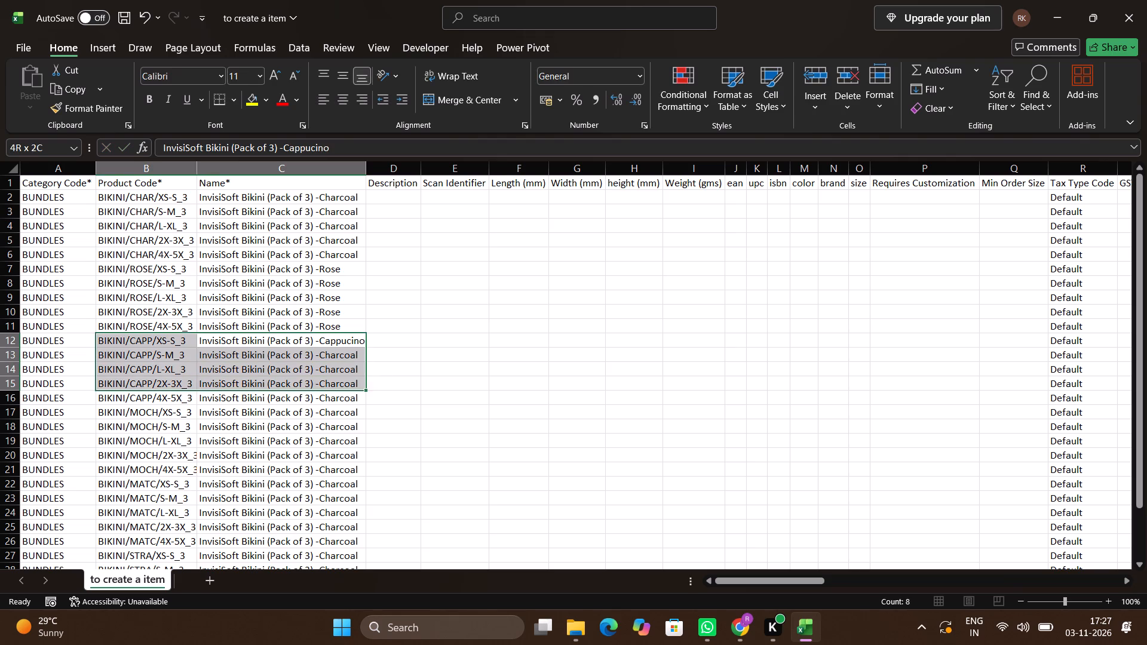
key(shift+Down)
key(shift+Right)
key(ctrl+d)
Change the colour in the Name of the first MOCH row, C17, to "Mocha" with a capital M.
key(Down)
key(Down)
key(Down)
key(Down)
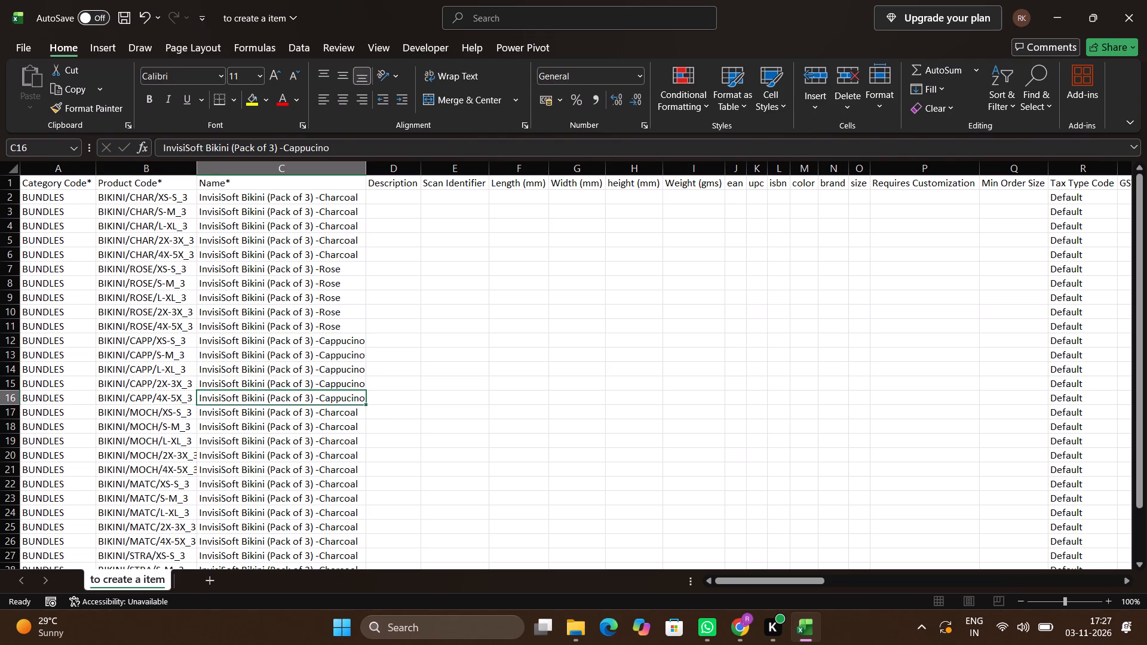
key(Down)
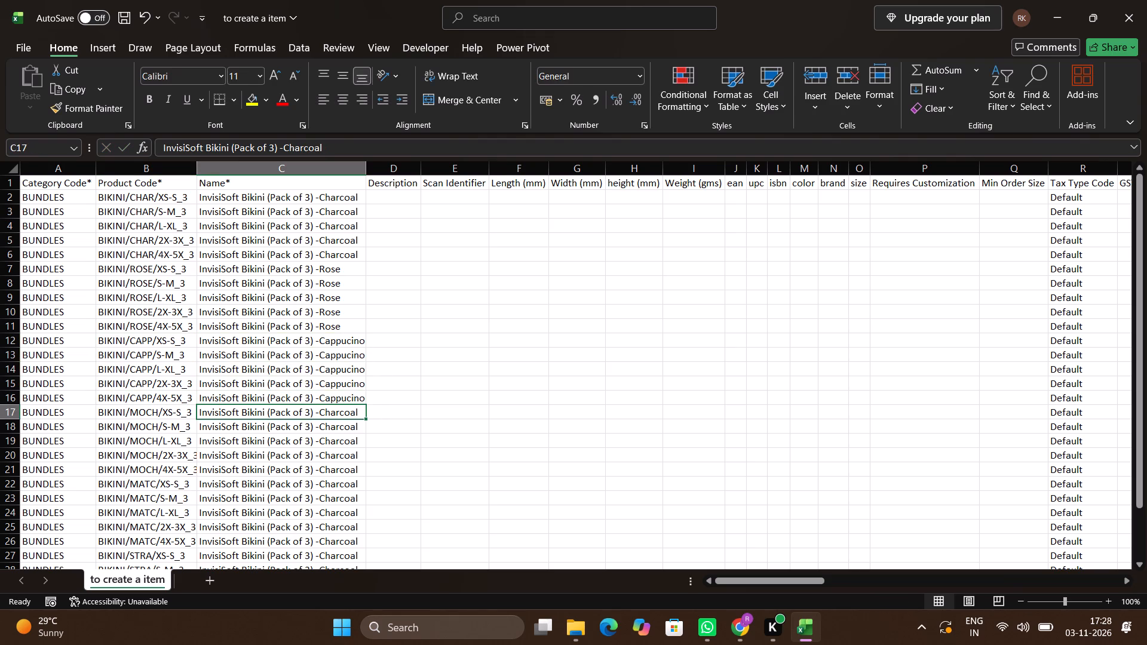
key(F2)
key(BackSpace)
key(BackSpace)
key(BackSpace)
key(BackSpace)
key(BackSpace)
key(BackSpace)
key(BackSpace)
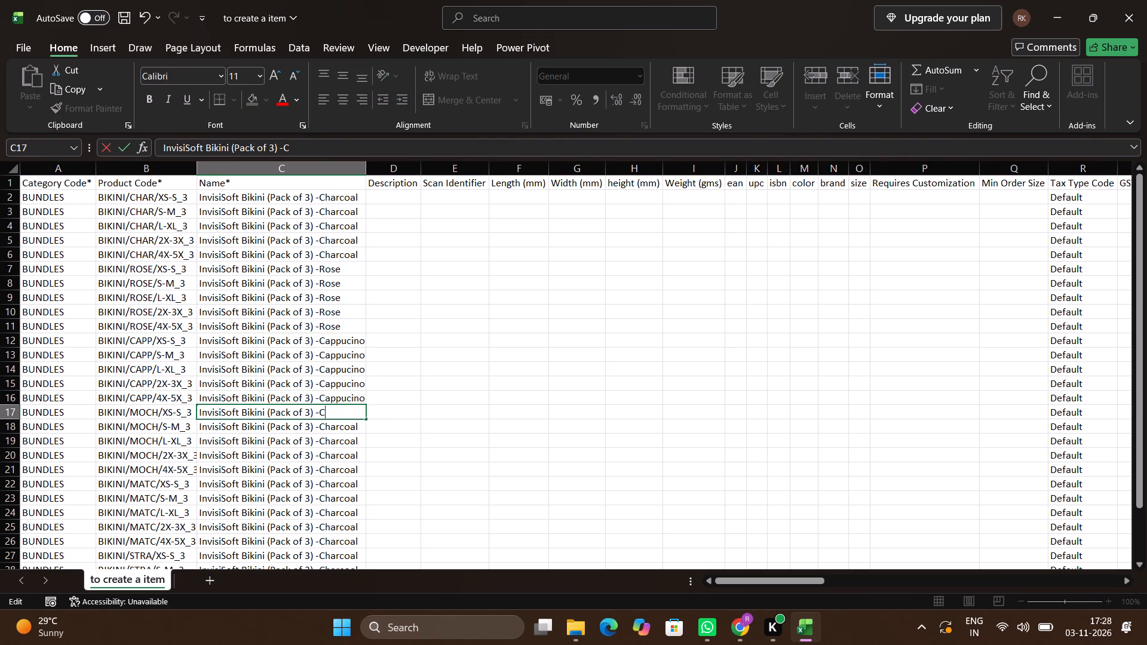
key(BackSpace)
text(mocha)
key(Return)
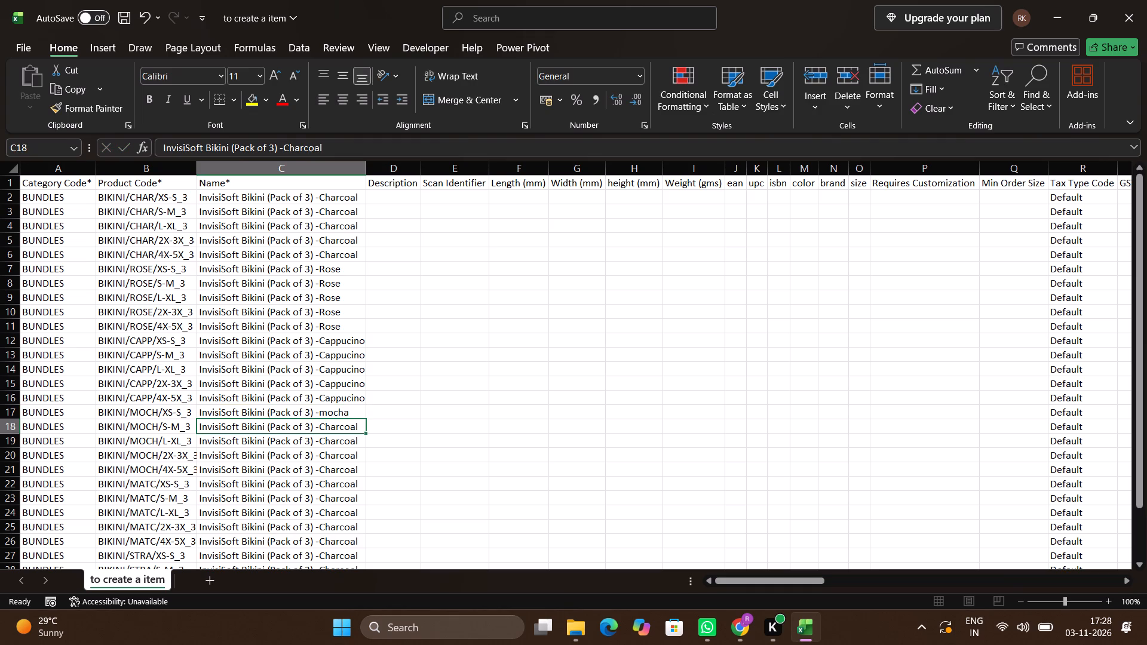
key(Up)
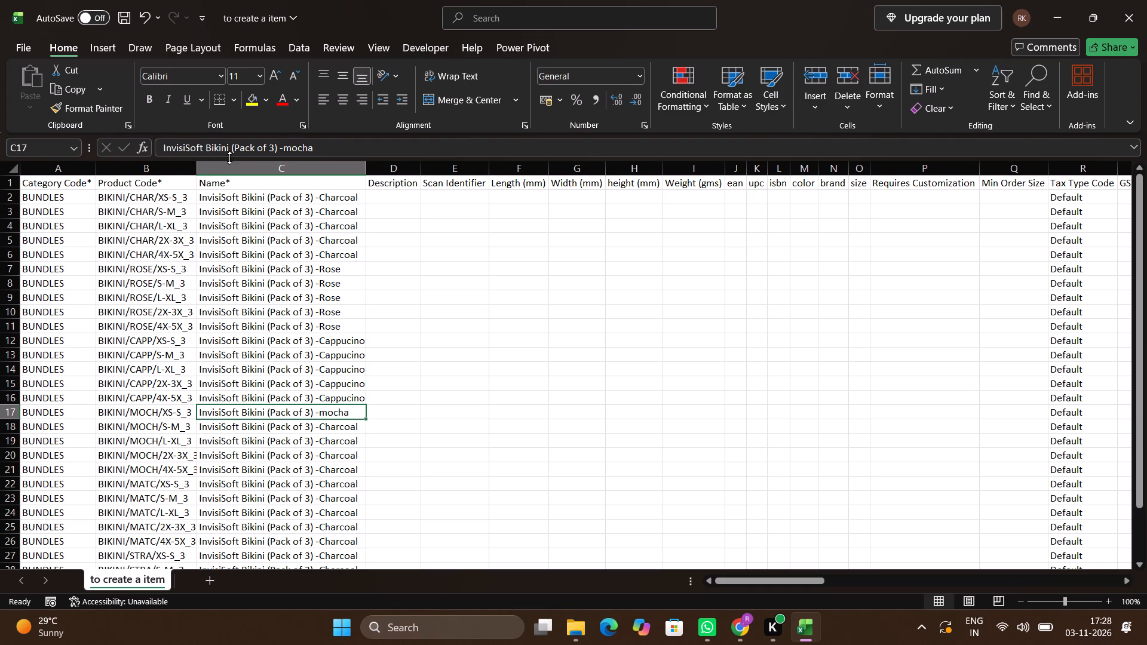
click(288, 148)
key(BackSpace)
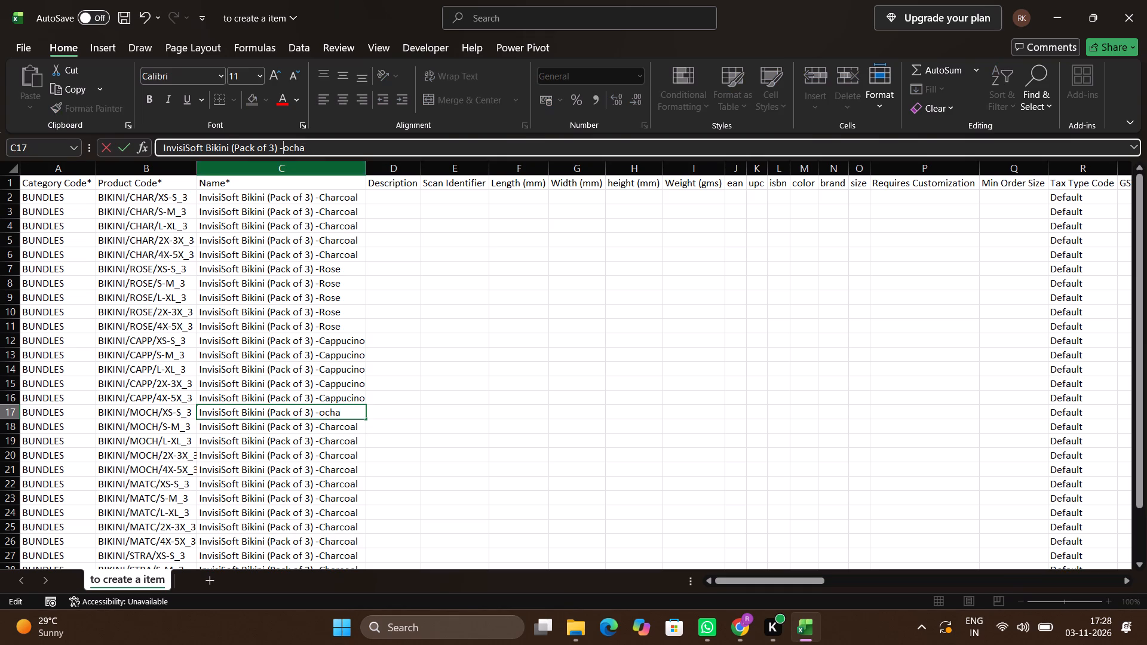
key(shift+m)
key(Return)
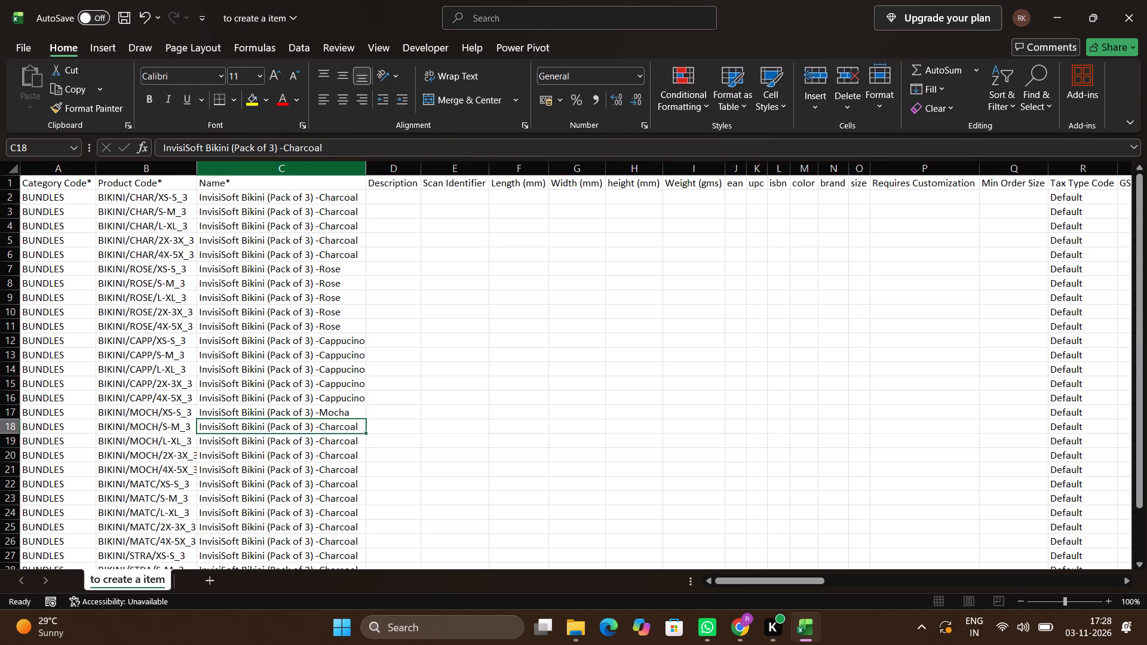
Fill the Mocha name from C17 down through C21 for the remaining MOCH sizes.
key(Up)
key(shift+Down)
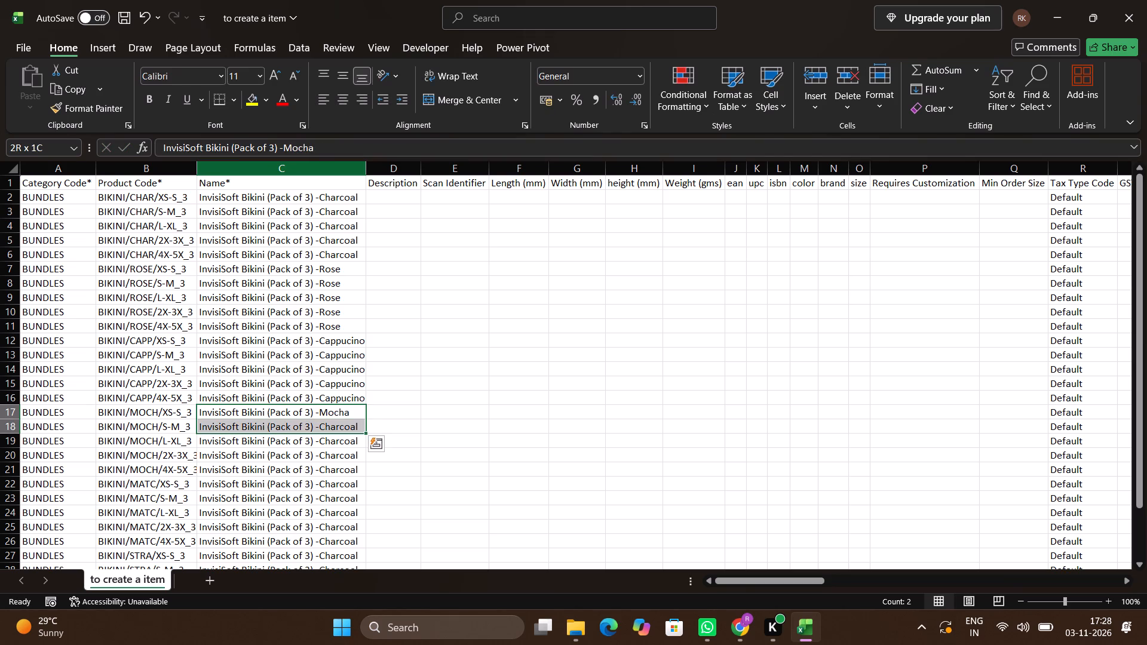
key(shift+Down)
key(shift+Down)
key(shift+Left)
key(shift+Down)
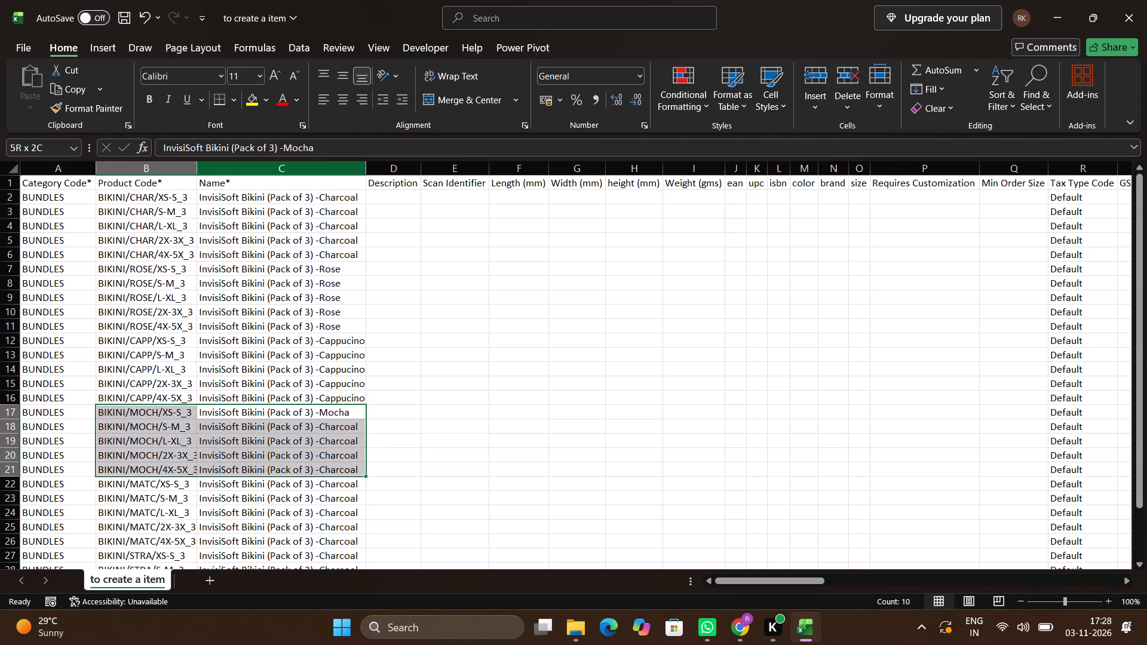
key(shift+Right)
key(ctrl+d)
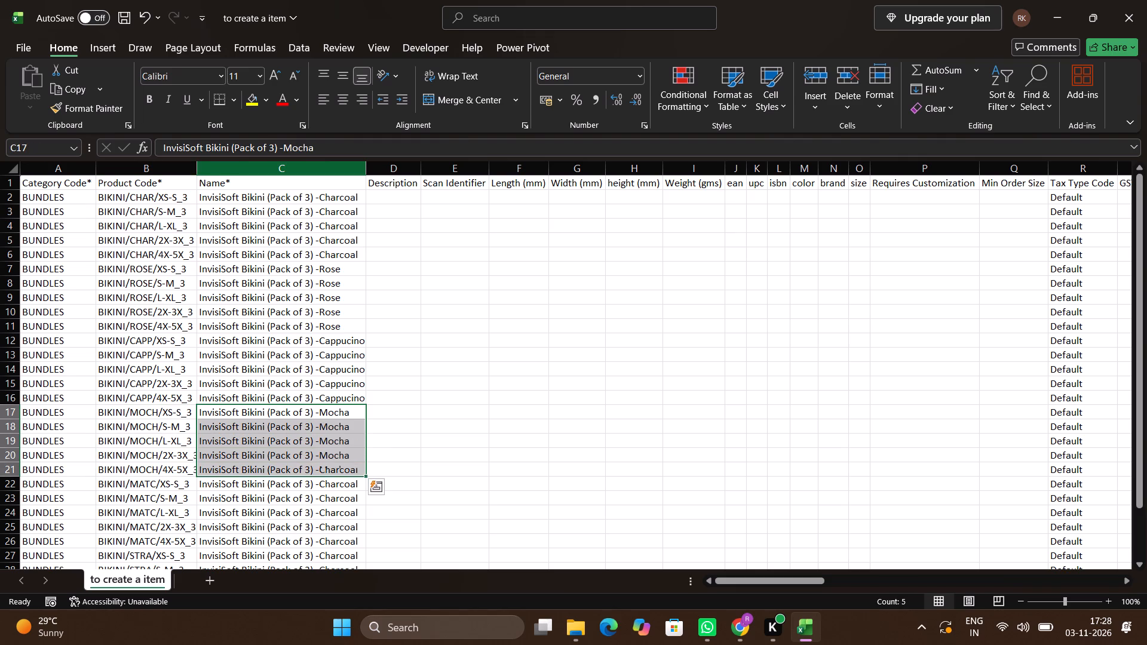
Change the colour in the Name of the first MATC row, C22, so it reads "InvisiSoft Bikini (Pack of 3) -Matcha".
key(Down)
key(Down)
key(Down)
key(Down)
key(Down)
key(Down)
key(Up)
key(shift+Down)
key(shift+Down)
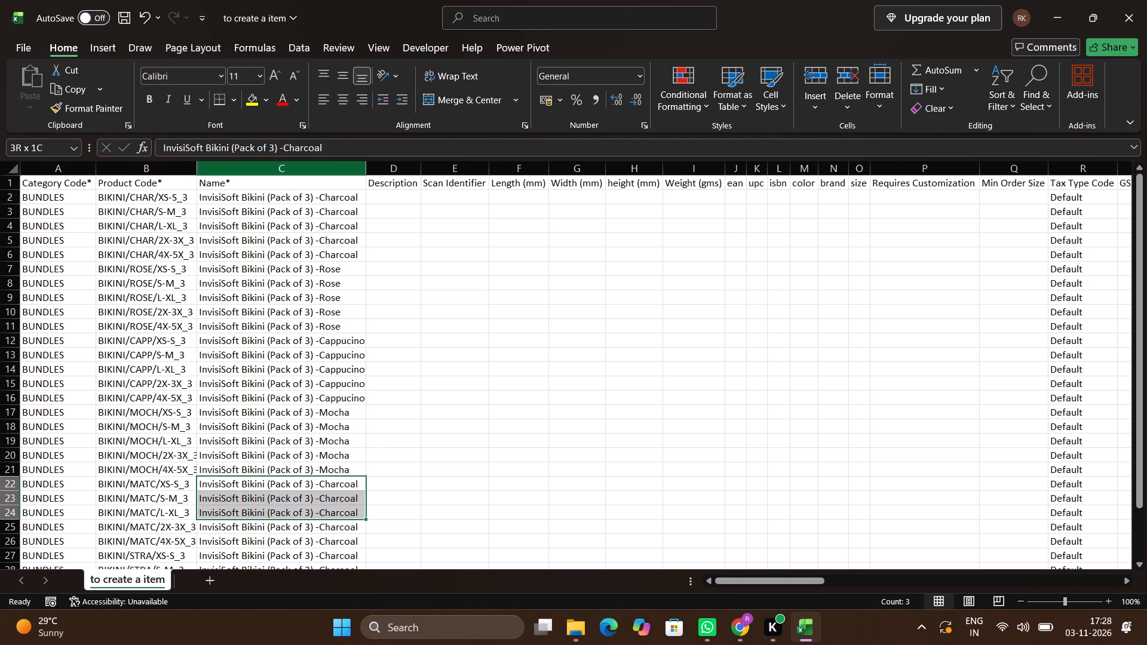
key(Up)
key(Down)
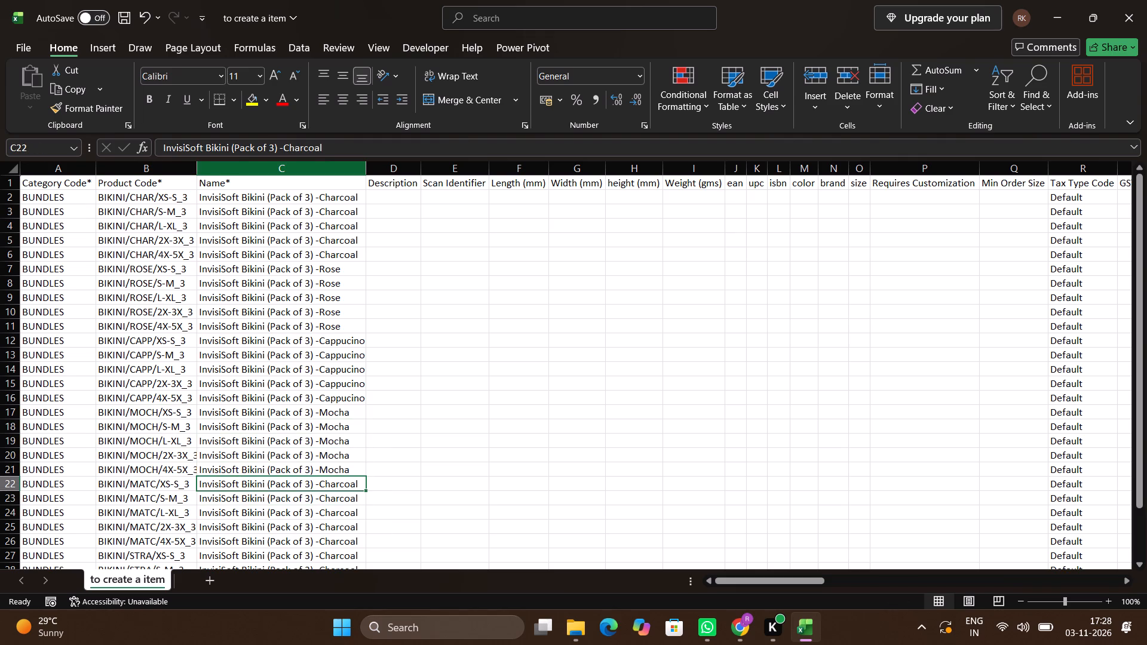
key(F2)
key(BackSpace)
key(BackSpace)
key(BackSpace)
key(BackSpace)
key(BackSpace)
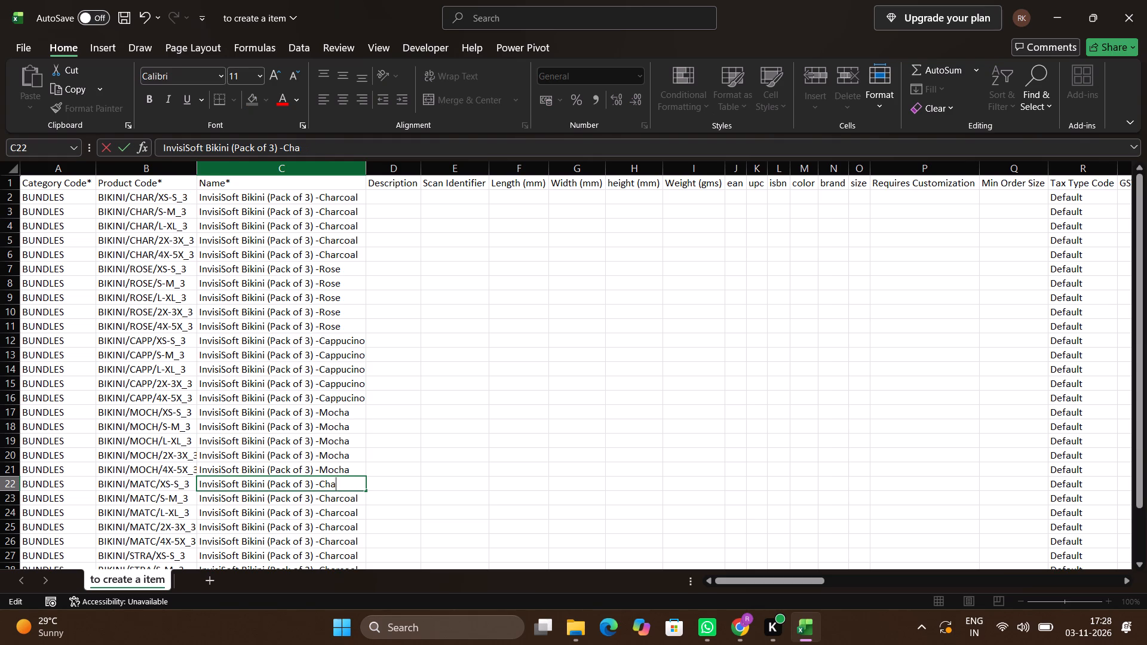
key(BackSpace)
key(BackSpace)
key(BackSpace)
text(MA)
key(BackSpace)
text(atcha)
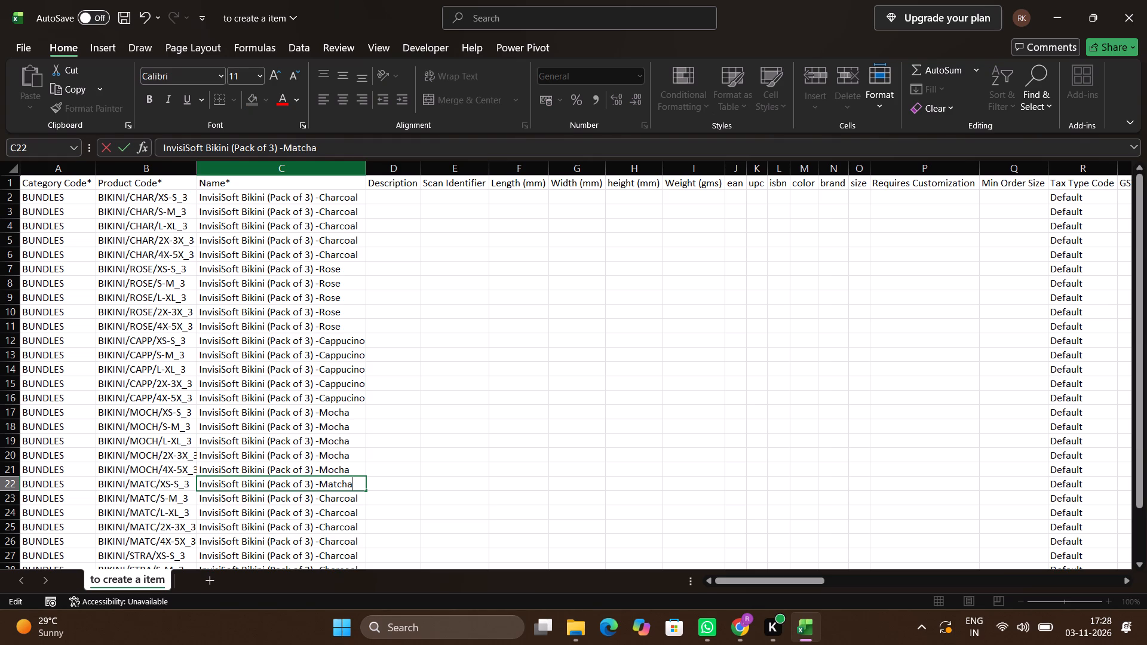
key(Return)
Fill the Matcha name from C22 down through C26 for the remaining MATC sizes.
key(Up)
key(shift+Down)
key(shift+Down)
key(shift+Down)
key(shift+Down)
key(shift+Down)
key(shift+Down)
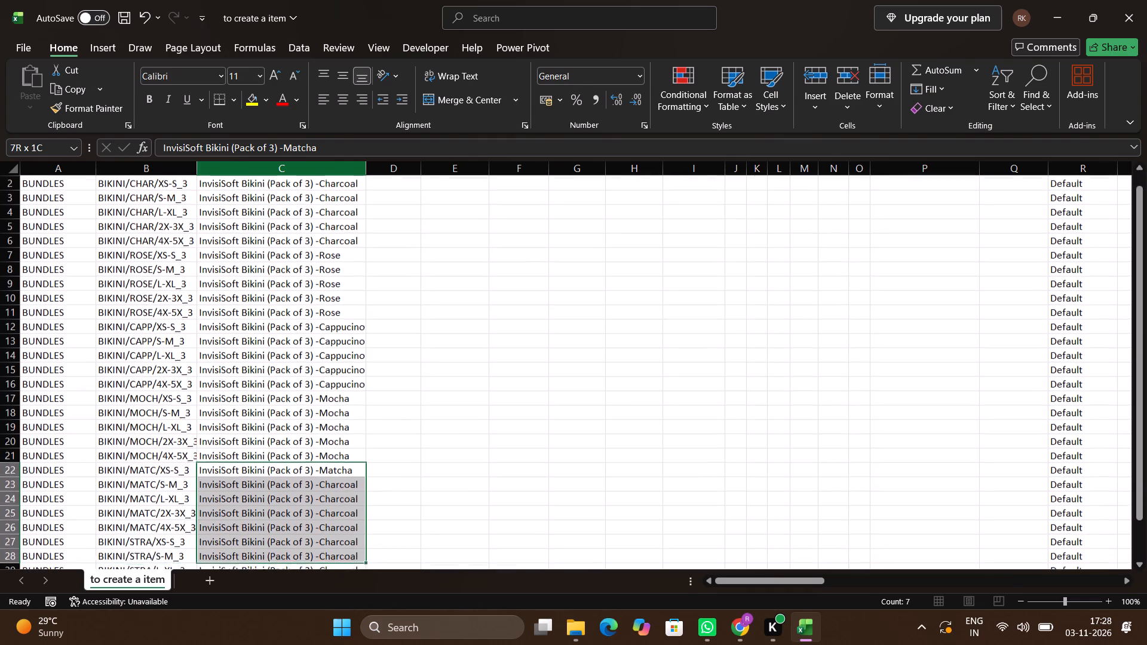
key(shift+Left)
key(shift+Up)
key(shift+Up)
key(shift+Up)
key(shift+Down)
key(shift+Right)
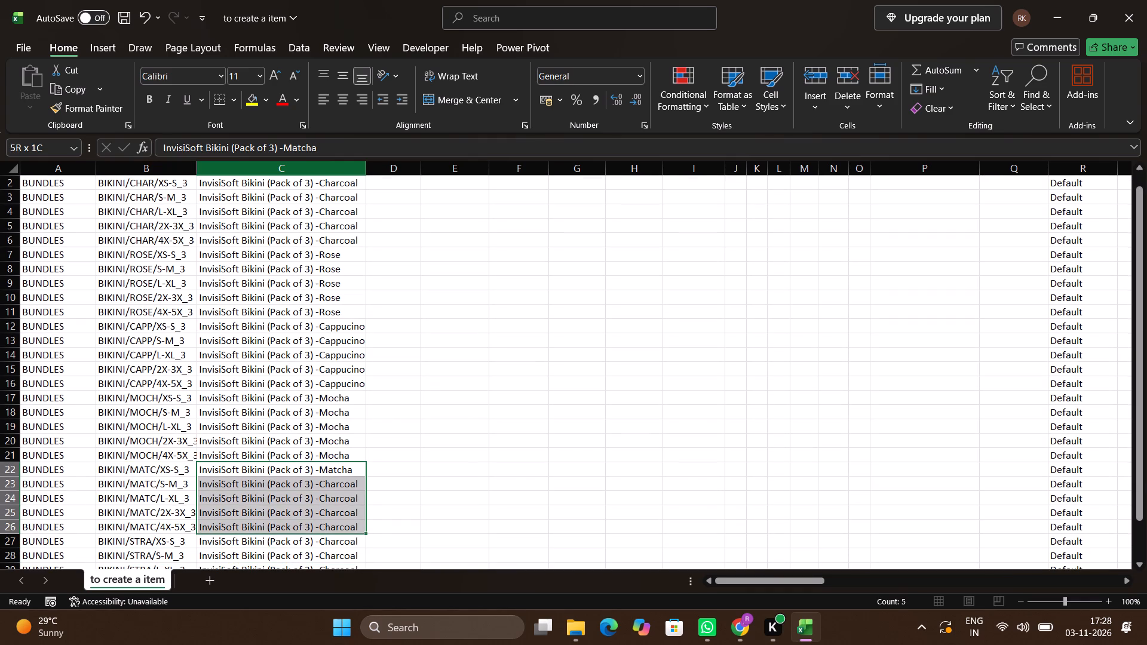
key(ctrl+d)
Change the colour in the Name of the first STRA row, C27, so it reads "InvisiSoft Bikini (Pack of 3) -Strawberry".
key(Down)
key(Down)
key(Down)
key(Down)
key(Down)
key(Down)
key(Down)
key(Down)
key(Down)
key(Down)
key(Down)
key(Down)
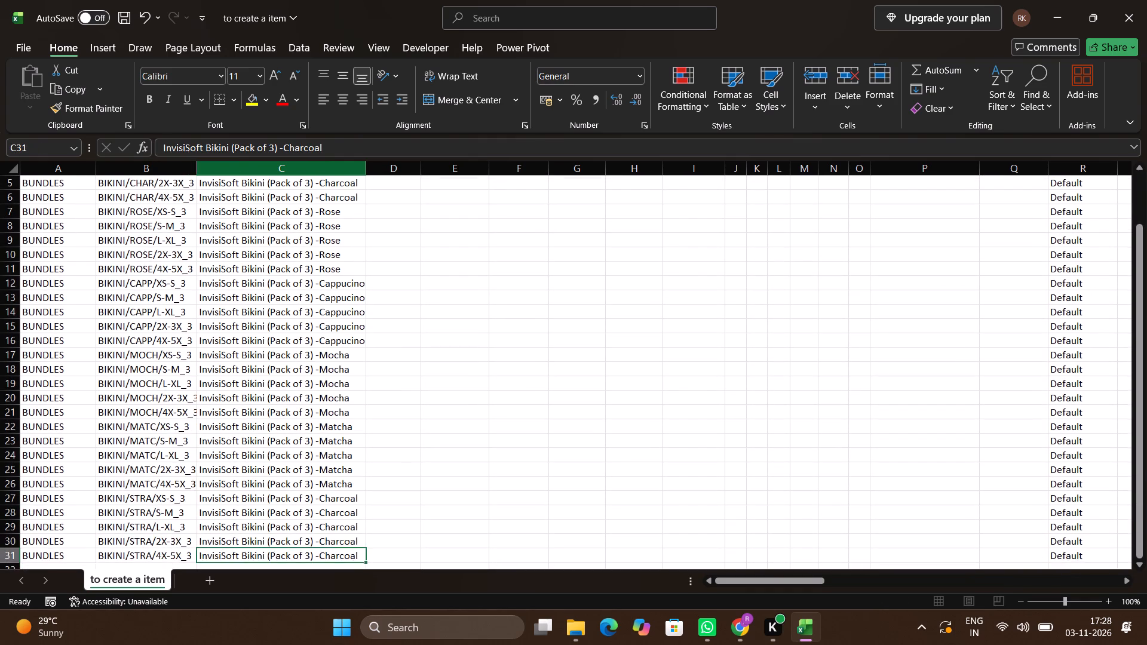
key(Up)
key(Up)
key(Up)
key(Up)
key(Up)
key(Up)
key(Up)
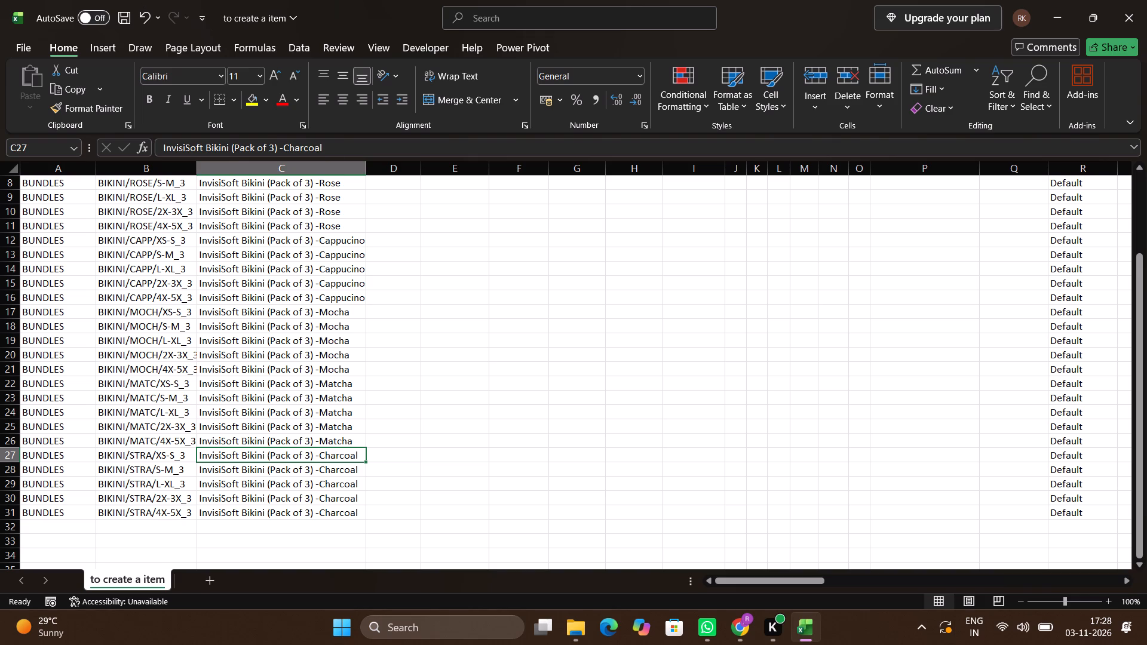
key(F2)
key(BackSpace)
key(BackSpace)
key(BackSpace)
key(BackSpace)
key(BackSpace)
key(BackSpace)
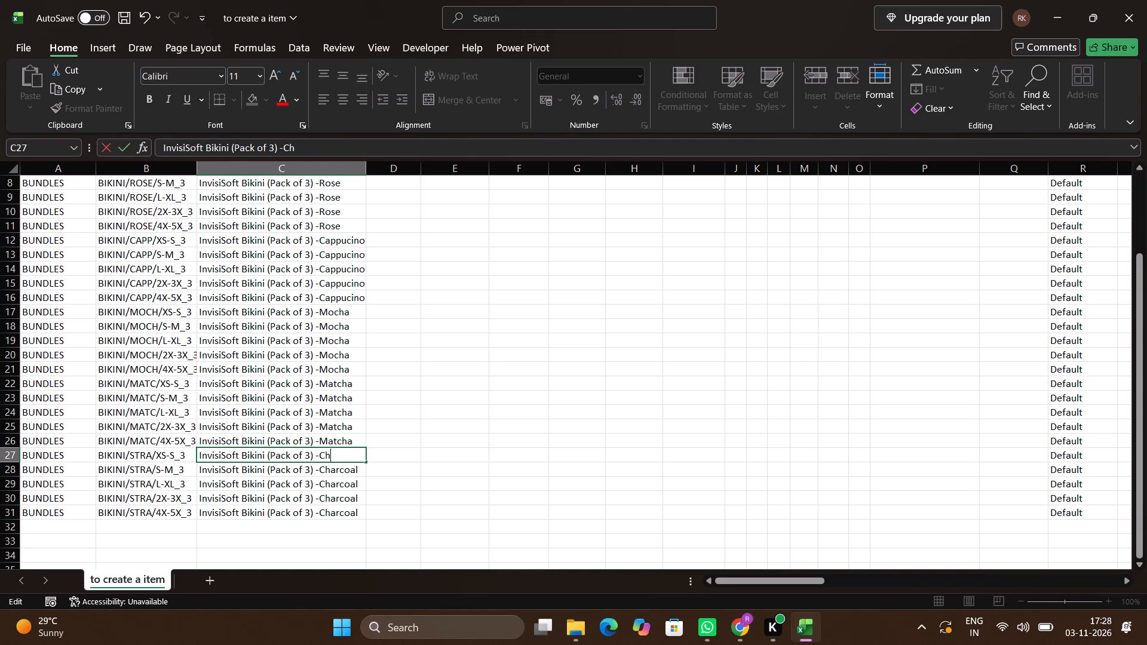
key(BackSpace)
key(BackSpace)
text(Strawberry)
key(Return)
Fill the Strawberry name from C27 down through C31 for the remaining STRA sizes.
key(Up)
key(ctrl+shift+Down)
key(ctrl+d)
Review the Name column up to its first rows and glance at the existing BIKINI/HAZE/XS-S_3 product in Uniware for comparison.
key(Up)
key(Up)
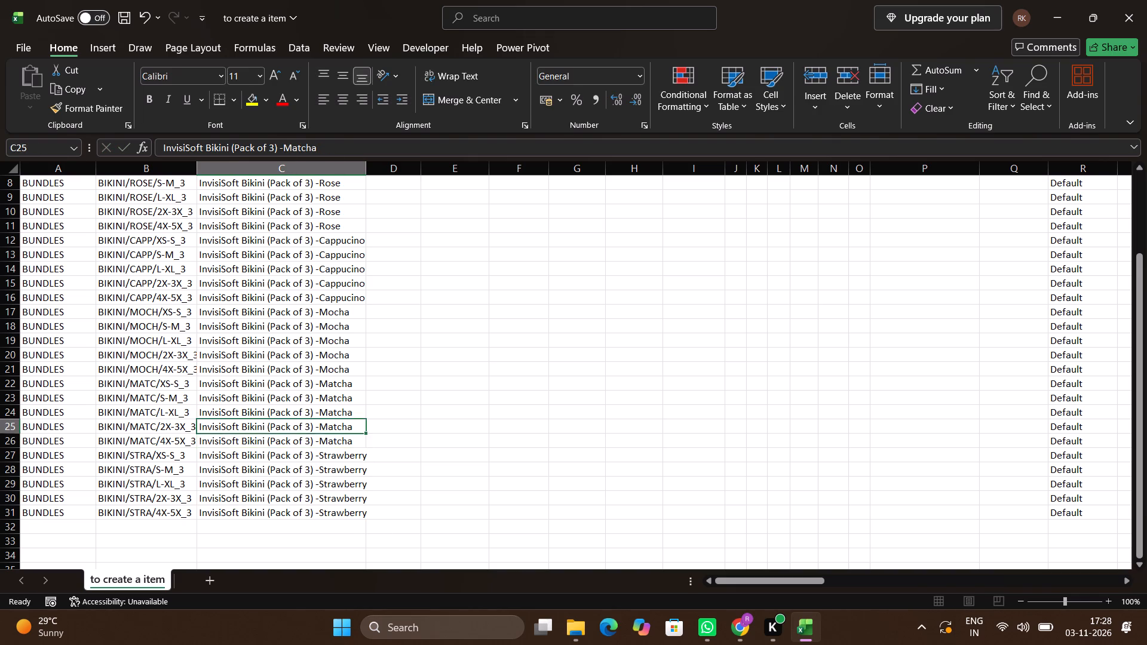
key(Right)
key(Left)
key(Up)
key(Escape)
key(Up)
key(Up)
key(ctrl+Up)
key(ctrl+Up)
key(Down)
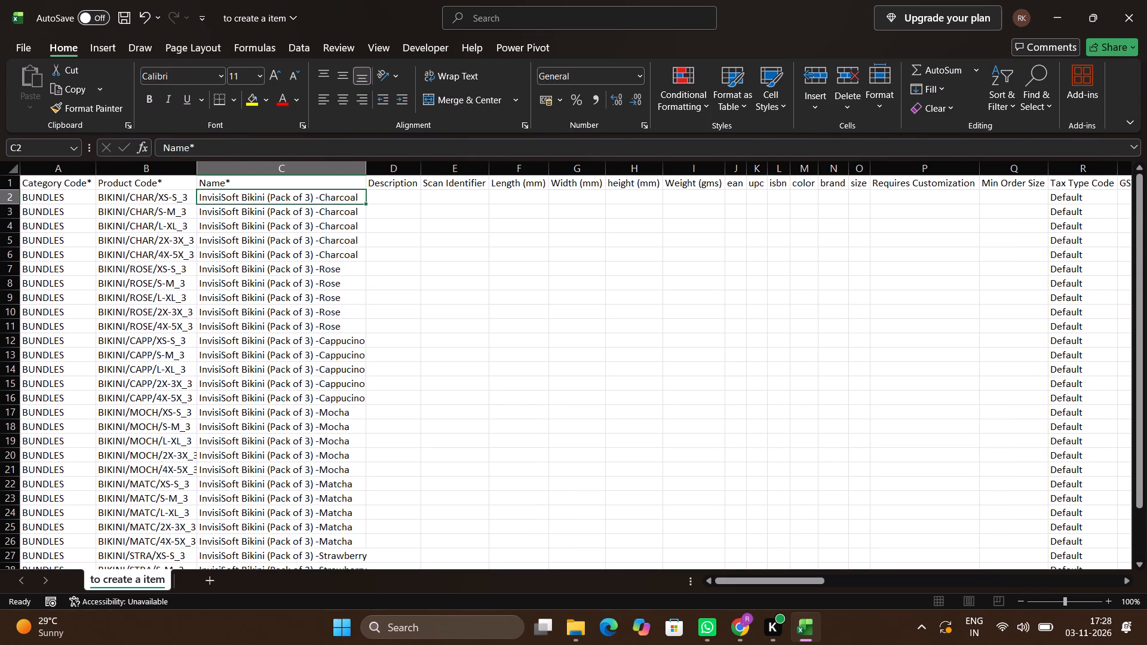
key(Down)
key(alt+Tab)
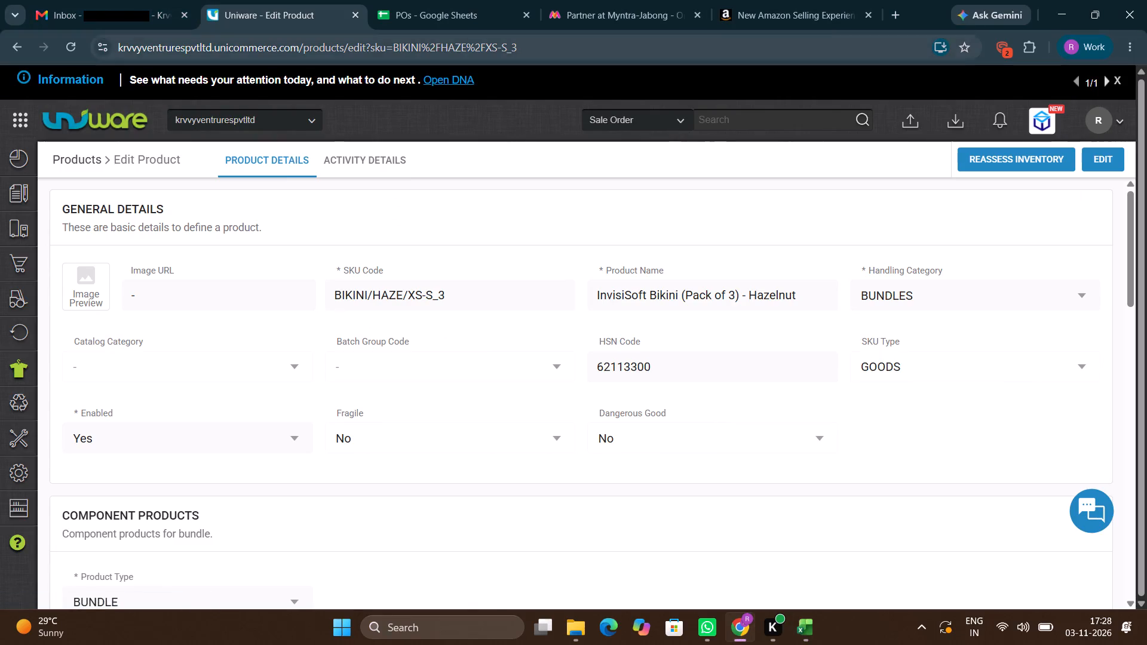
key(alt+Tab)
Auto-fit the width of the Name column, C, to its contents.
key(Up)
key(Down)
key(Down)
key(Down)
key(Down)
key(Down)
key(Down)
key(Down)
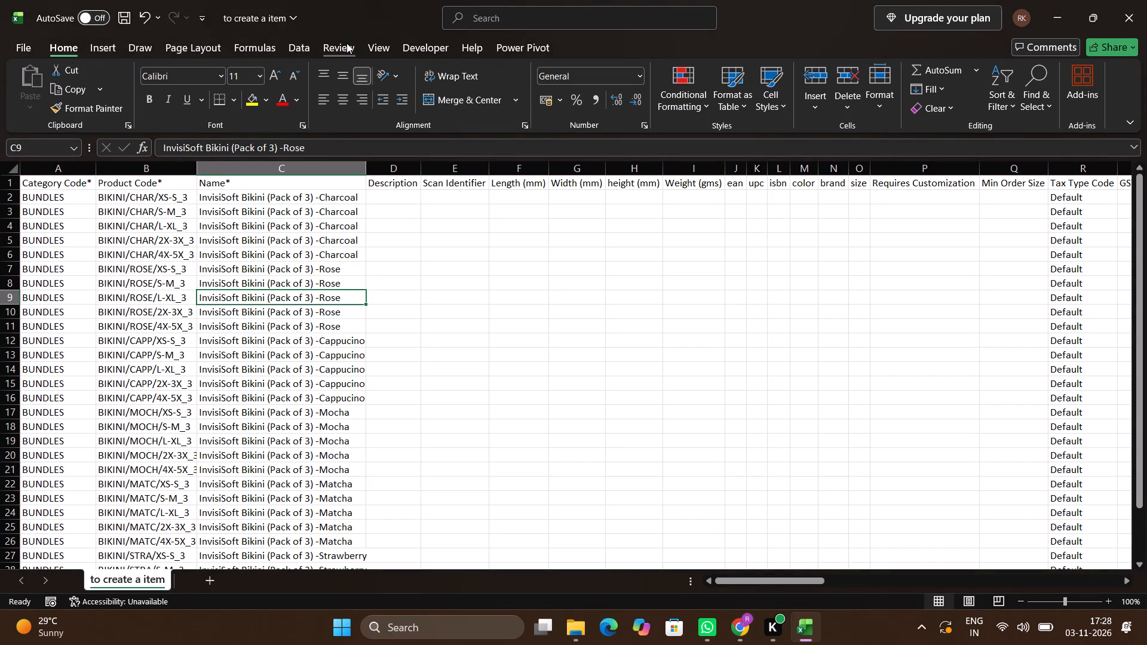
double_click(363, 168)
Check the Category Code, Product Code and Name columns down to the last filled row, 31.
key(Left)
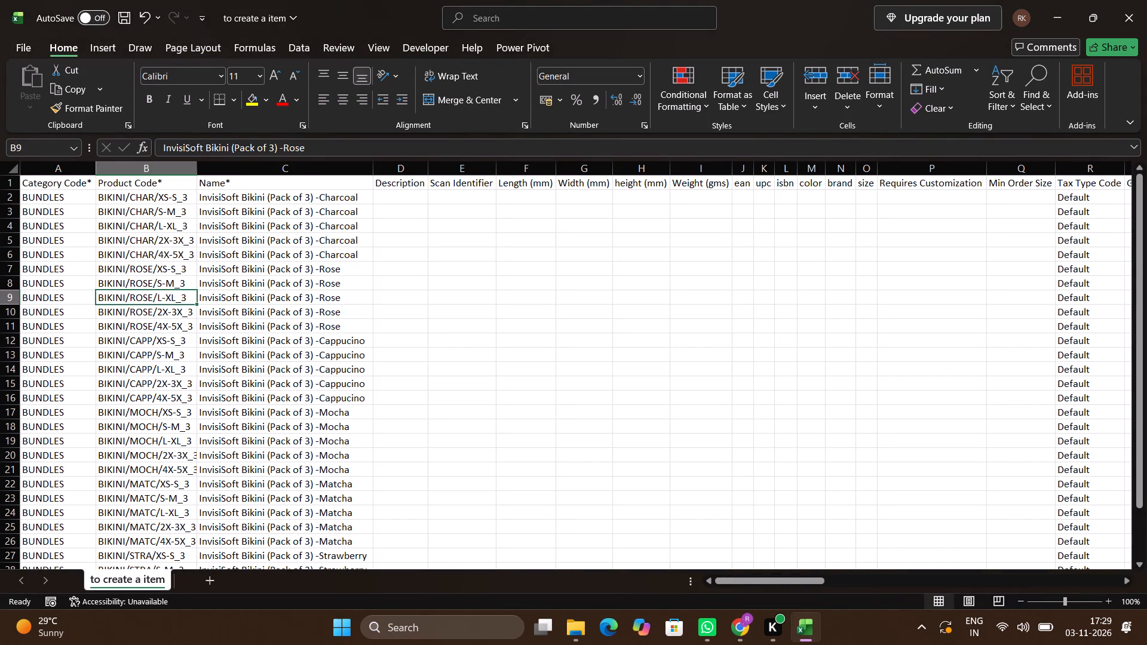
key(Left)
key(Left)
key(Down)
key(ctrl+Down)
key(Down)
key(Up)
key(ctrl+Right)
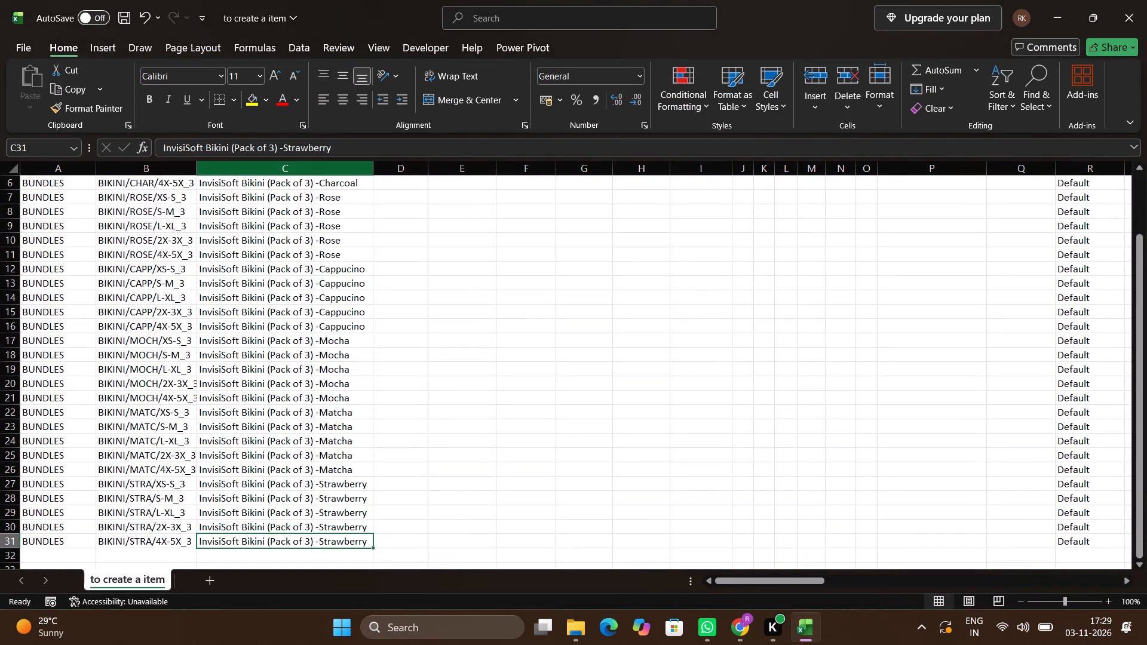
Review the template's final columns, from the last header back through Tax Calculation Type to Component Price and Component Quantity.
key(ctrl+Up)
key(ctrl+Right)
key(Left)
key(Left)
key(Left)
key(Left)
key(Left)
key(Left)
key(Left)
key(Left)
key(Left)
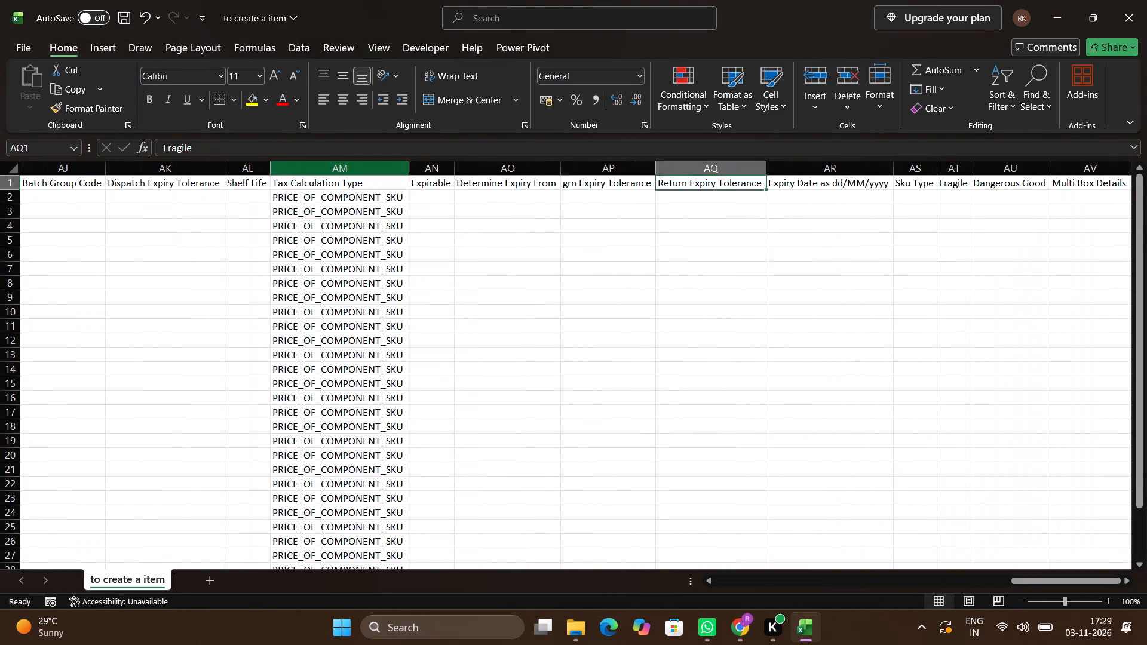
key(Down)
key(Left)
key(Down)
key(Right)
key(Down)
key(ctrl+Left)
key(Left)
key(Left)
key(Left)
key(Left)
key(Left)
key(Left)
key(Left)
key(Left)
key(Left)
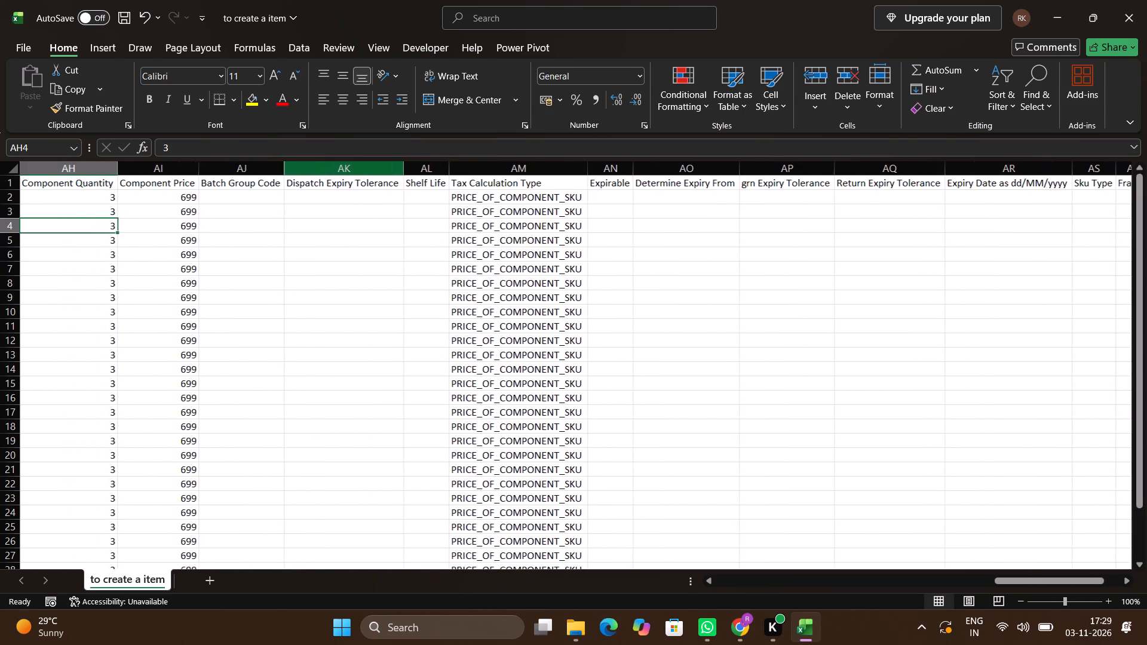
Check the Component Product Code column, AG, down to the last filled row, 31.
key(Right)
key(Down)
key(Right)
key(Right)
key(Right)
key(Right)
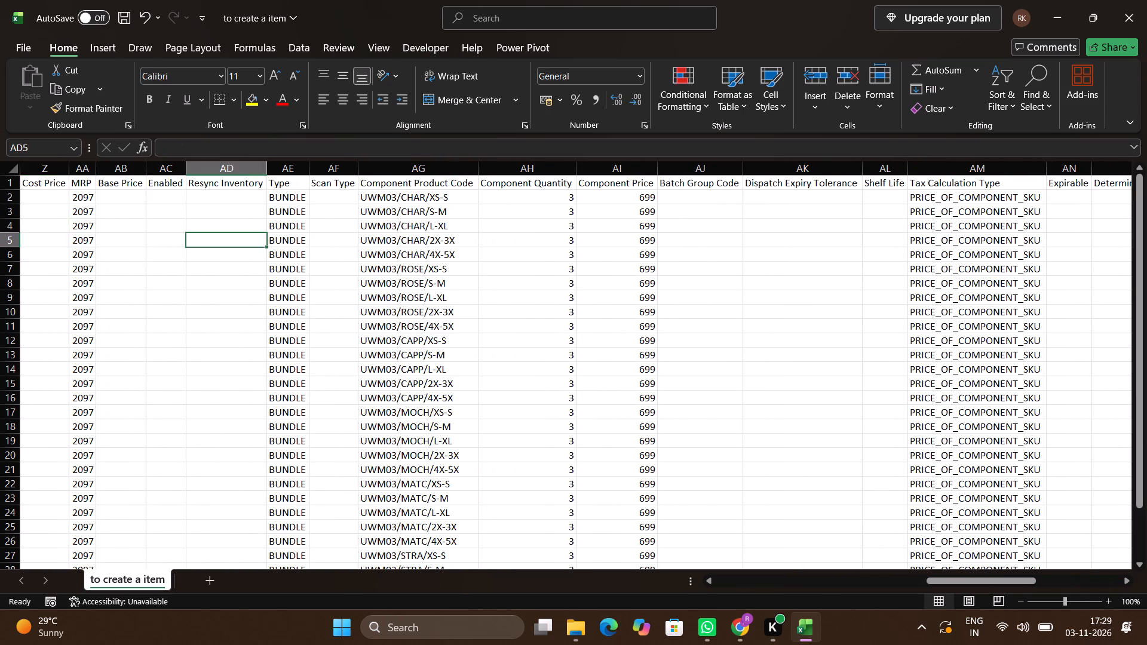
key(Right)
key(Right)
key(ctrl+Down)
key(Down)
key(Up)
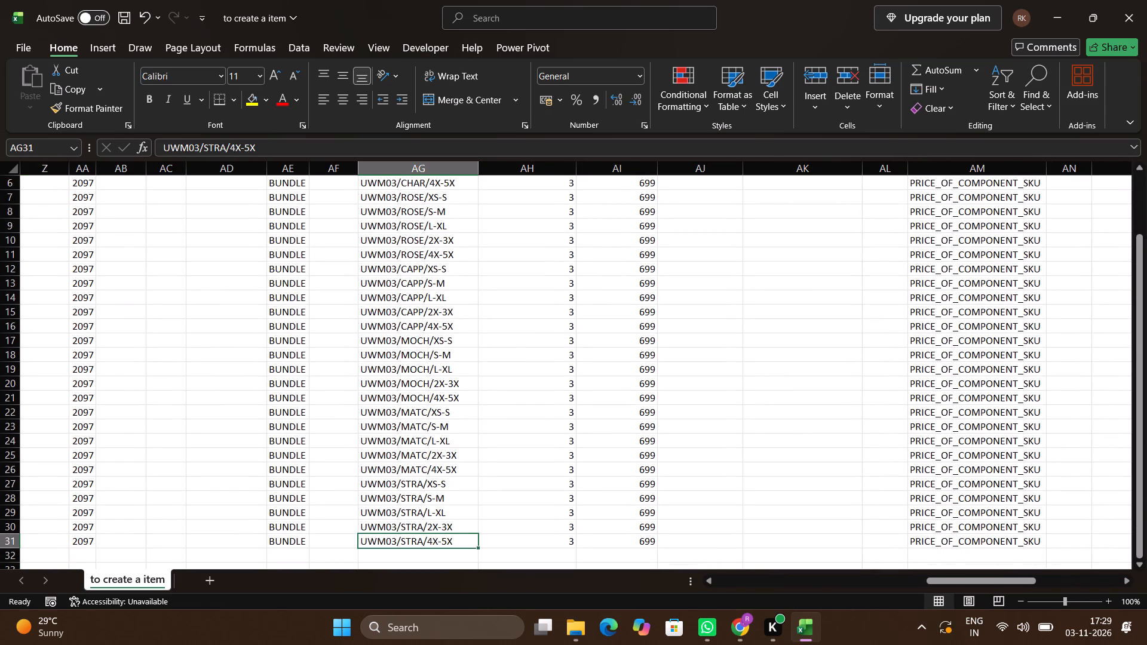
Look back across row 28 from the Component Product Code to the Category Code, reviewing the filled columns.
key(Up)
key(Up)
key(Up)
key(ctrl+Left)
key(ctrl+Left)
key(ctrl+Left)
key(ctrl+Left)
key(ctrl+Left)
key(ctrl+Left)
key(ctrl+Left)
key(ctrl+Left)
key(ctrl+Left)
key(ctrl+Left)
key(ctrl+Left)
key(ctrl+Left)
key(ctrl+Left)
key(ctrl+Left)
key(ctrl+Left)
key(ctrl+Left)
key(ctrl+Left)
key(ctrl+Left)
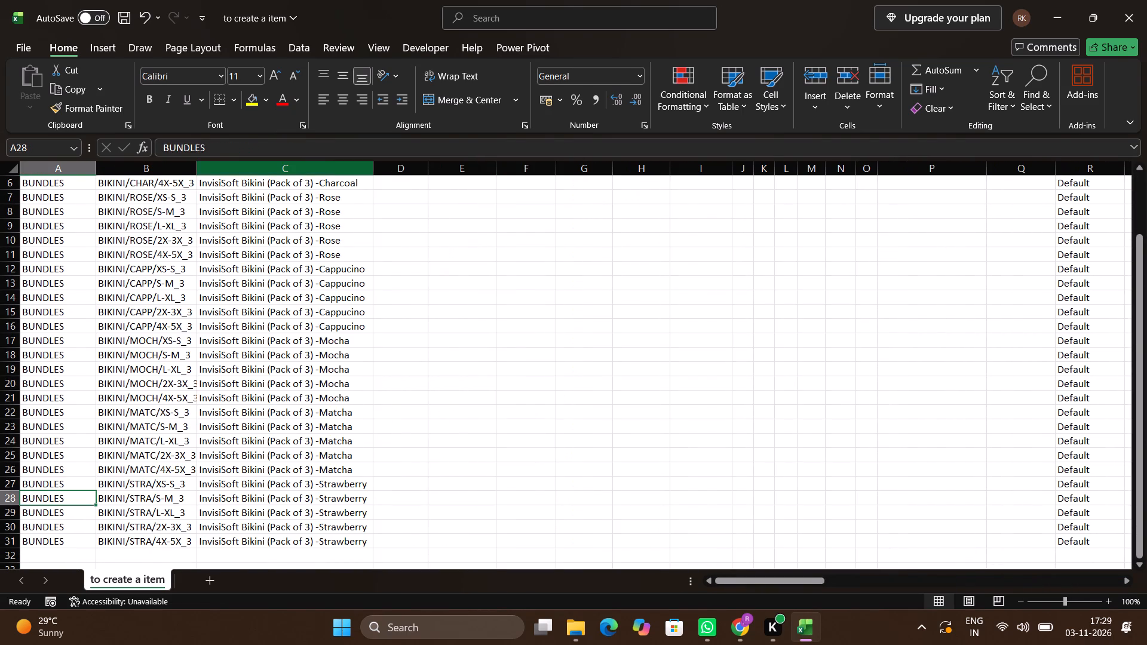
Save the completed item-creation template and close the workbook.
key(ctrl+Up)
key(ctrl+Up)
key(ctrl+s)
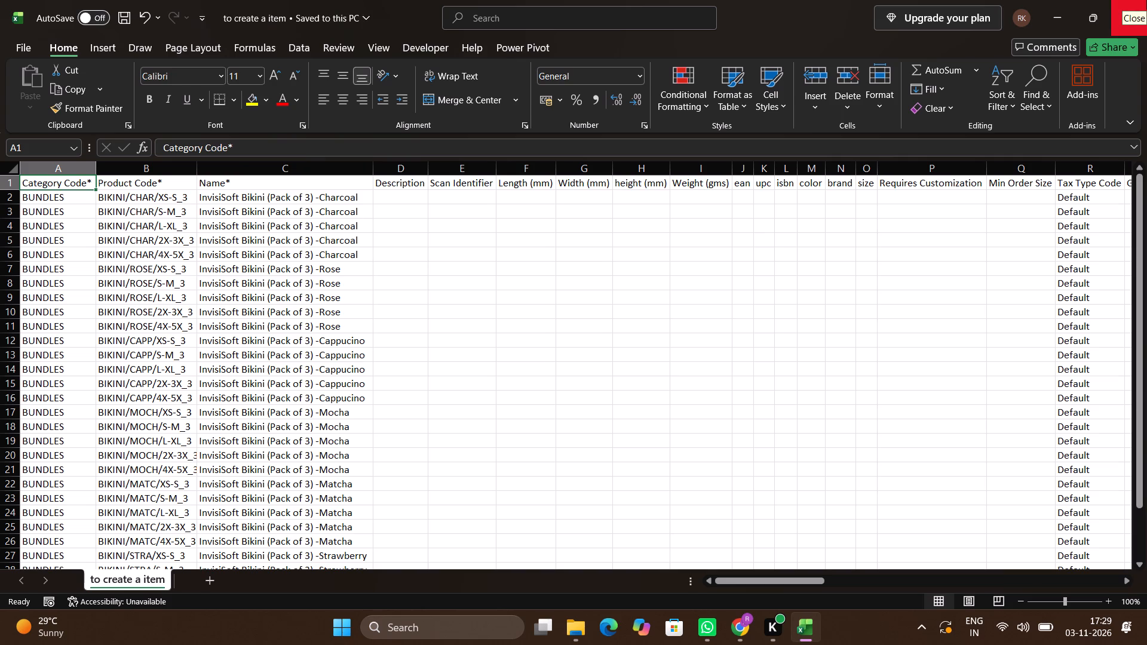
key(ctrl+s)
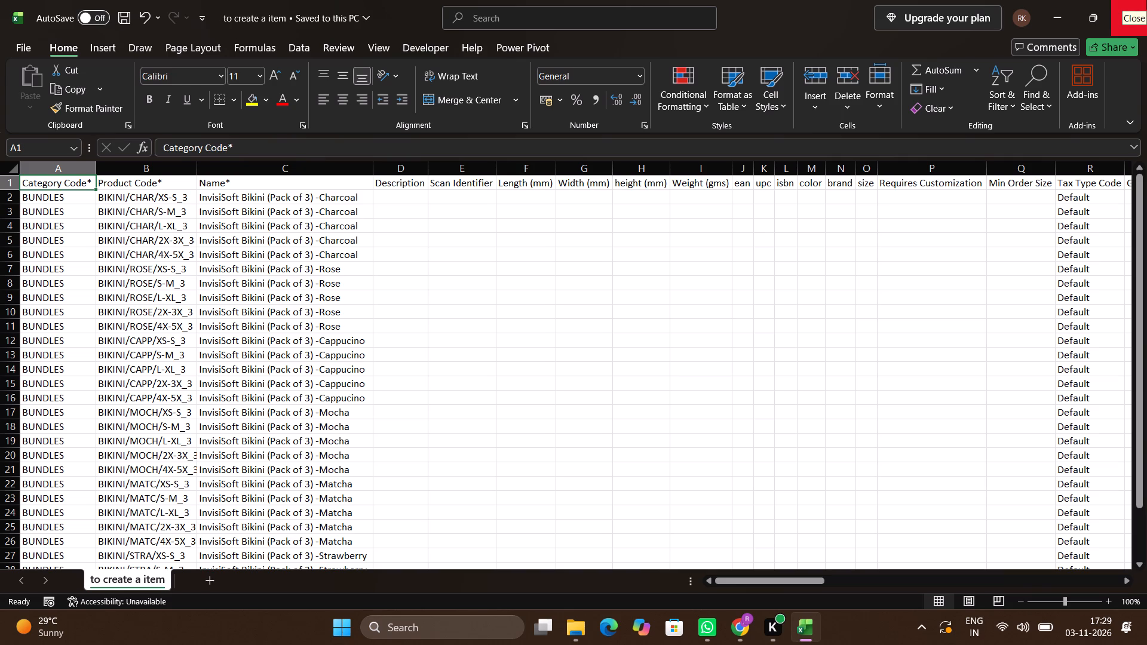
click(1146, 0)
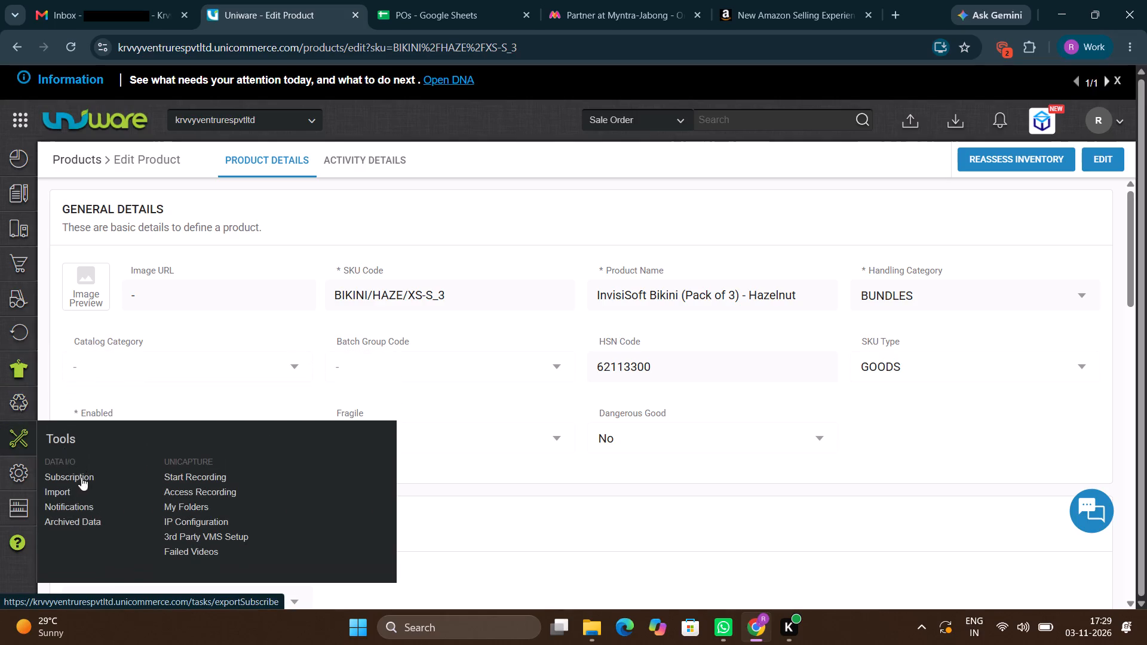
Set up a Uniware import with import type Item Master and import option Create New.
click(65, 492)
click(236, 212)
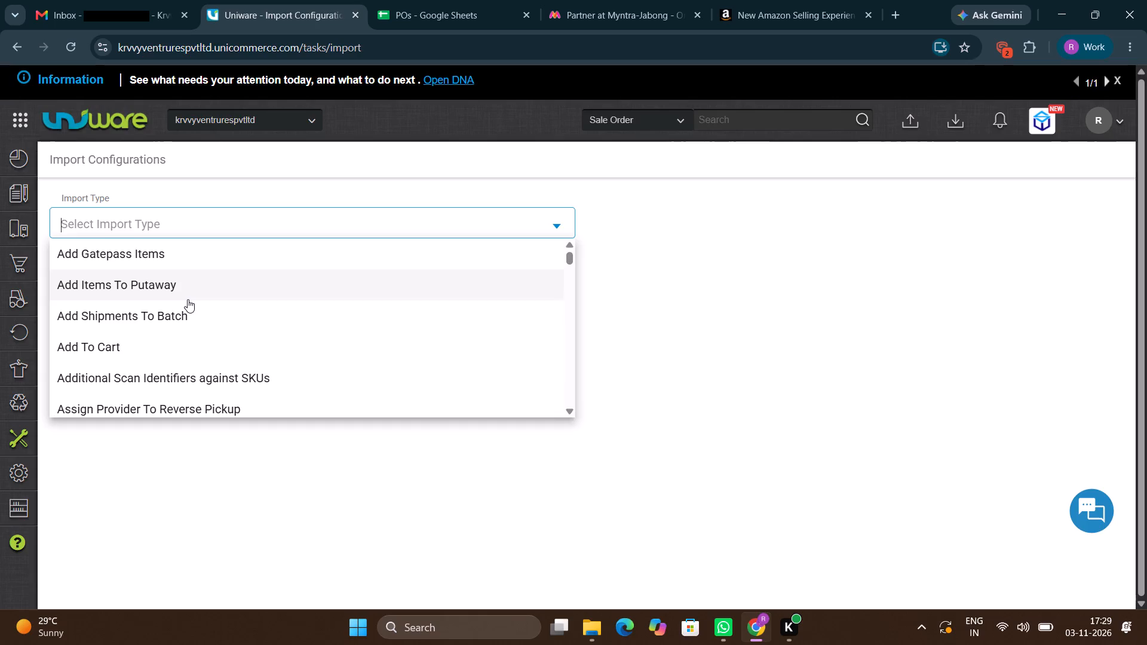
text(item mas)
click(129, 322)
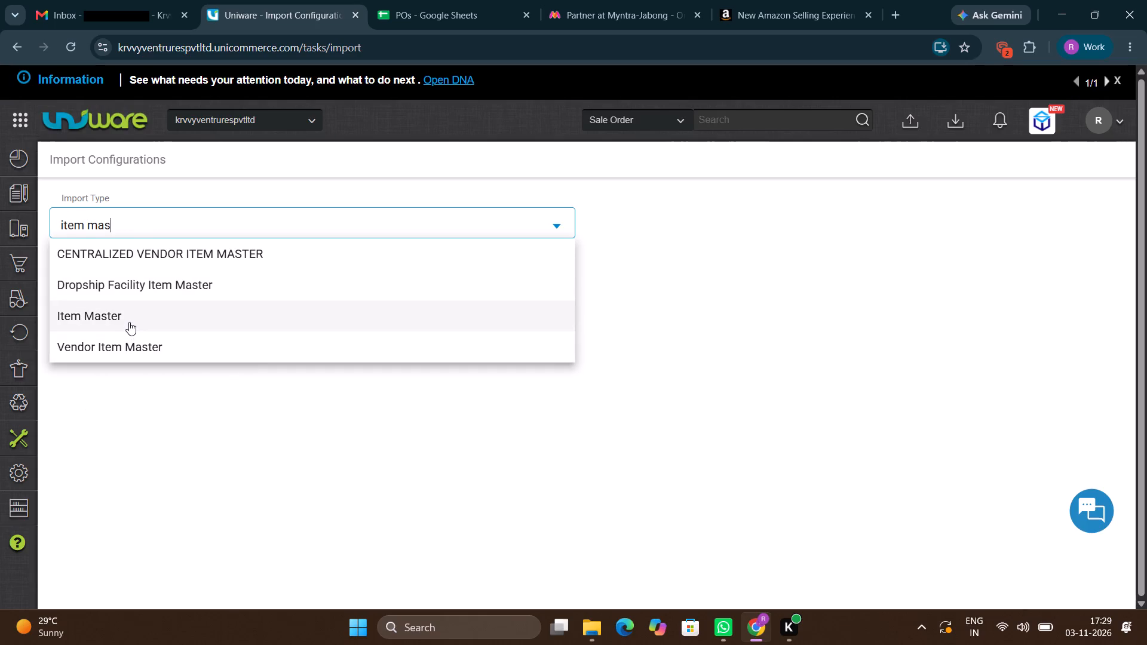
click(633, 217)
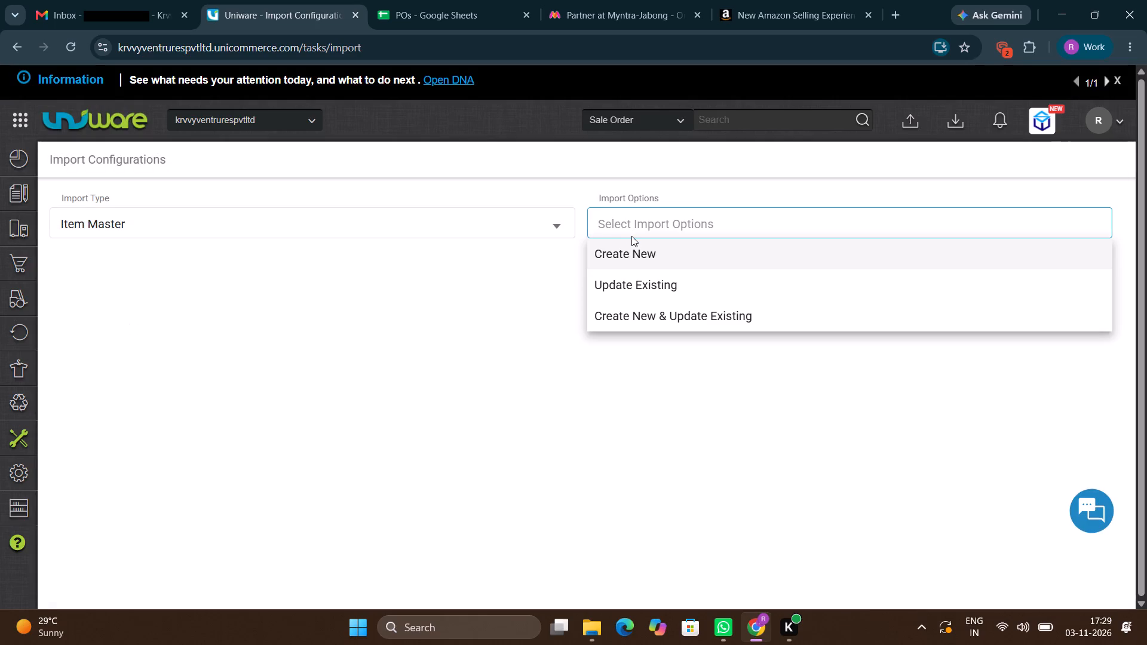
click(619, 256)
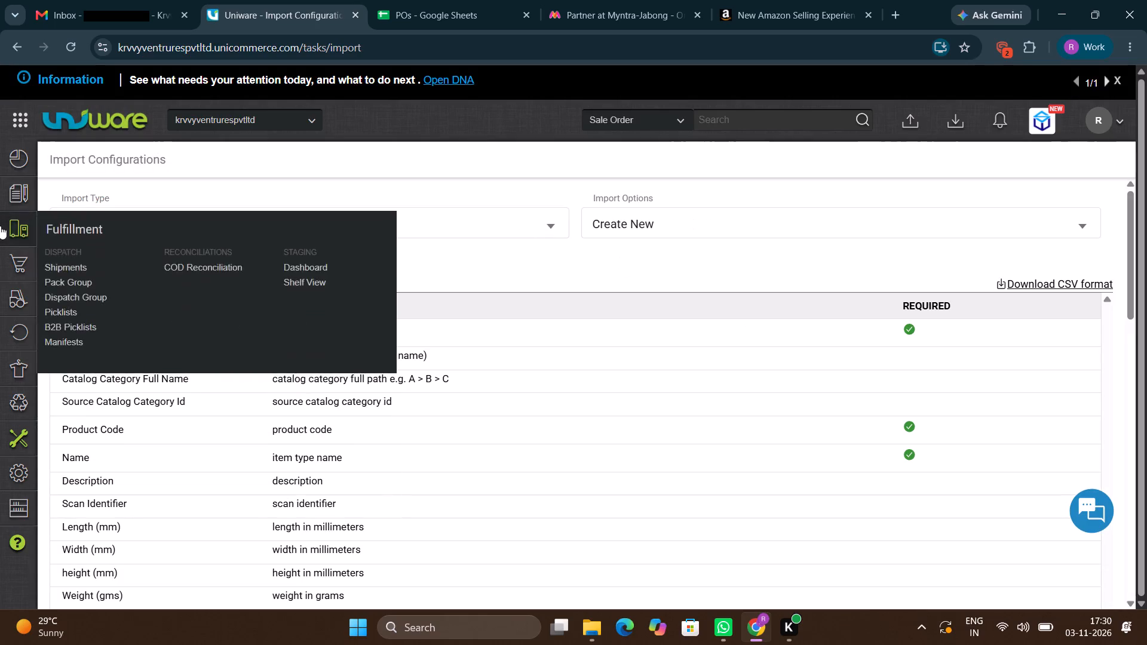
Attach "to create a item" from the uniware template folder and upload it to the Item Master import.
key(alt+Tab)
key(alt+Tab)
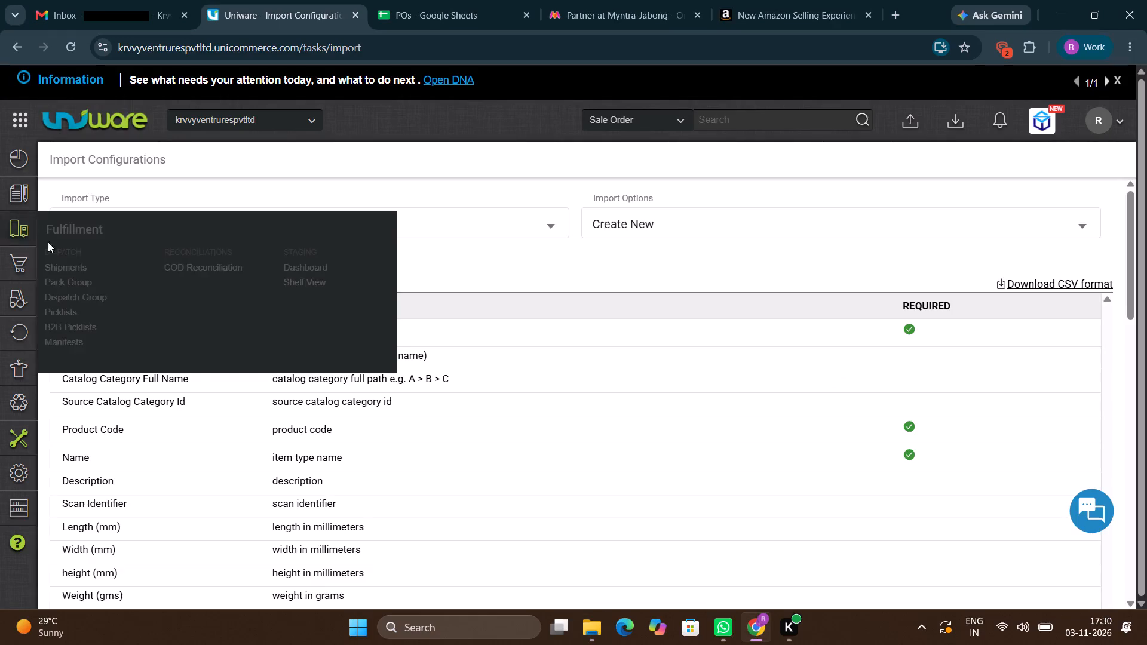
click(93, 250)
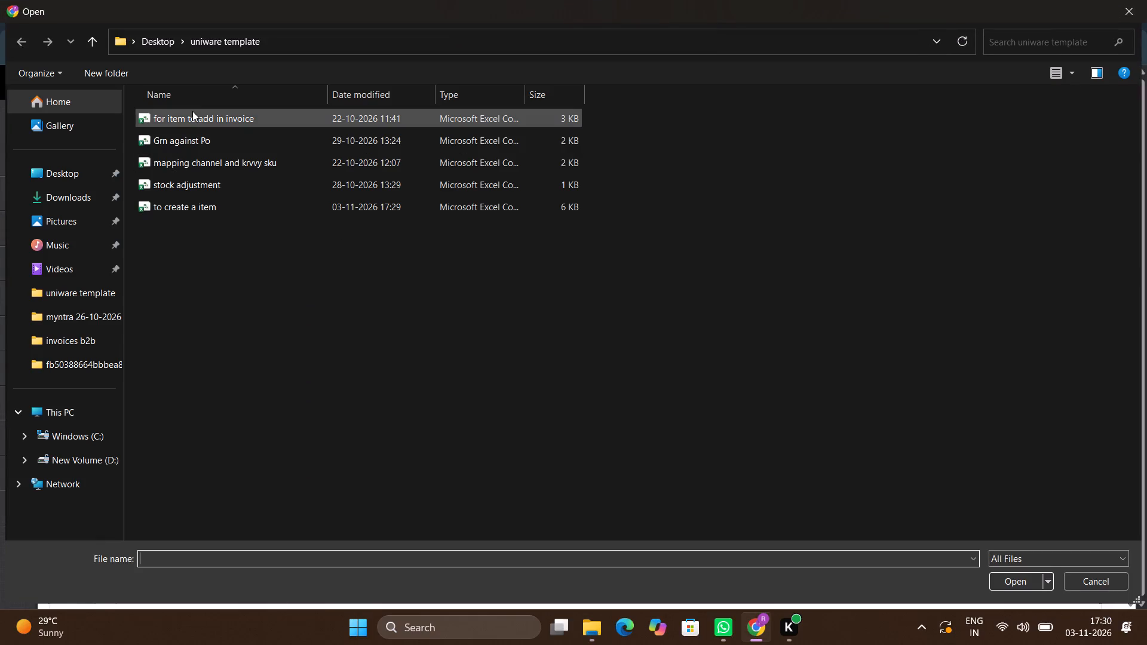
click(28, 198)
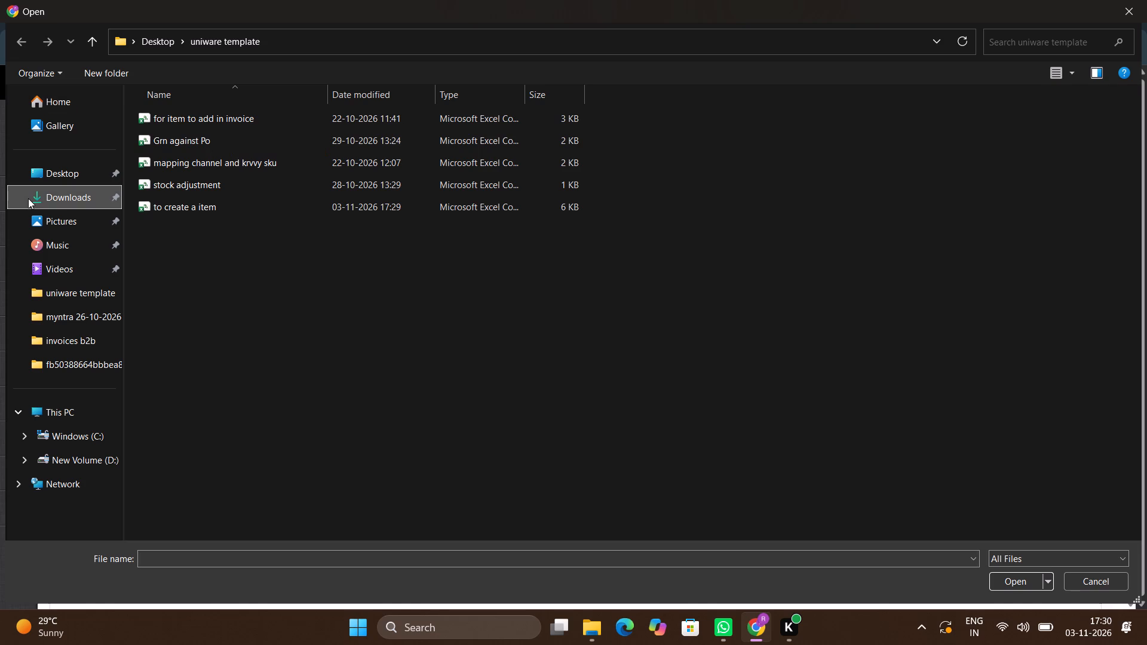
click(173, 214)
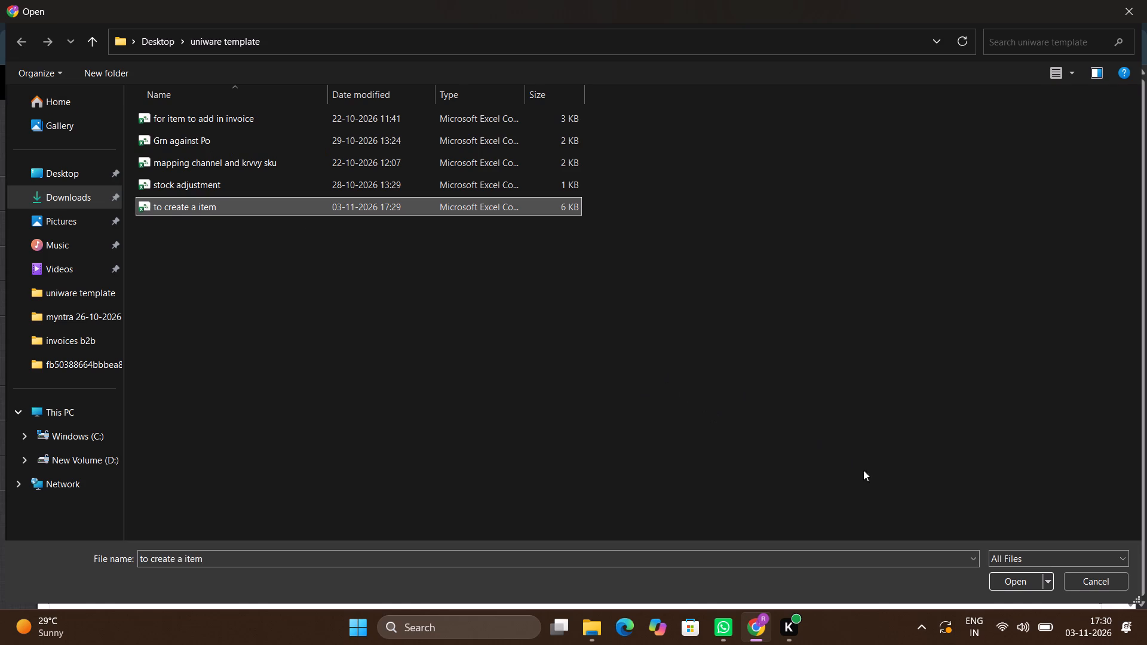
click(1003, 579)
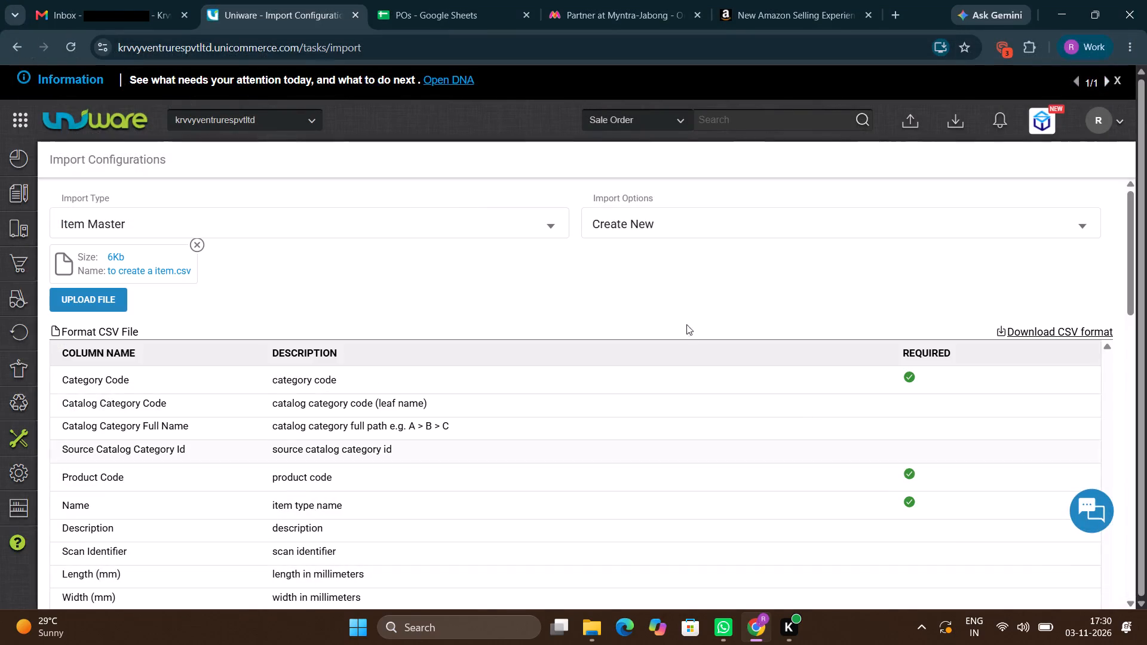
click(88, 297)
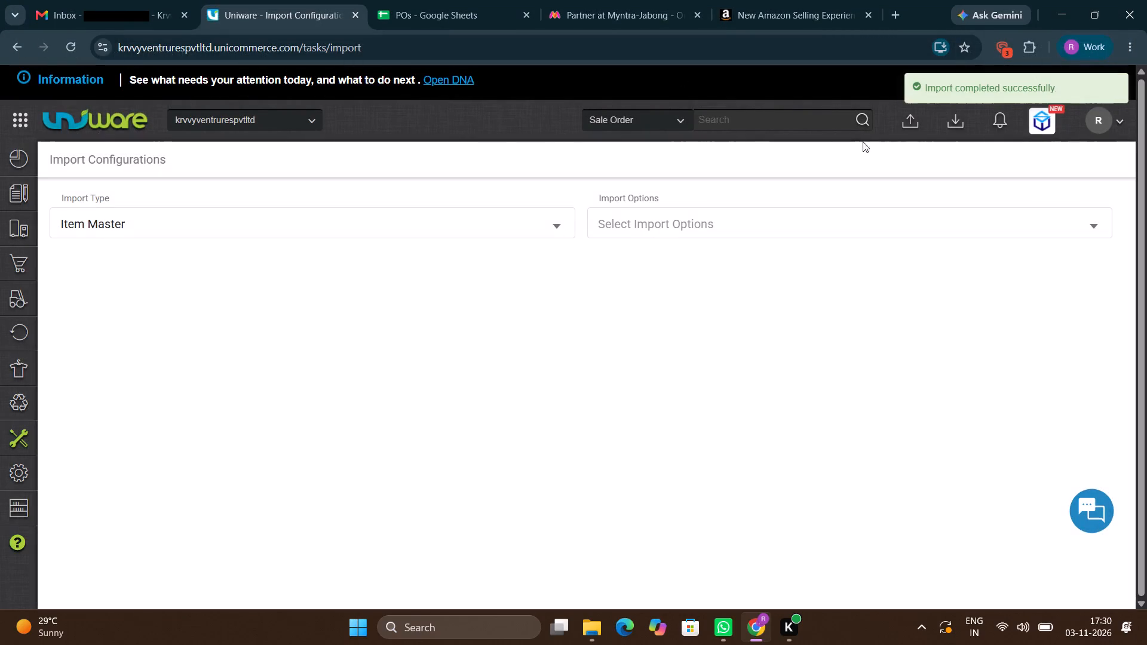
Check the status of the Item Master import.
click(910, 117)
double_click(910, 117)
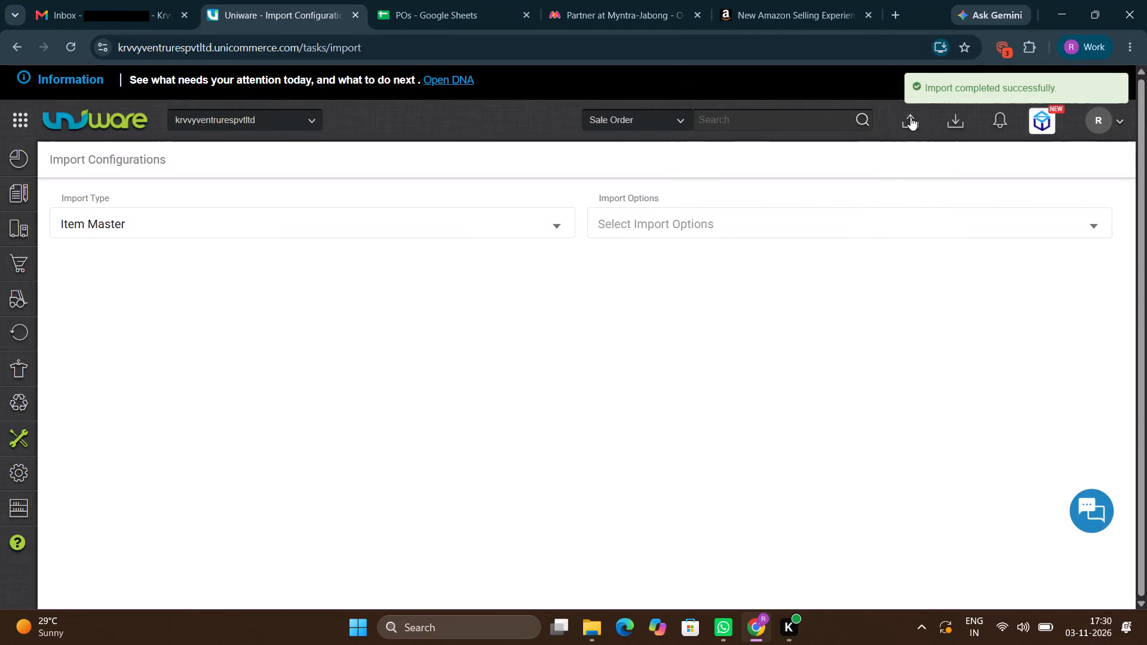
click(910, 117)
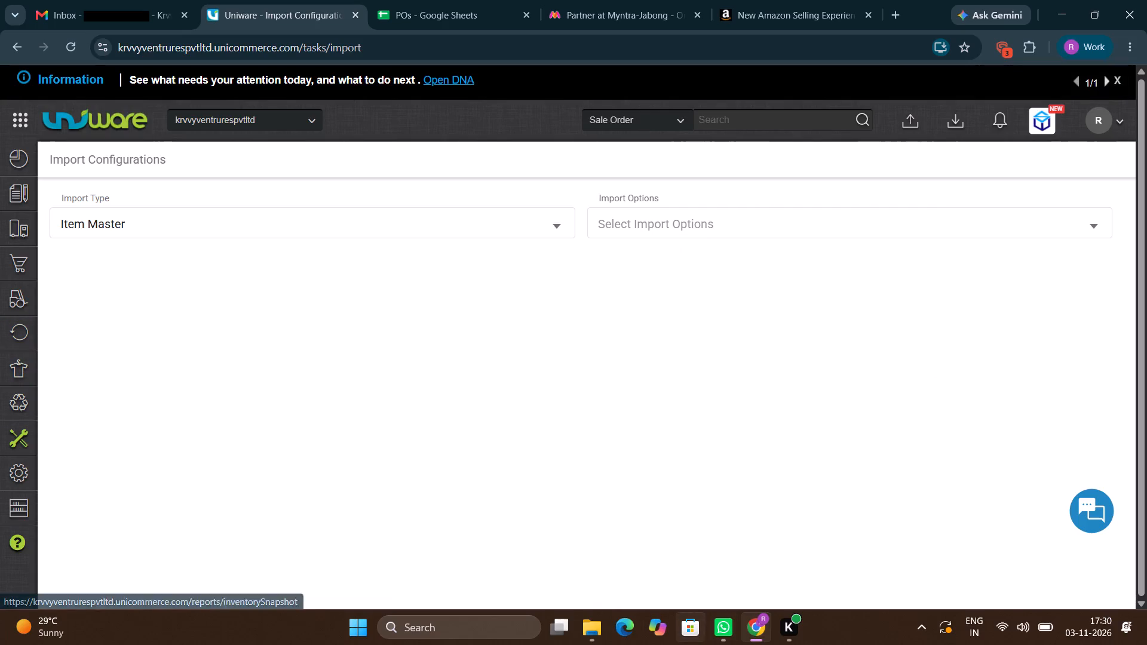
Reopen "to create a item" from the uniware template folder in Excel and auto-fit the widths of all header columns.
click(590, 624)
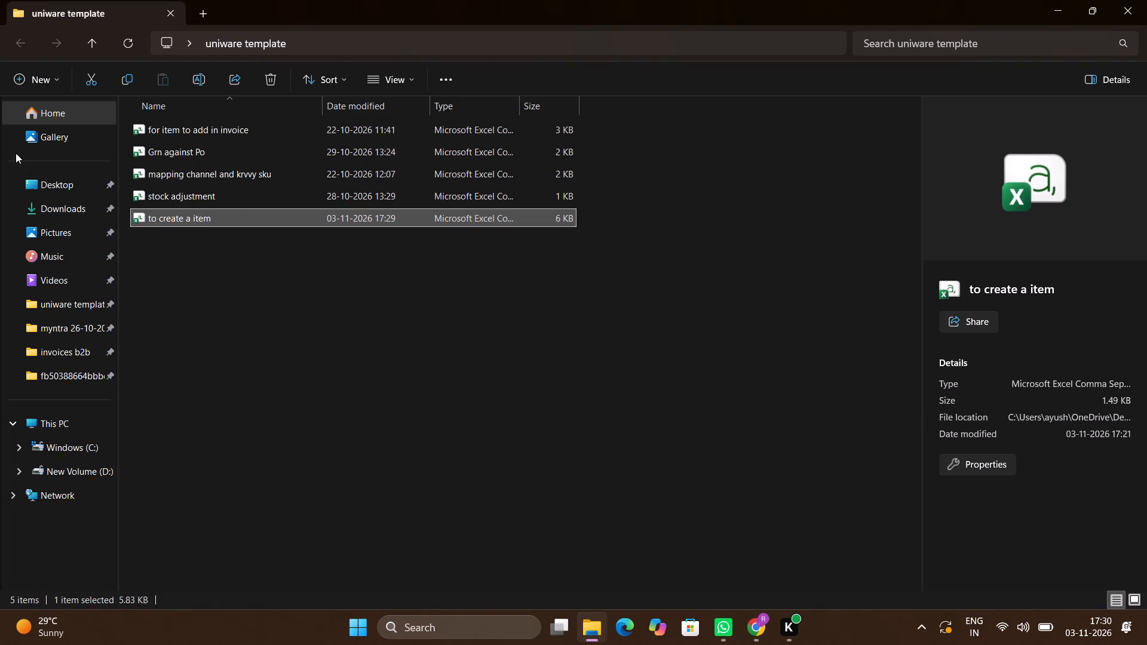
double_click(157, 220)
key(Return)
key(Up)
key(Left)
key(ctrl+space)
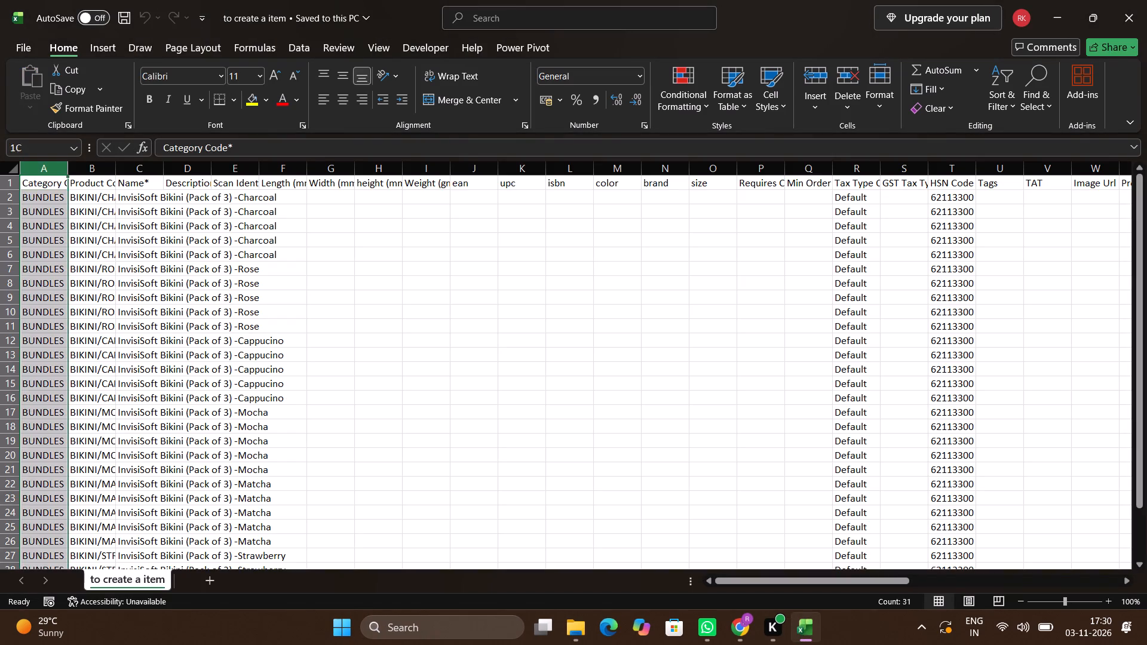
key(ctrl+shift+Right)
double_click(72, 170)
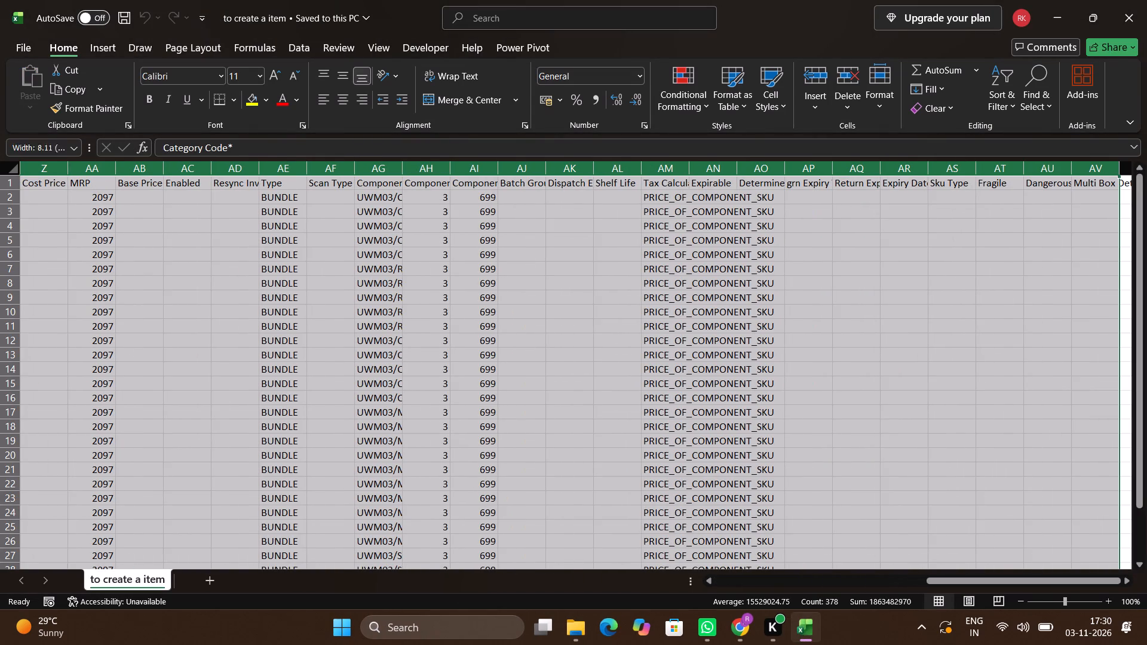
Check the Category Code column from the header down to the last filled row, 31.
key(Right)
key(Right)
key(Left)
key(Left)
key(Left)
key(ctrl+Left)
key(ctrl+Down)
key(Down)
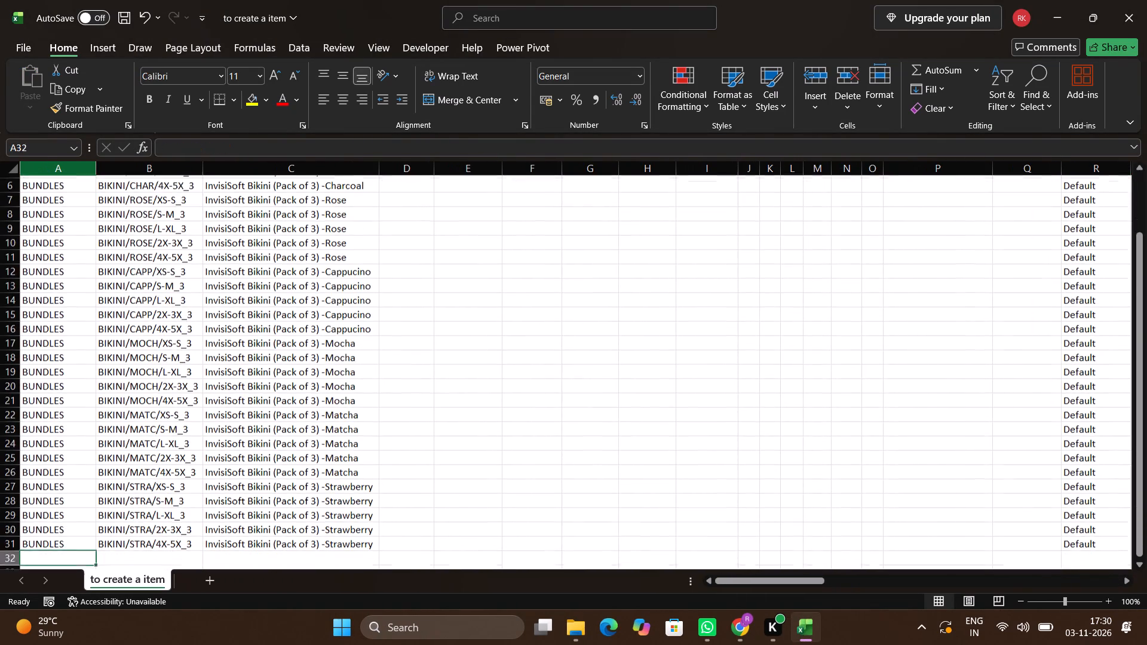
key(Down)
key(Down)
key(Up)
key(Up)
key(alt+Tab)
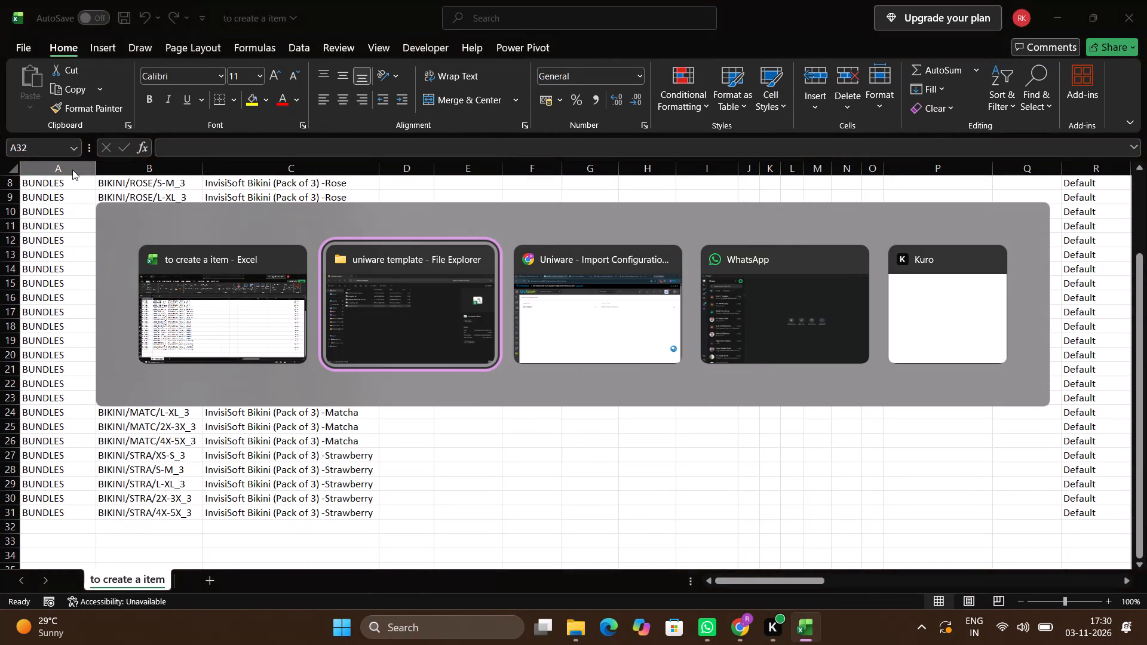
key(alt+Tab)
key(alt+Tab)
key(alt+Tab)
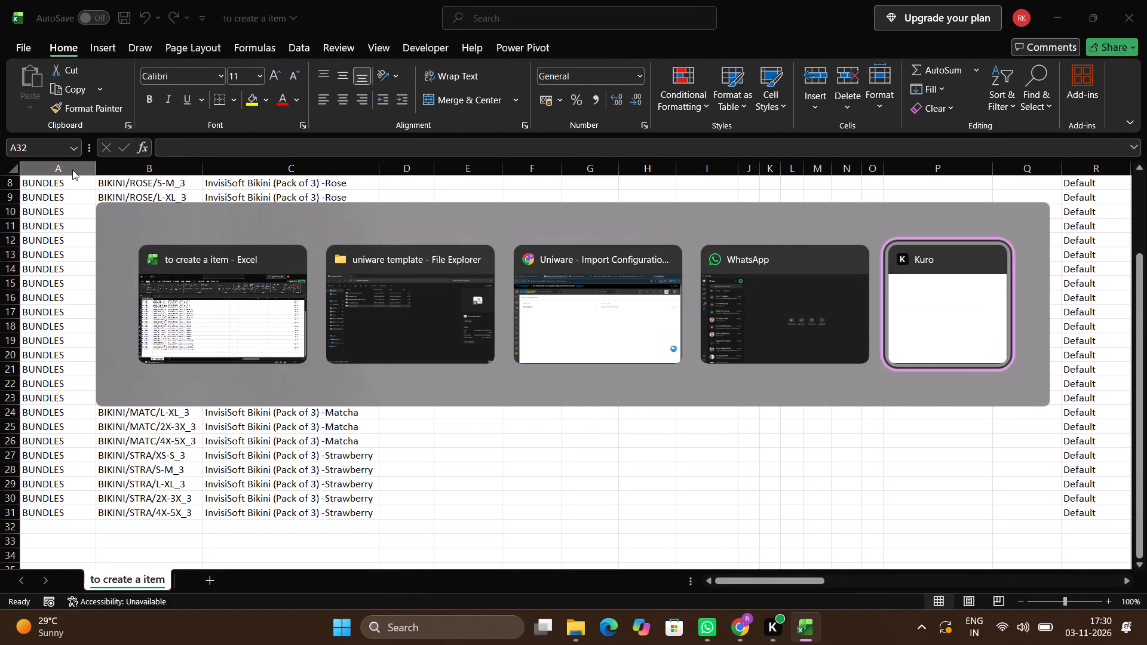
key(alt+Tab)
key(Up)
key(ctrl+Up)
key(ctrl+Up)
key(ctrl+Down)
key(Down)
key(Up)
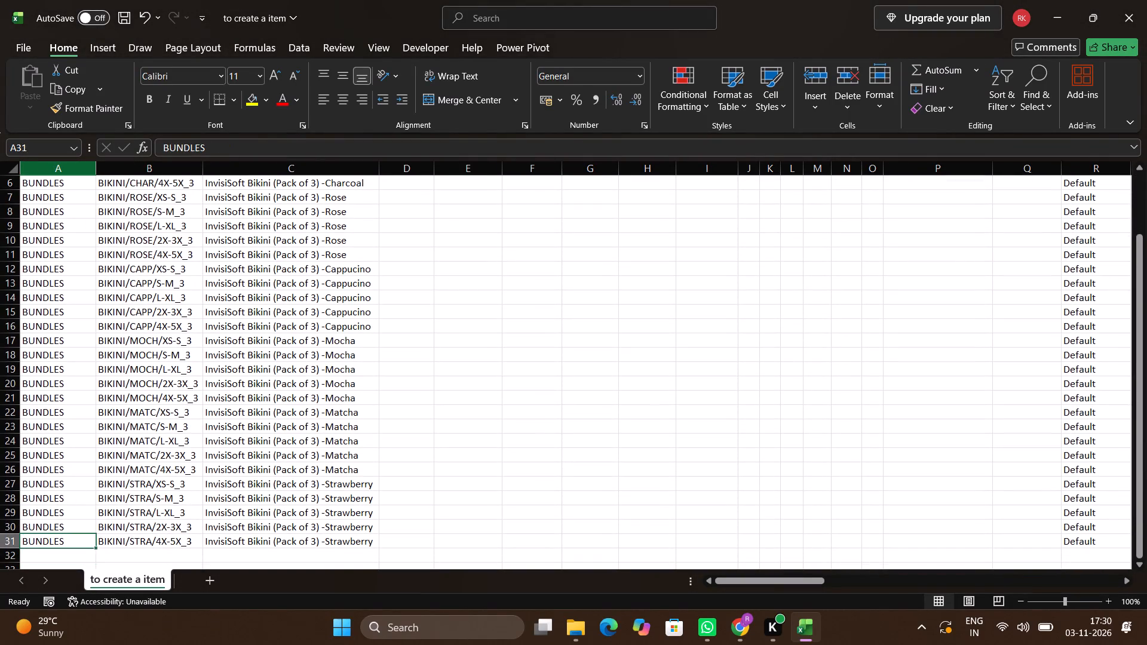
Copy the five Strawberry bundle rows, 27 to 31, and paste them directly below, starting at row 32.
key(Up)
key(Right)
key(Up)
key(Up)
key(Up)
key(ctrl+shift+Down)
key(shift+space)
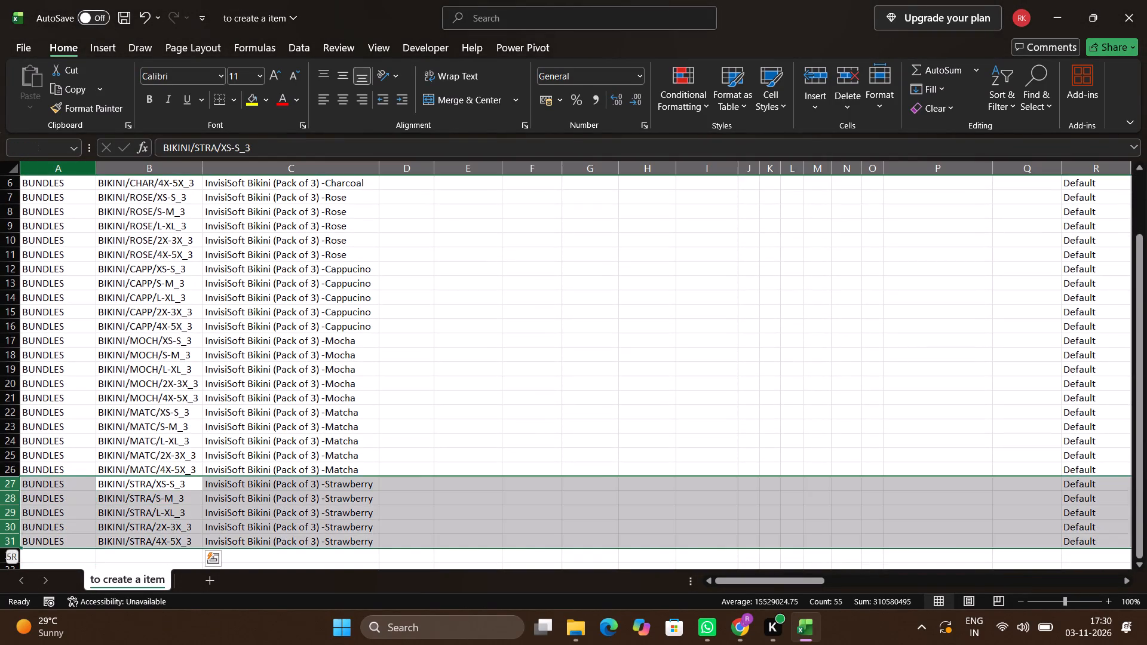
key(ctrl+c)
key(Left)
key(Left)
key(ctrl+Down)
key(Down)
key(Down)
key(Up)
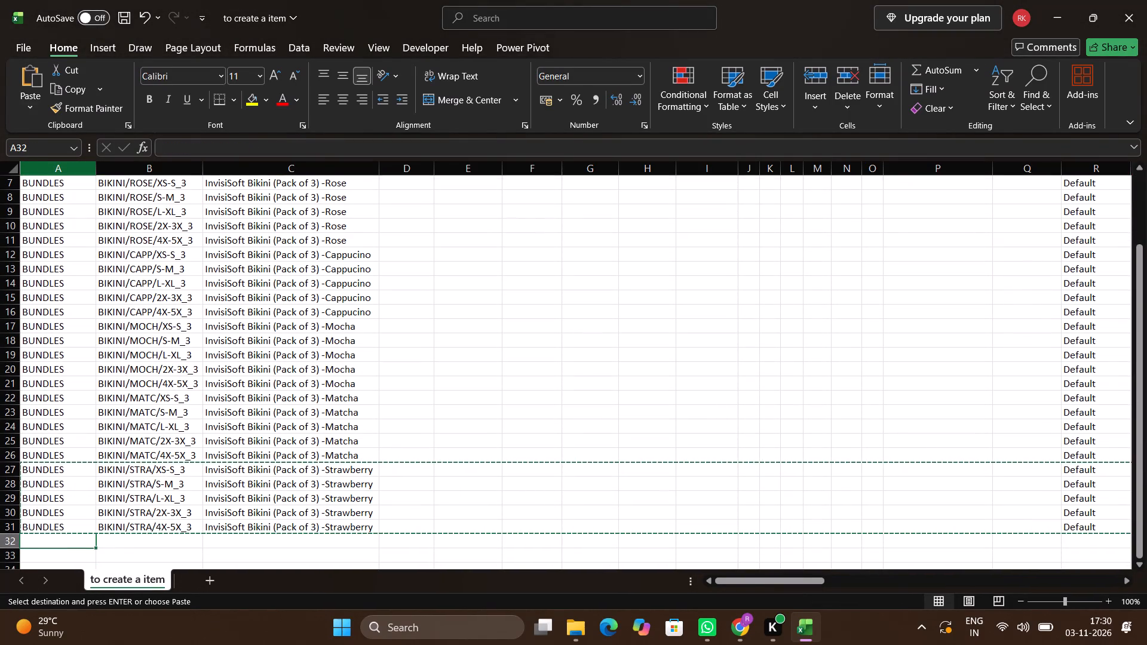
key(ctrl+v)
key(Escape)
Replace "stra" with "HAZE" in the product codes of the five pasted rows, B32 to B36.
key(Up)
key(Right)
key(Down)
key(ctrl+shift+Down)
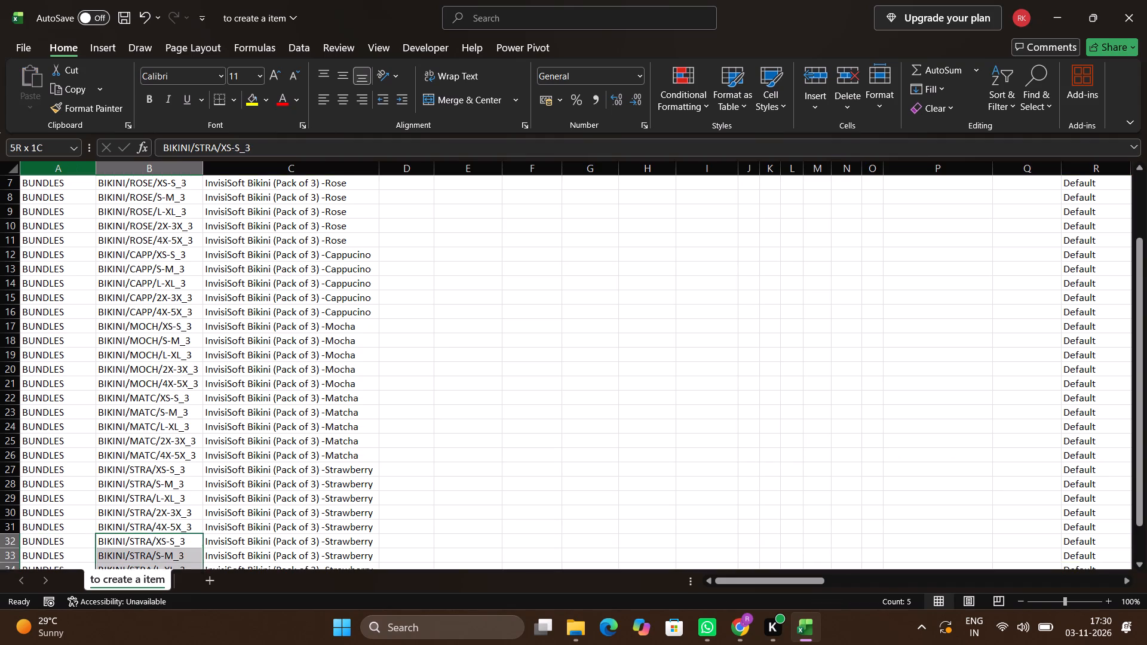
key(ctrl+f)
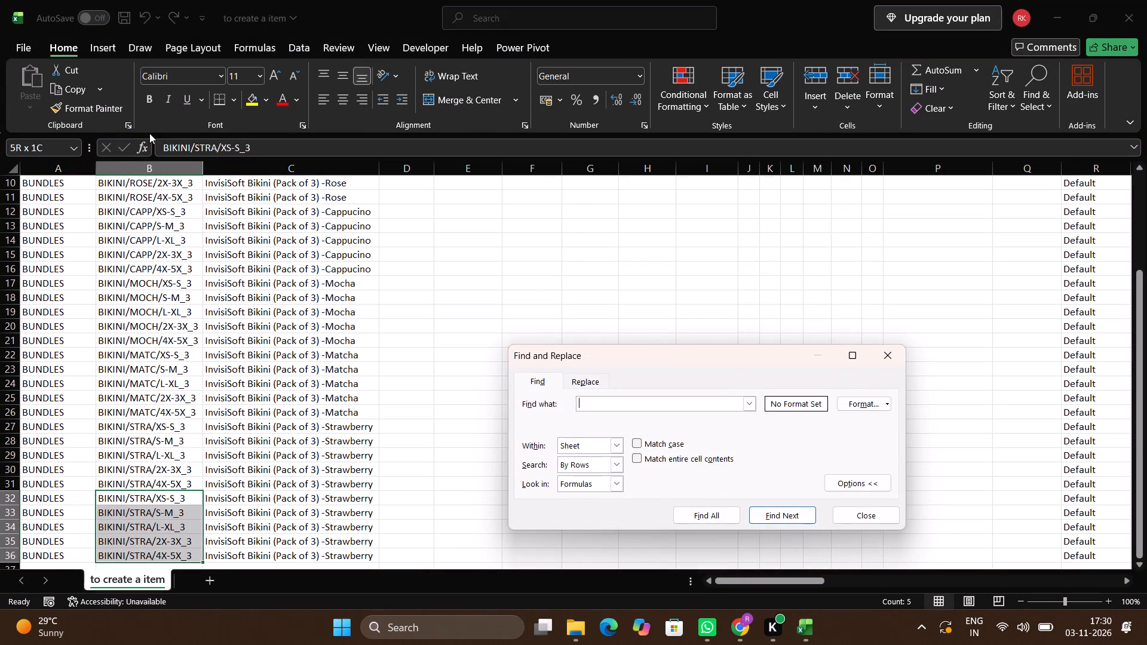
click(594, 383)
text(stra)
key(Tab)
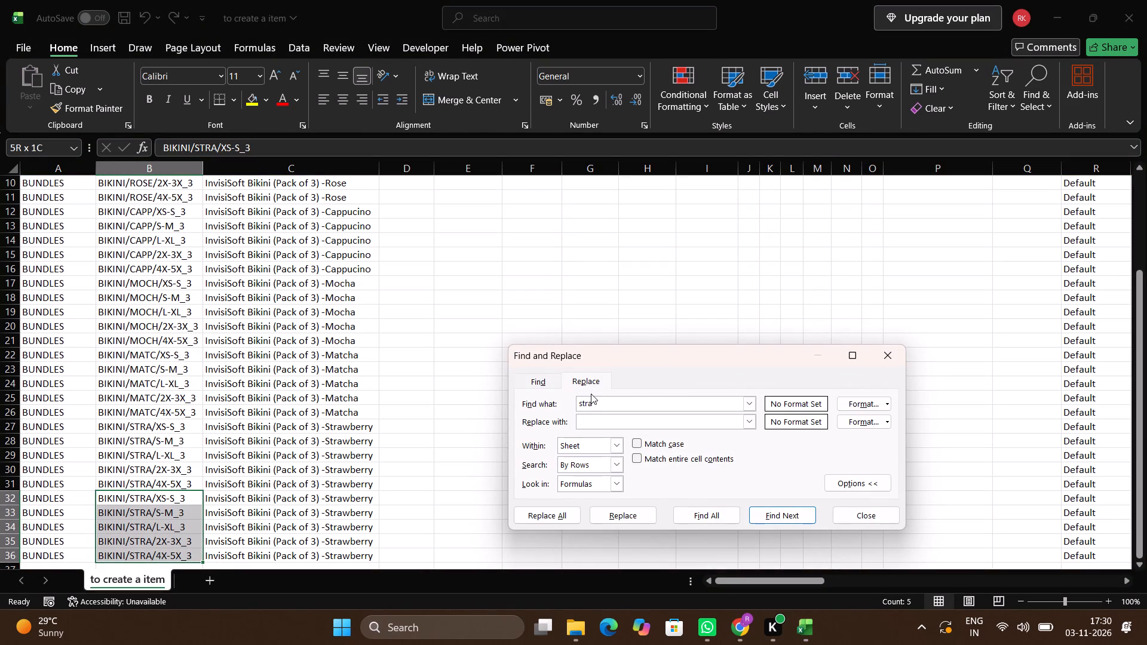
text(HAZE)
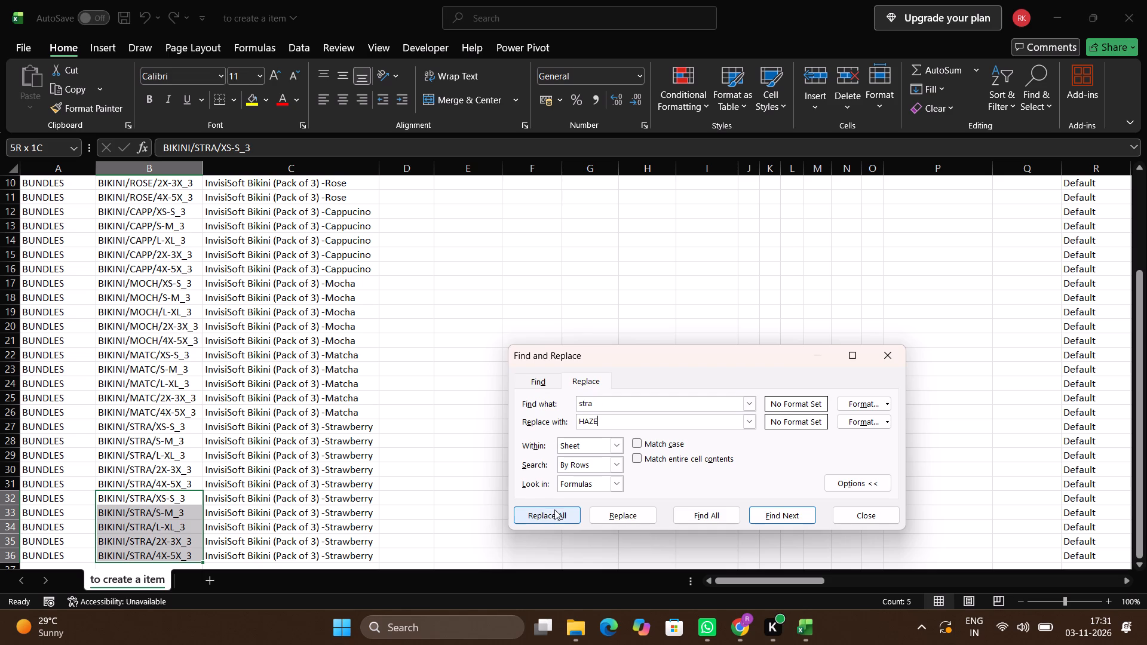
click(553, 512)
key(Return)
key(Escape)
Go to the Name cell of the first HAZE row, C32.
key(Up)
key(Down)
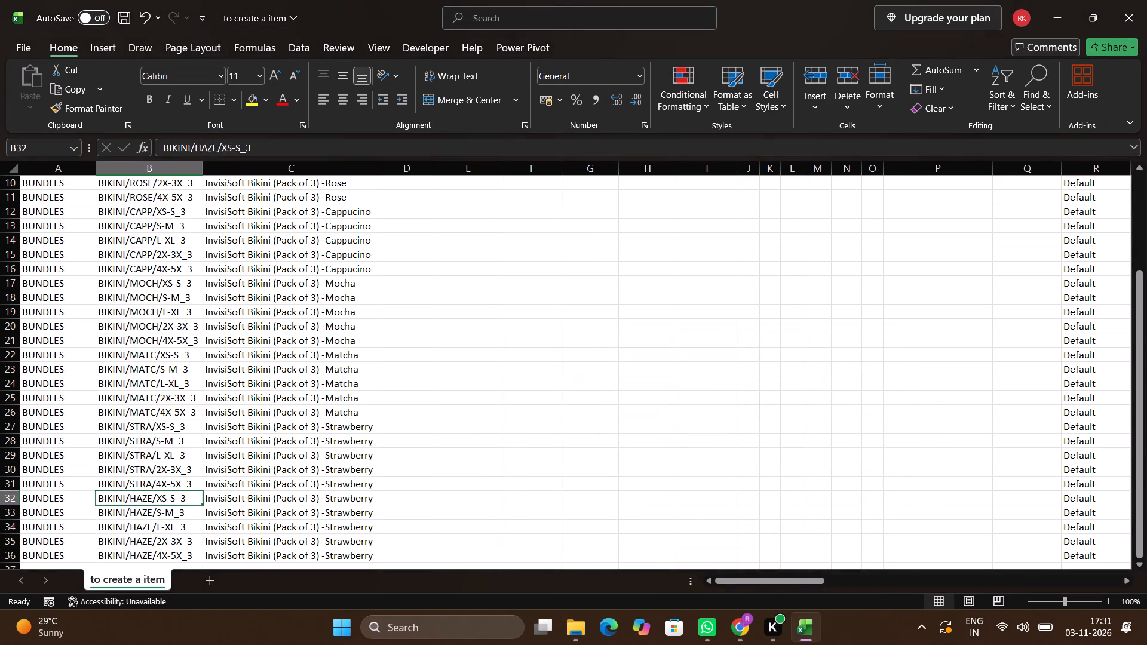
key(Right)
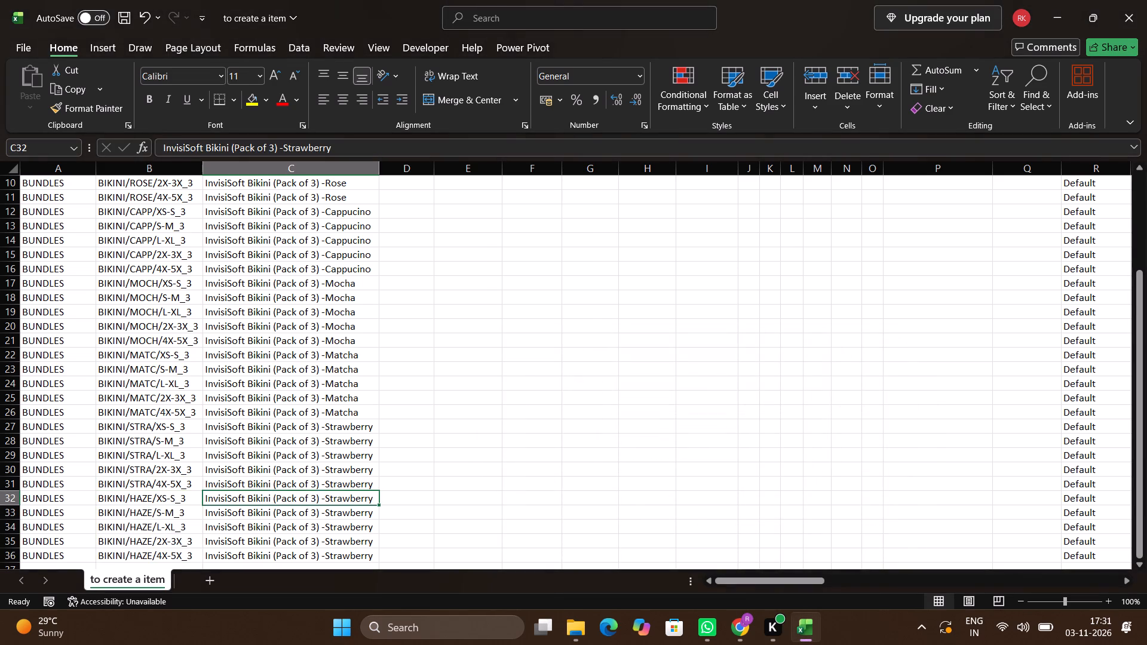
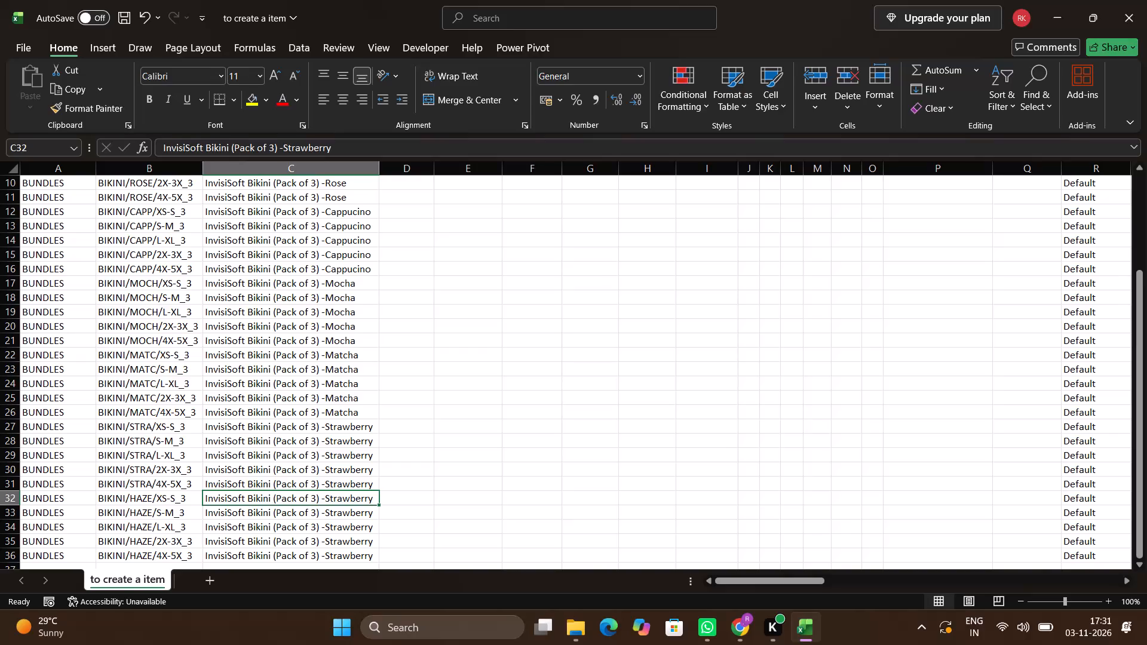
Change the colour in the first HAZE row's name, C32, from Strawberry to Hazelnut.
key(F2)
key(BackSpace)
key(BackSpace)
key(BackSpace)
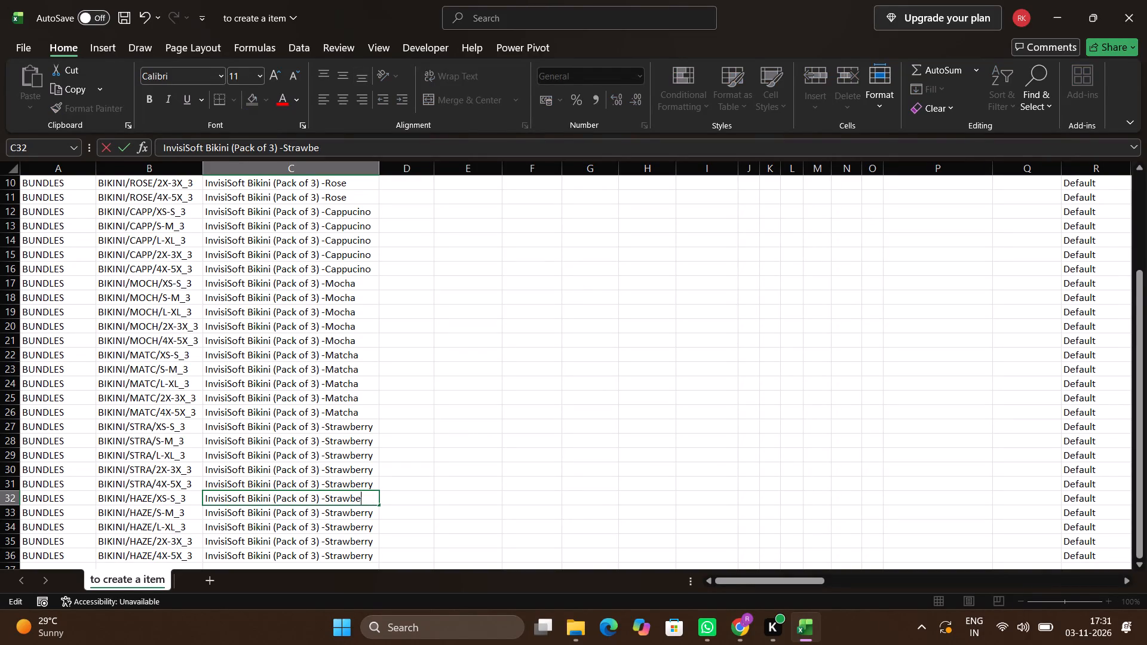
key(BackSpace)
key(BackSpace)
key(BackSpace)
key(BackSpace)
key(BackSpace)
key(BackSpace)
key(BackSpace)
text(hA)
key(BackSpace)
key(BackSpace)
text(Hazelnut)
key(Return)
Fill the Hazelnut name from C32 down through C36.
key(Left)
key(Up)
key(Right)
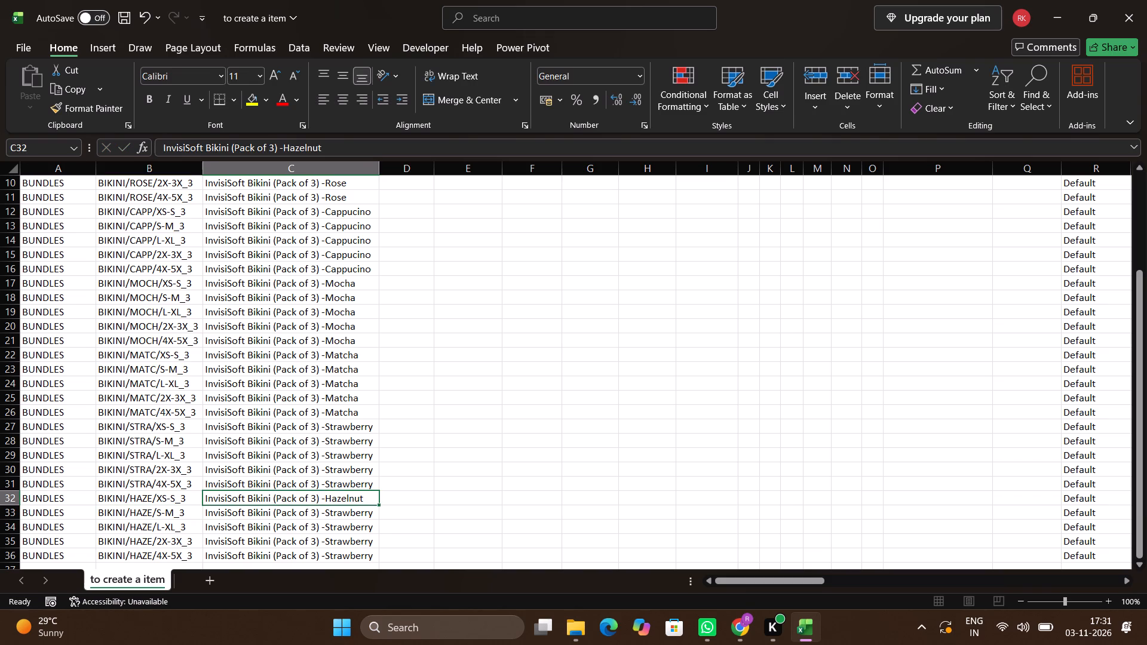
key(ctrl+shift+Down)
key(ctrl+d)
key(Up)
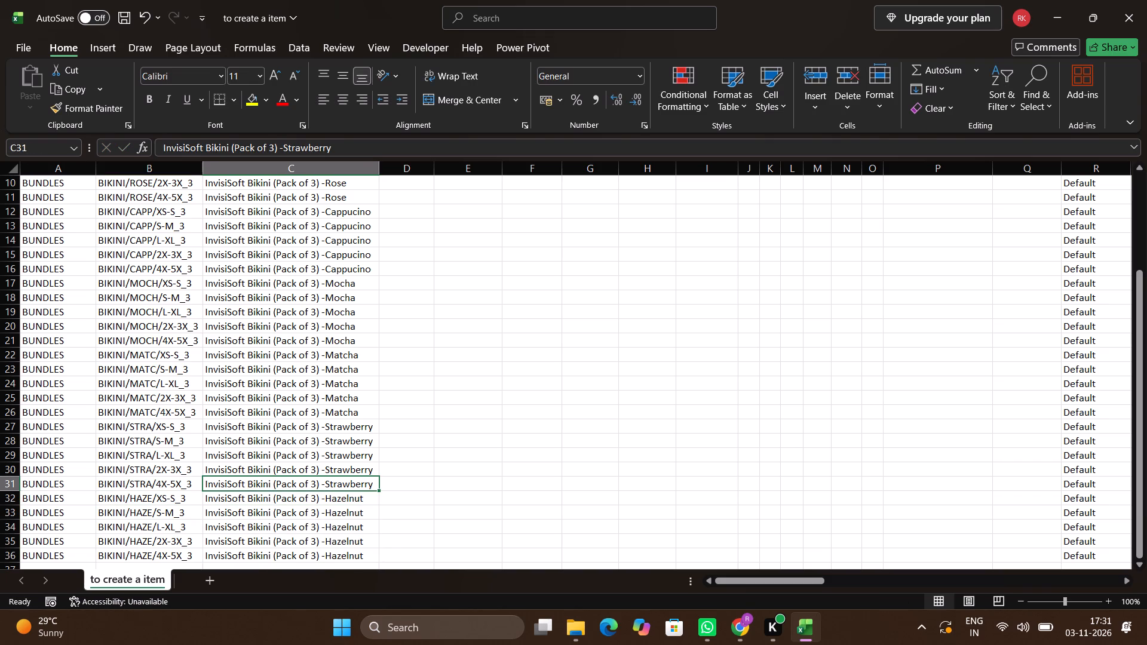
Replace "stra" with "HAZE" in the Component Product Code cells of the five HAZE rows, AG32 to AG36.
key(Down)
key(Right)
key(Right)
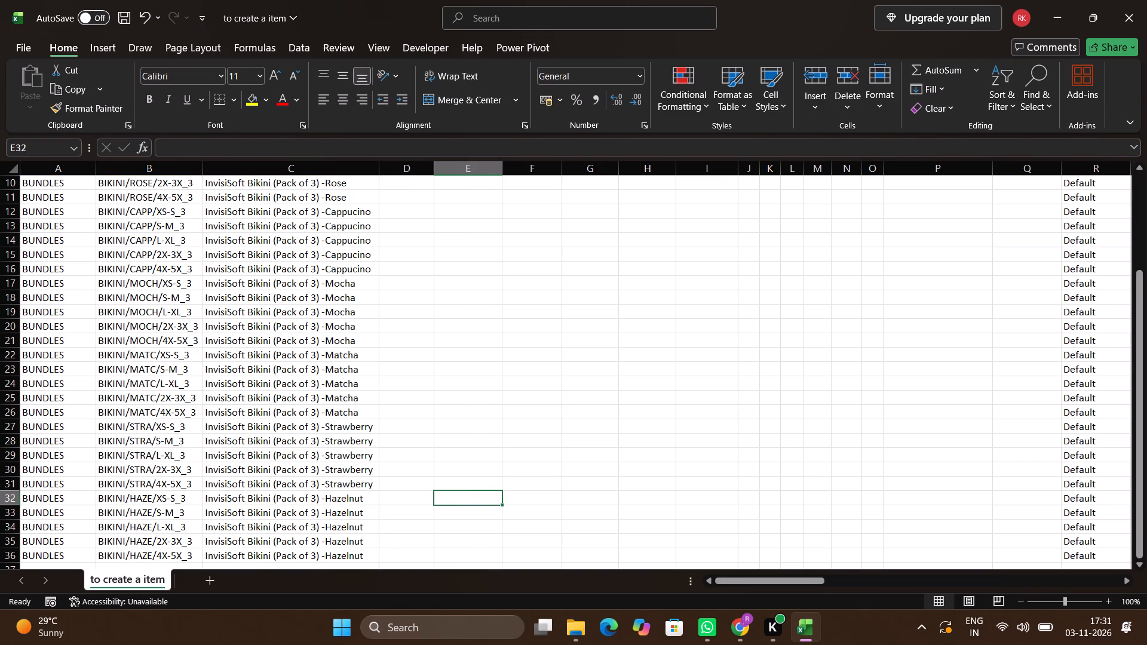
key(Right)
key(Right)
key(Right)
key(Right)
key(Right)
key(Right)
key(Right)
key(Right)
key(Right)
key(Right)
key(Right)
key(Right)
key(Right)
key(Right)
key(Right)
key(Right)
key(Right)
key(Right)
key(Right)
key(Right)
key(Right)
key(Right)
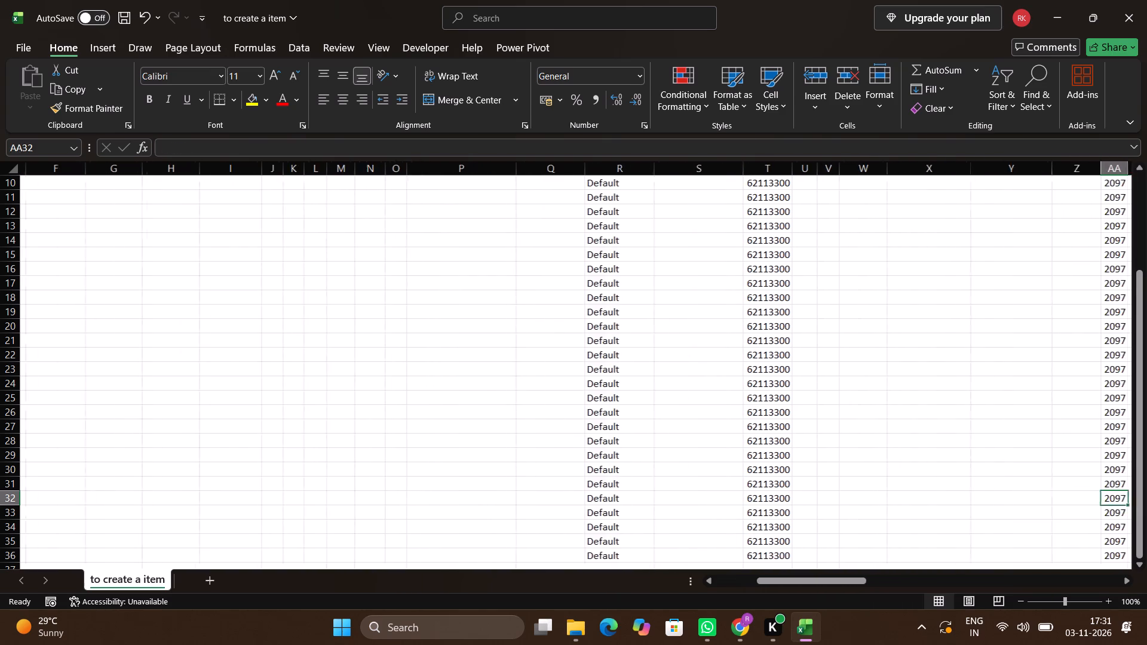
key(Right)
key(Right)
key(Right)
key(Right)
key(Right)
key(Right)
key(Right)
key(Left)
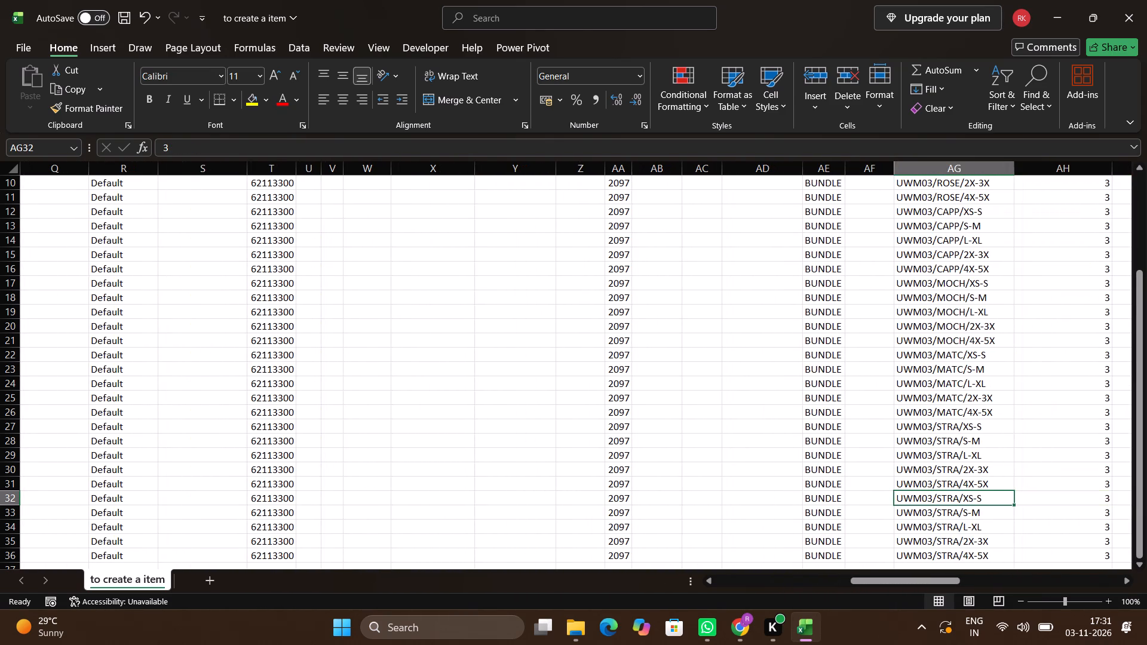
key(ctrl+shift+Down)
key(ctrl+f)
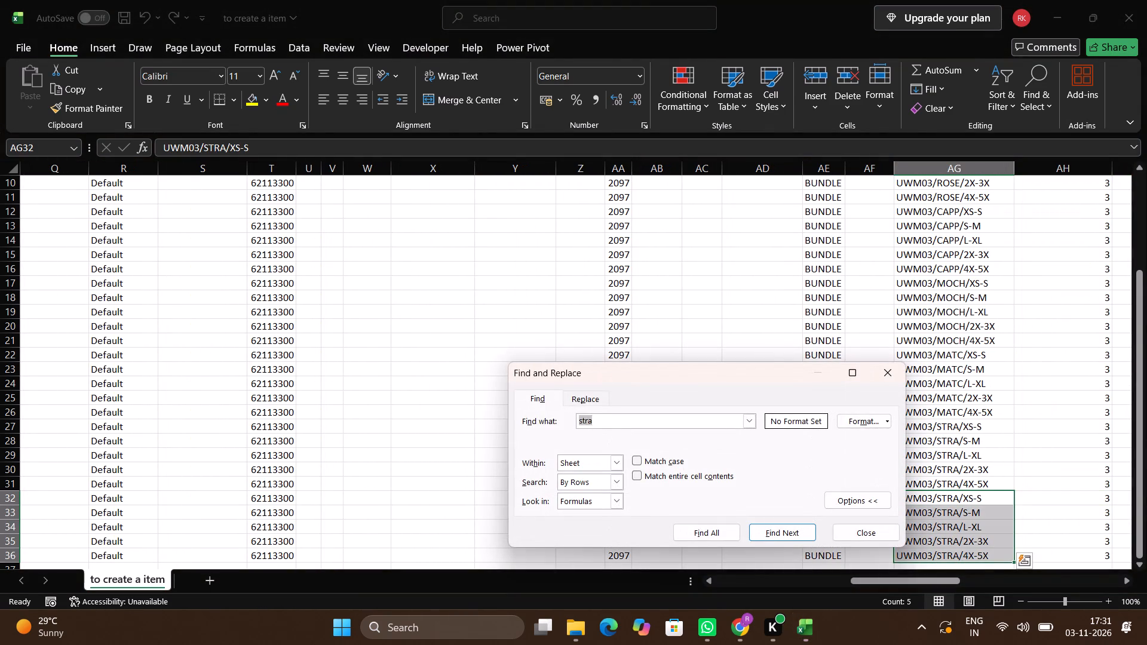
click(580, 398)
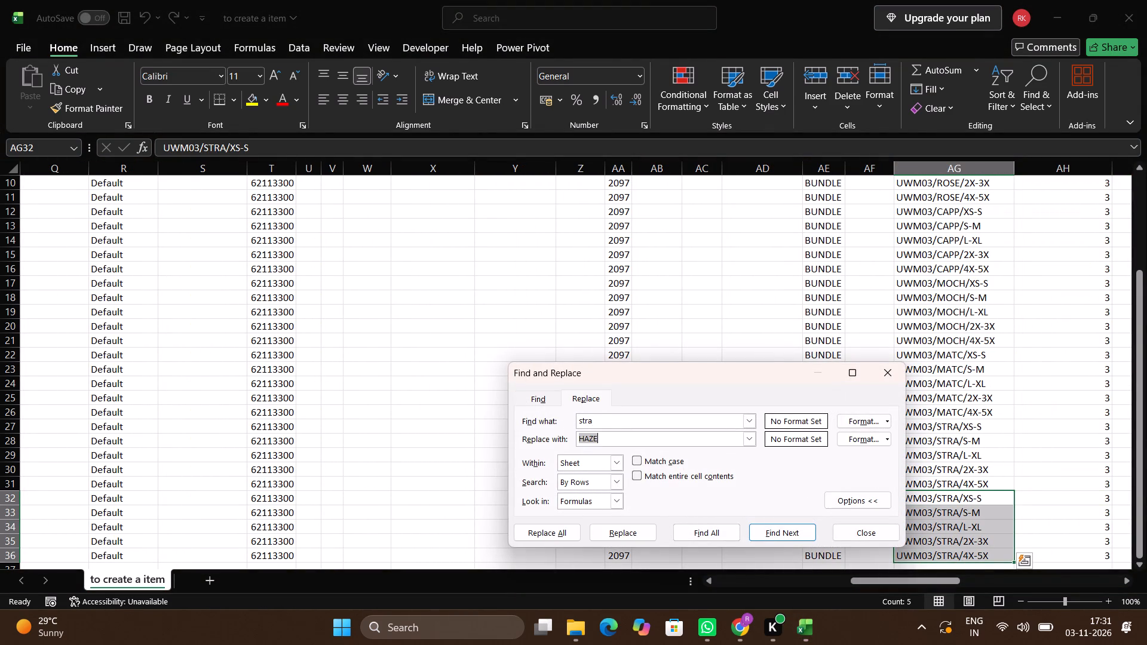
click(526, 532)
key(Return)
key(Escape)
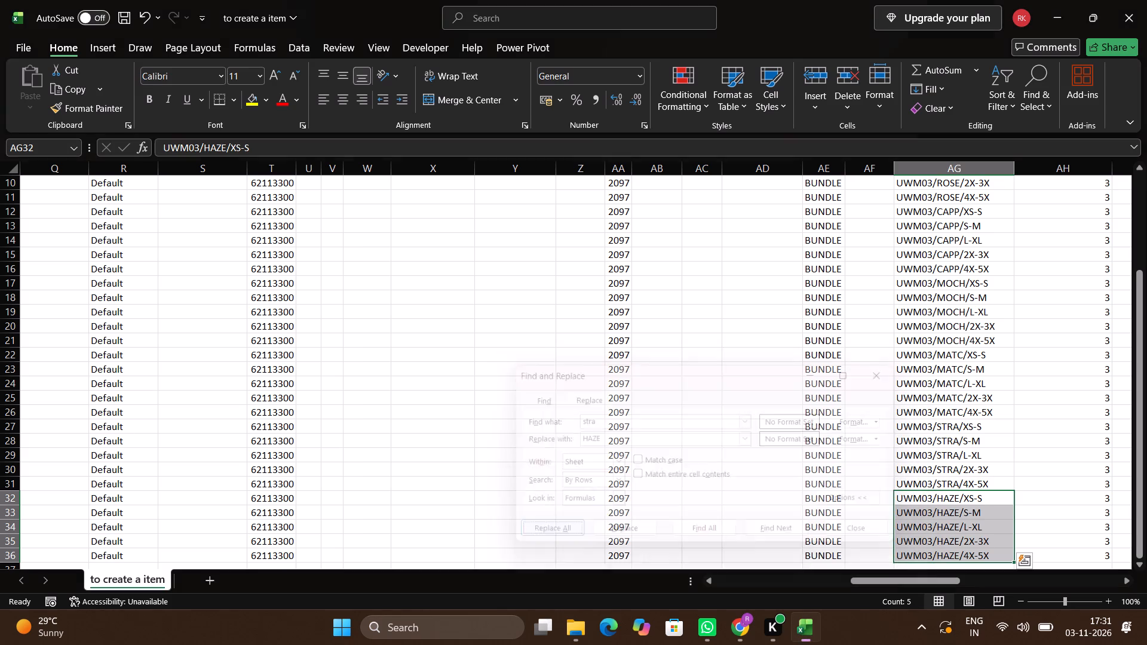
key(Escape)
Review the five HAZE rows, 32 to 36, across their columns and return to the Category Code header in A1.
key(Right)
key(Left)
key(ctrl+shift+Down)
key(ctrl+shift+Left)
key(ctrl+shift+Left)
key(ctrl+shift+Left)
key(ctrl+shift+Left)
key(ctrl+shift+Left)
key(ctrl+shift+Left)
key(ctrl+shift+Left)
key(ctrl+shift+Left)
key(ctrl+shift+Left)
key(ctrl+shift+Left)
key(ctrl+shift+Left)
key(ctrl+shift+Left)
key(ctrl+shift+Left)
key(ctrl+shift+Left)
key(ctrl+shift+Left)
key(ctrl+shift+Left)
key(ctrl+shift+Left)
key(ctrl+shift+Left)
key(ctrl+shift+Left)
key(ctrl+shift+Left)
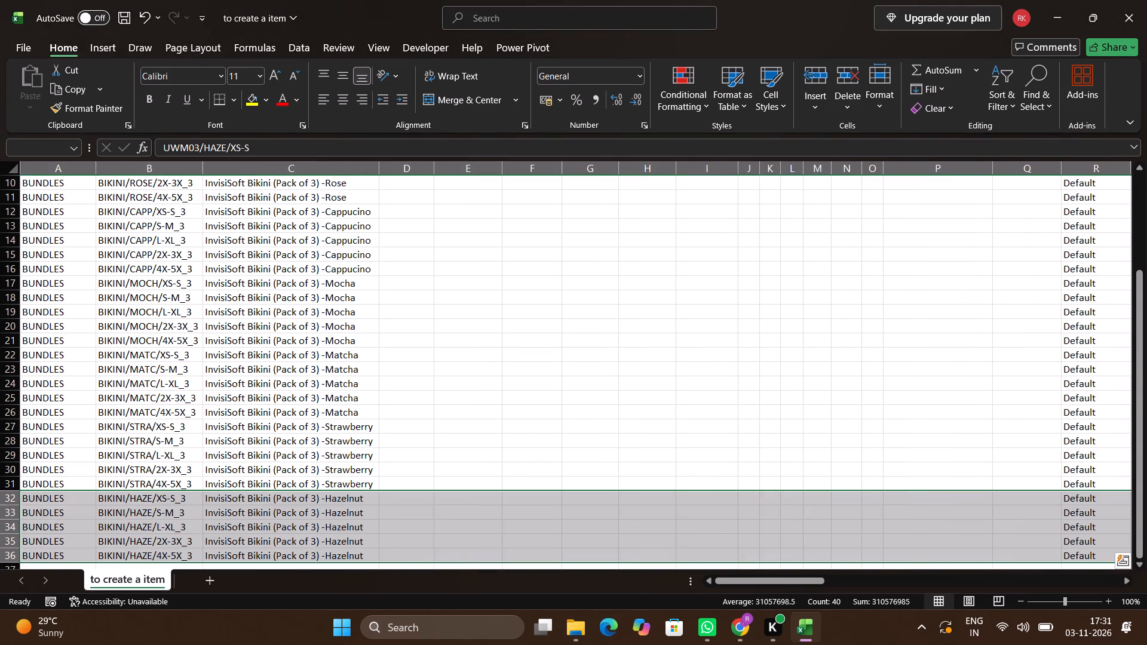
key(Up)
key(Up)
key(Up)
key(ctrl+Up)
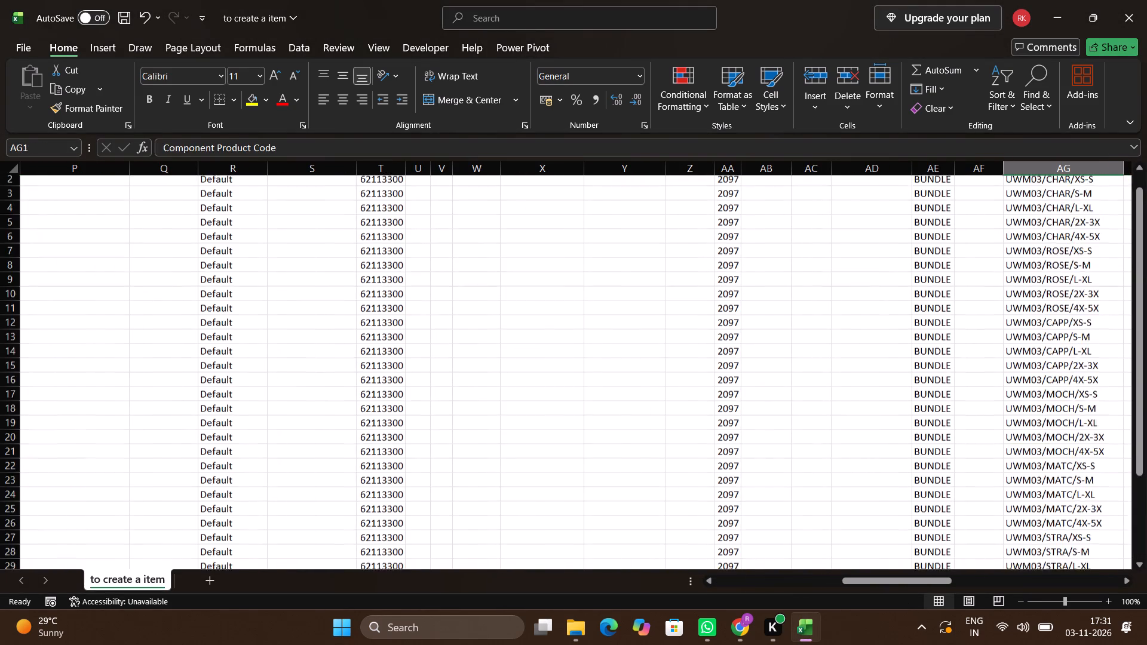
key(ctrl+Right)
key(ctrl+Left)
key(ctrl+Left)
key(ctrl+Left)
key(ctrl+Left)
key(ctrl+Left)
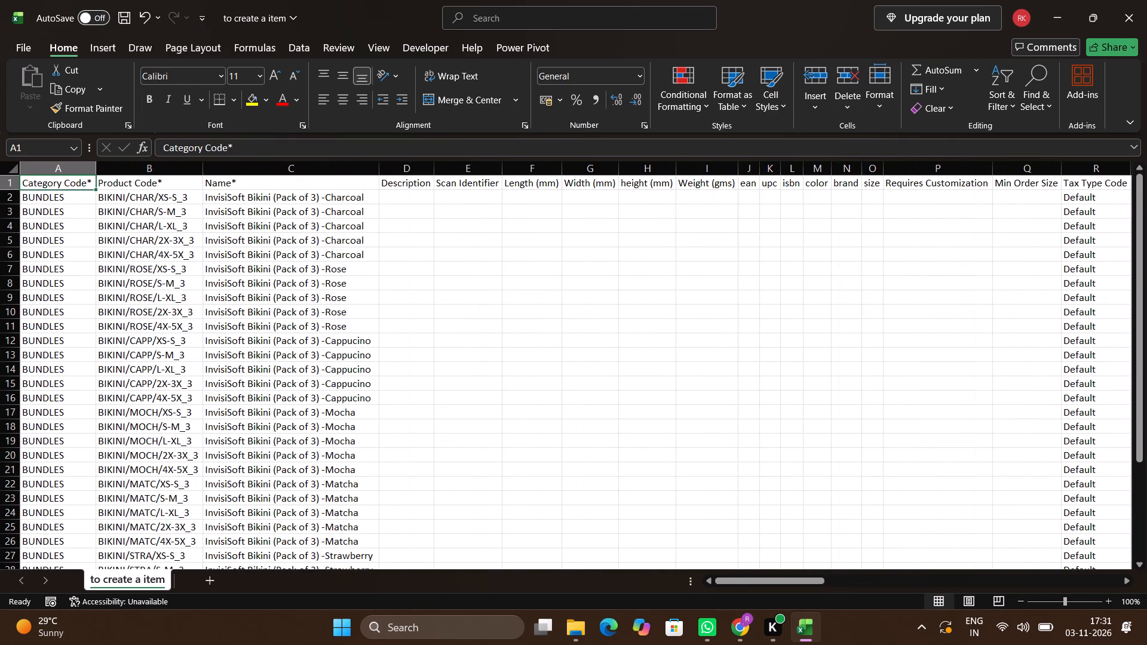
Save the "to create a item" template.
key(ctrl+s)
Check the extent of the filled rows in the Category Code column, from the header to the last entry.
key(Down)
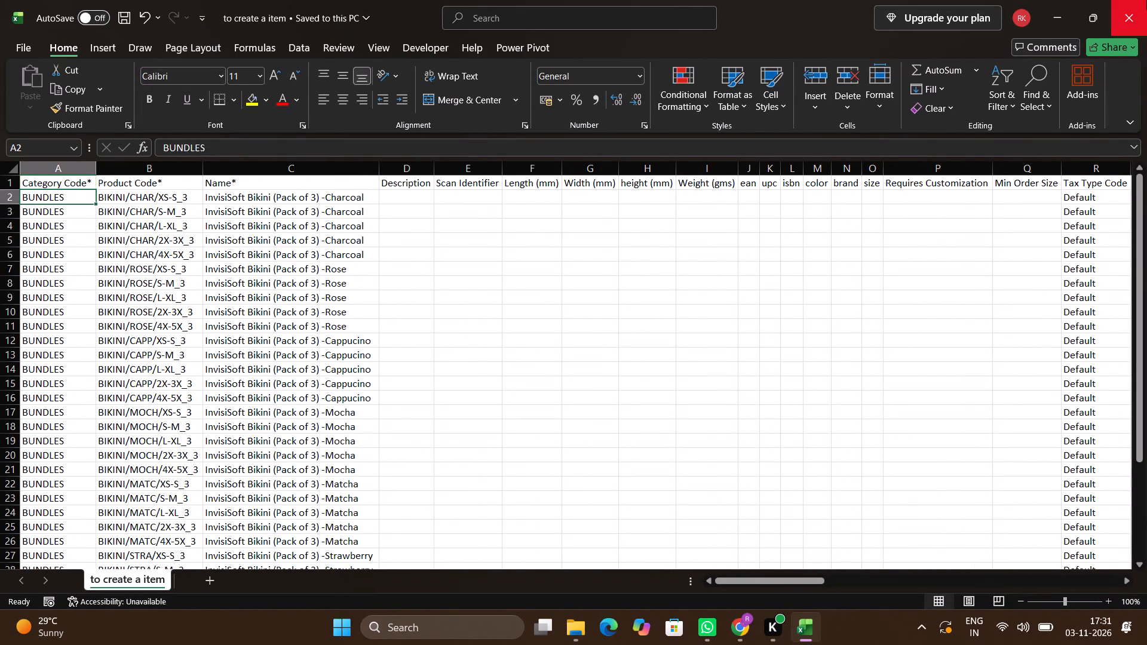
key(ctrl+Down)
key(Down)
key(Up)
key(Up)
key(ctrl+Up)
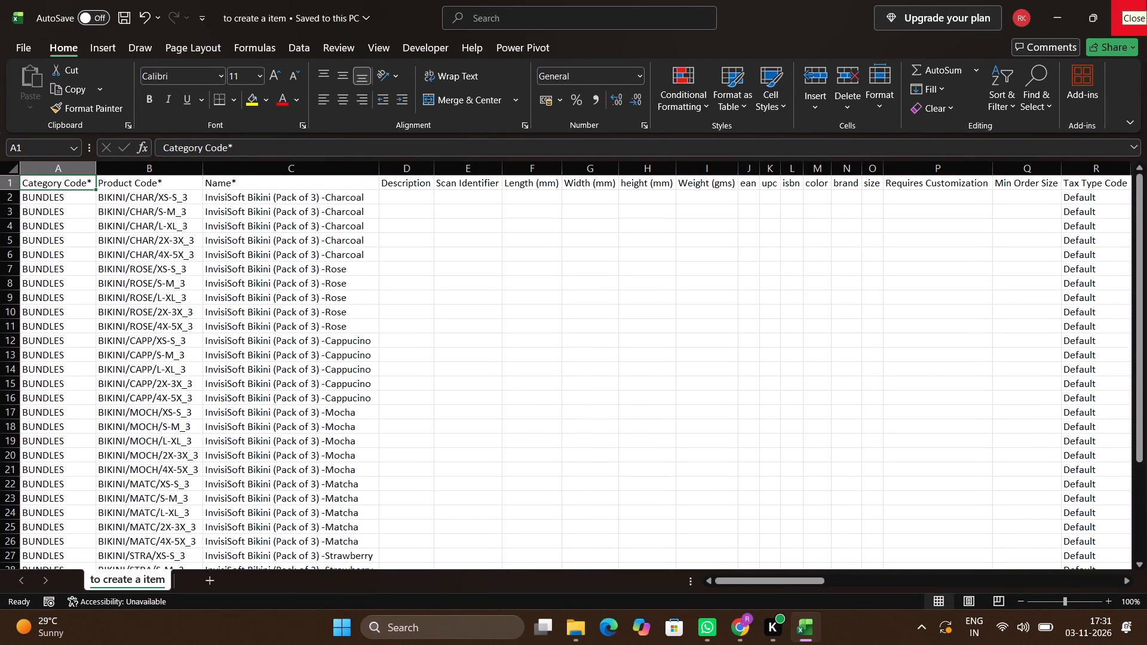
key(Down)
key(ctrl+Down)
key(Up)
key(ctrl+Up)
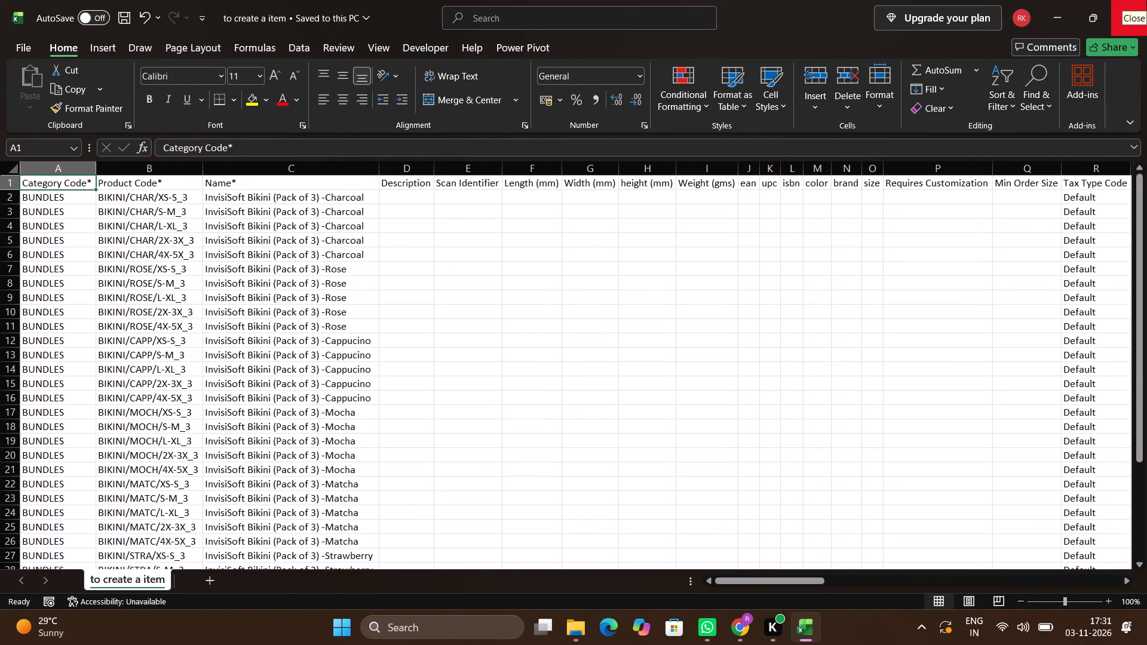
Save the "to create a item" template again and close the workbook.
key(ctrl+s)
click(1146, 0)
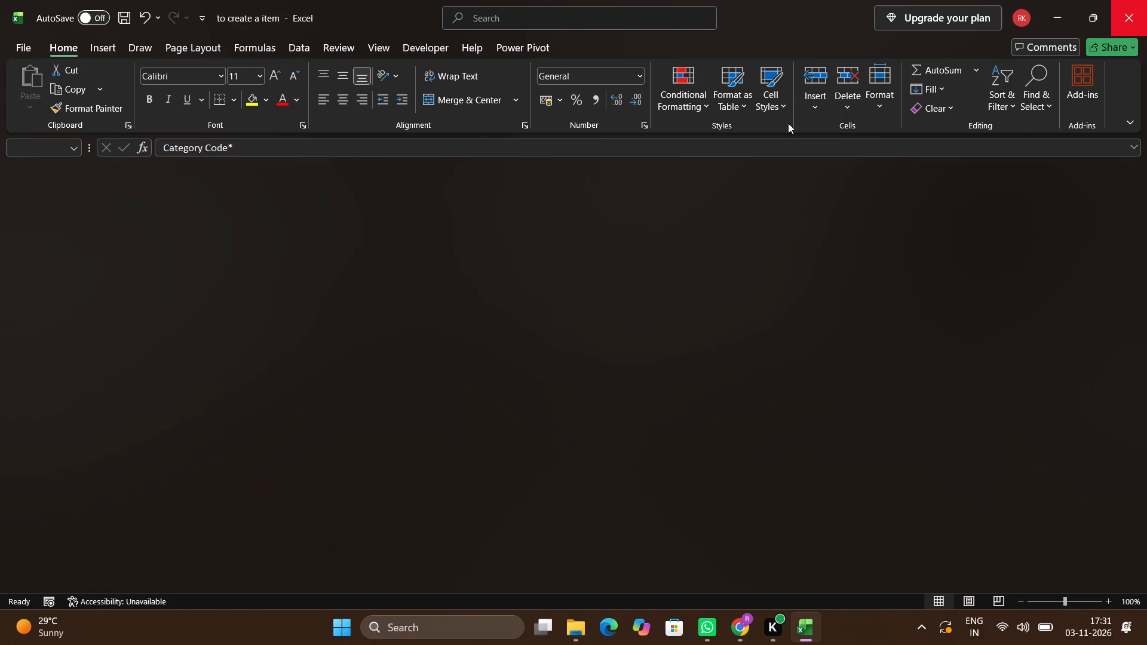
Copy the "to create a item" file in the uniware template folder and switch to Uniware's Import Configurations page in Chrome.
click(220, 226)
key(Up)
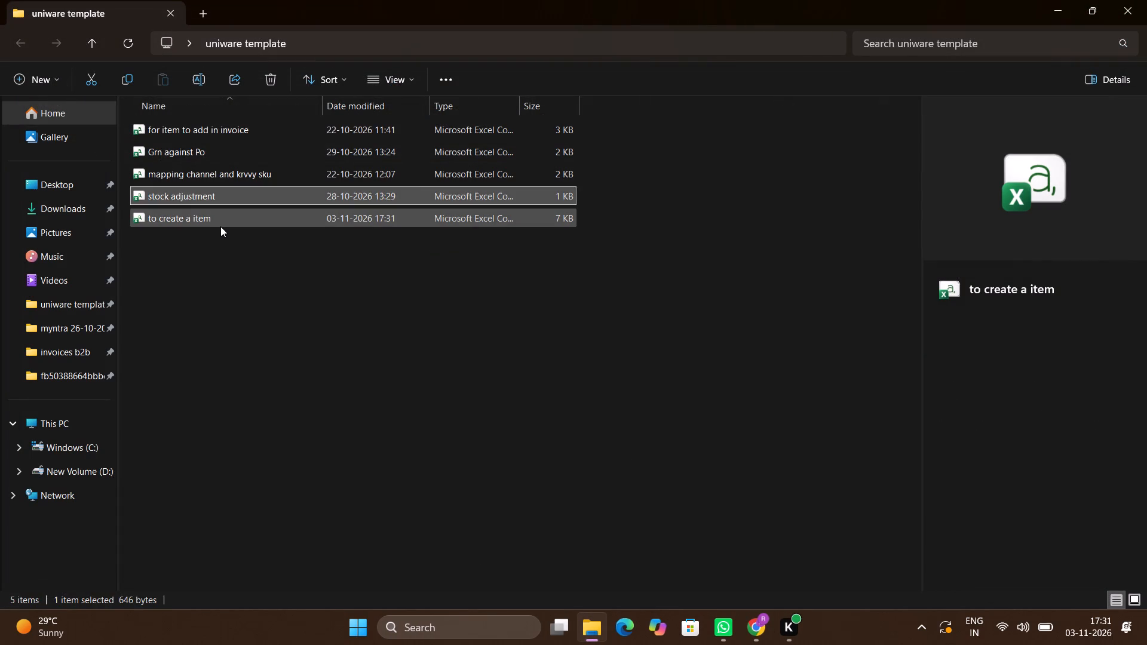
key(Down)
key(ctrl+c)
key(alt+Tab)
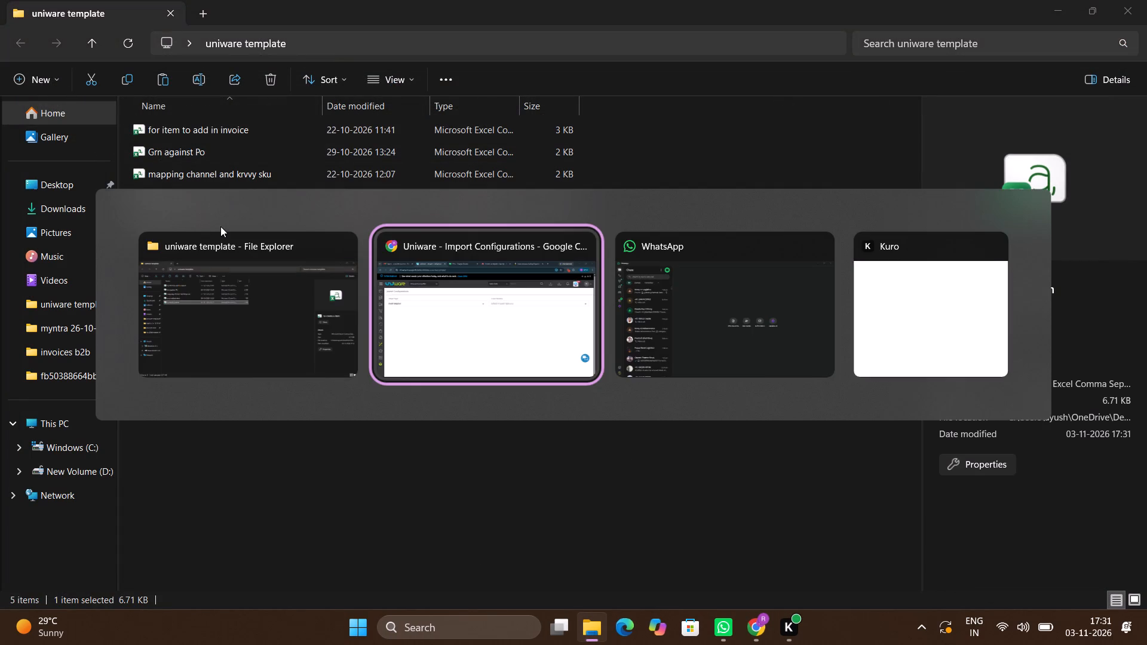
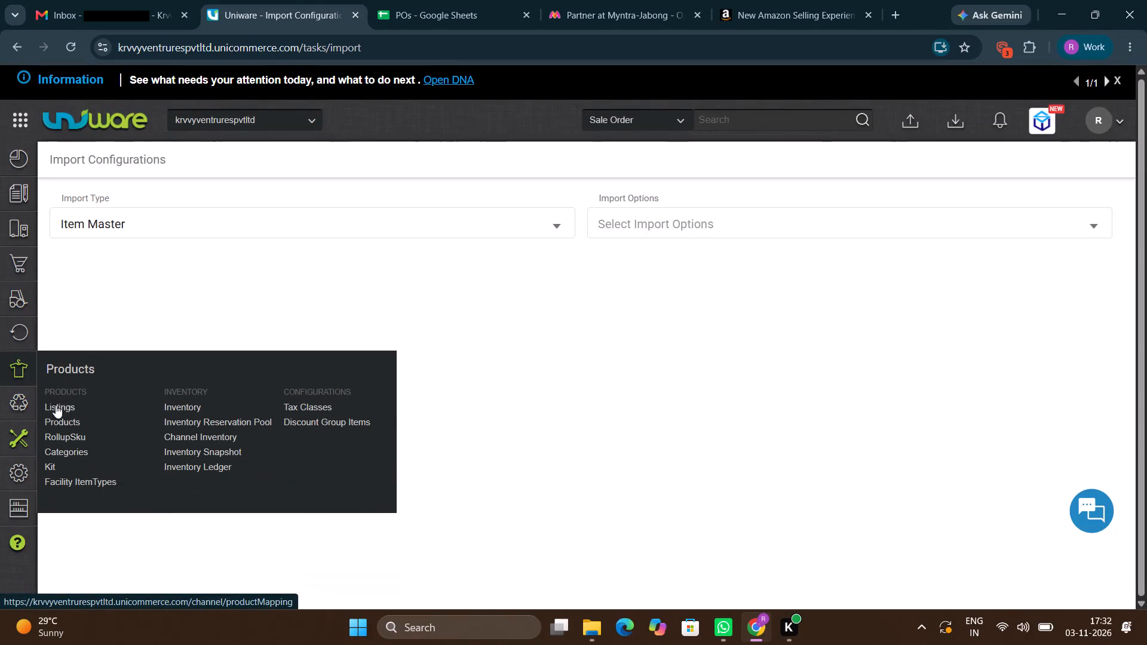
Go to the Products list and open its Sku Code filter.
click(53, 420)
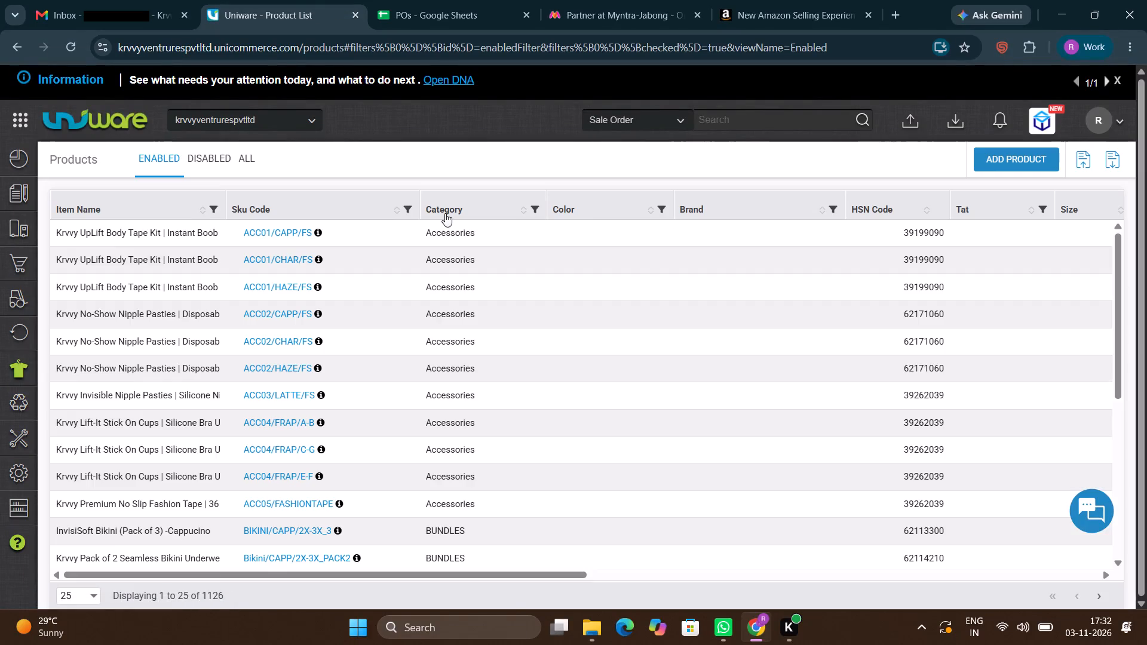
click(407, 212)
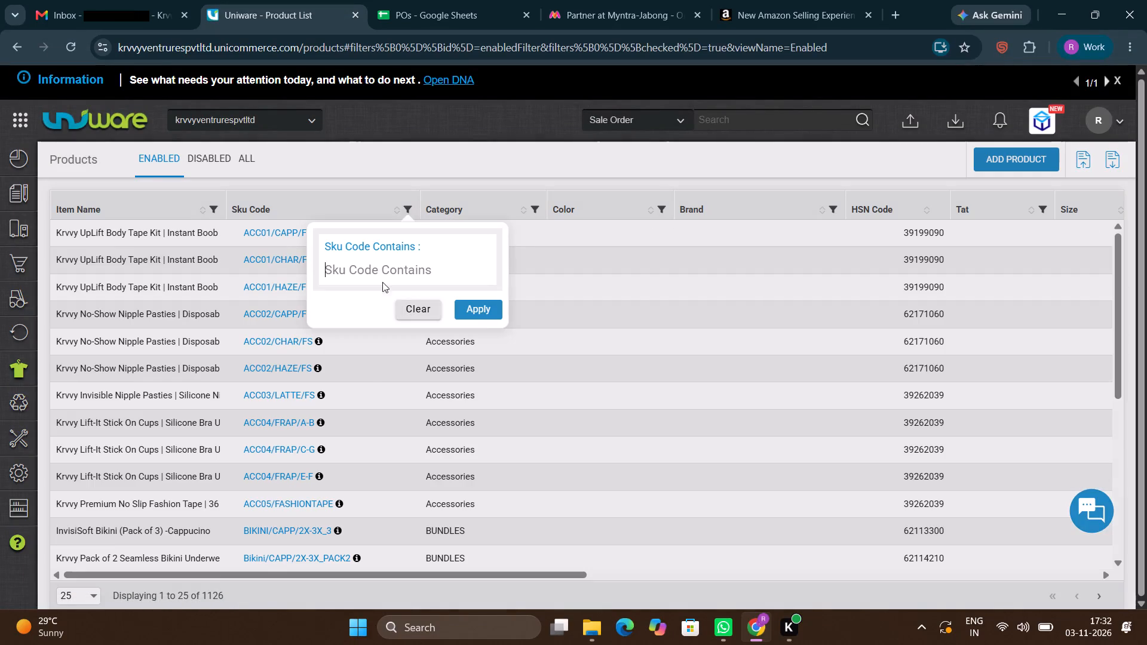
Reopen the "to create a item" file from the uniware template folder and copy the first product code, BIKINI/CHAR/XS-S_3.
key(ctrl+c)
key(alt+Tab)
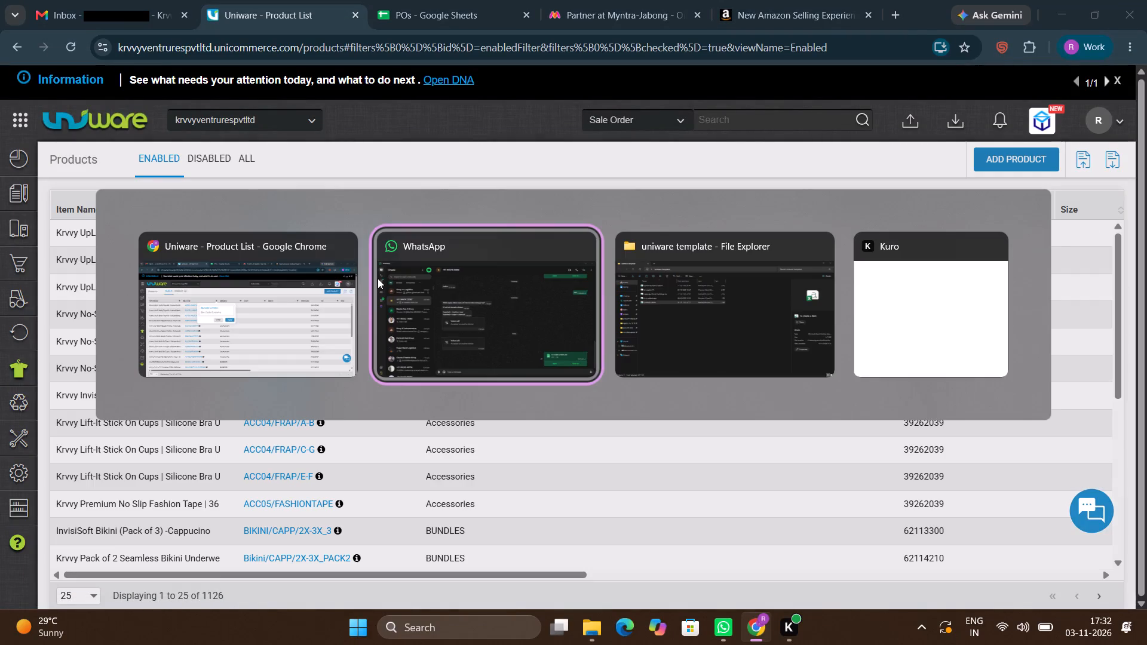
key(alt+Tab)
key(Down)
key(Up)
key(Down)
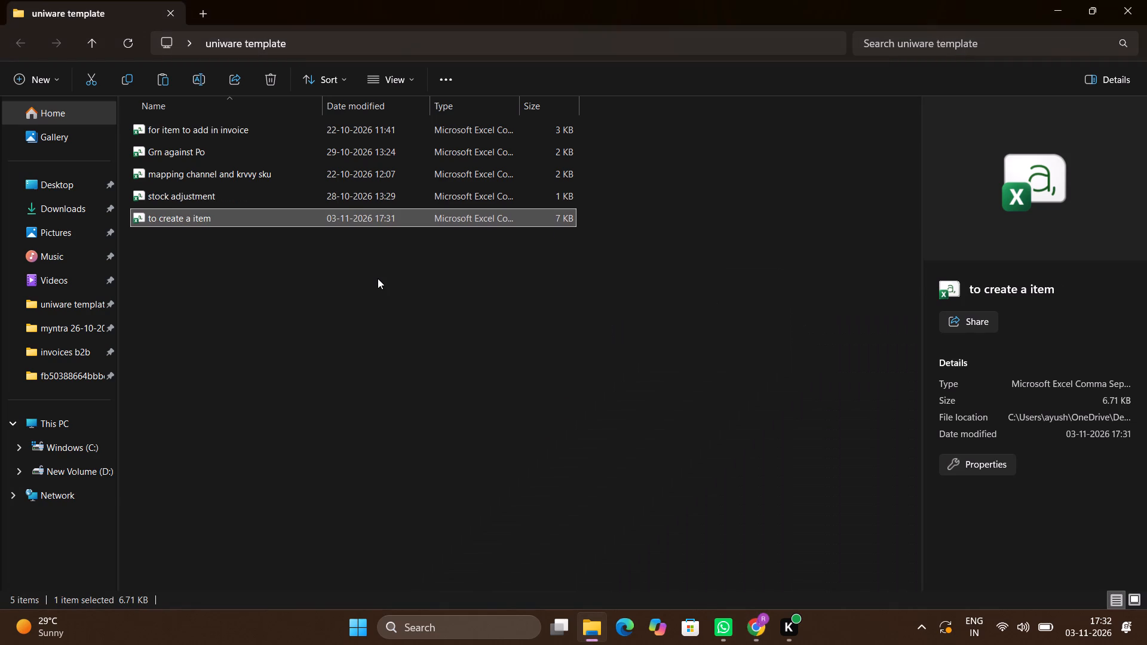
key(Return)
key(Return)
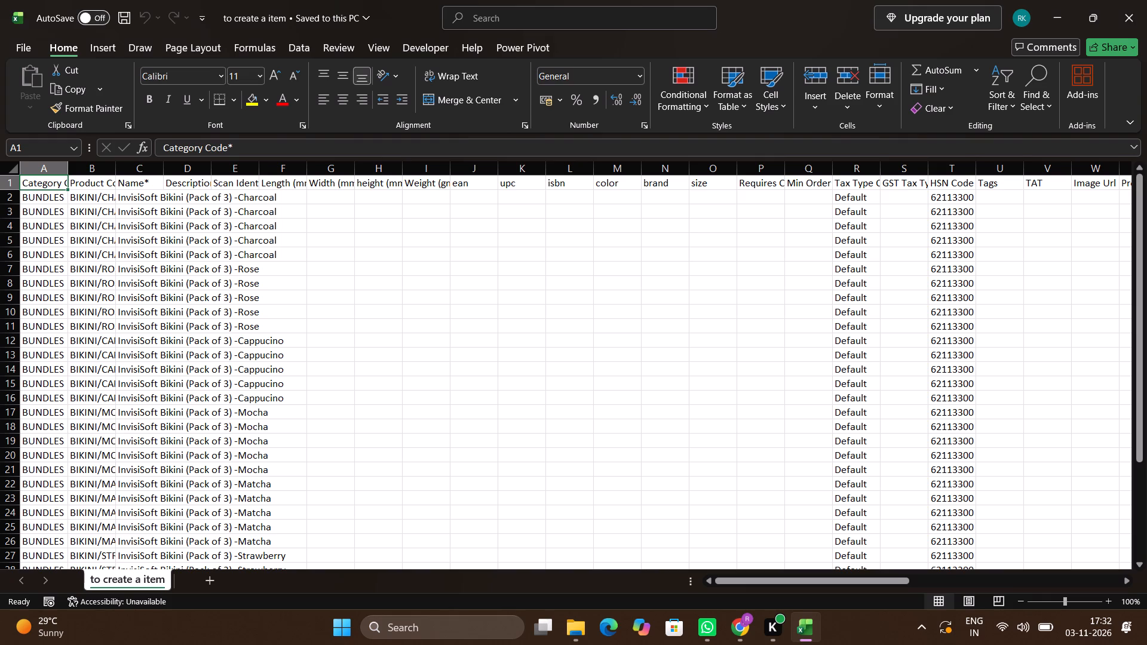
key(Right)
key(Down)
key(Right)
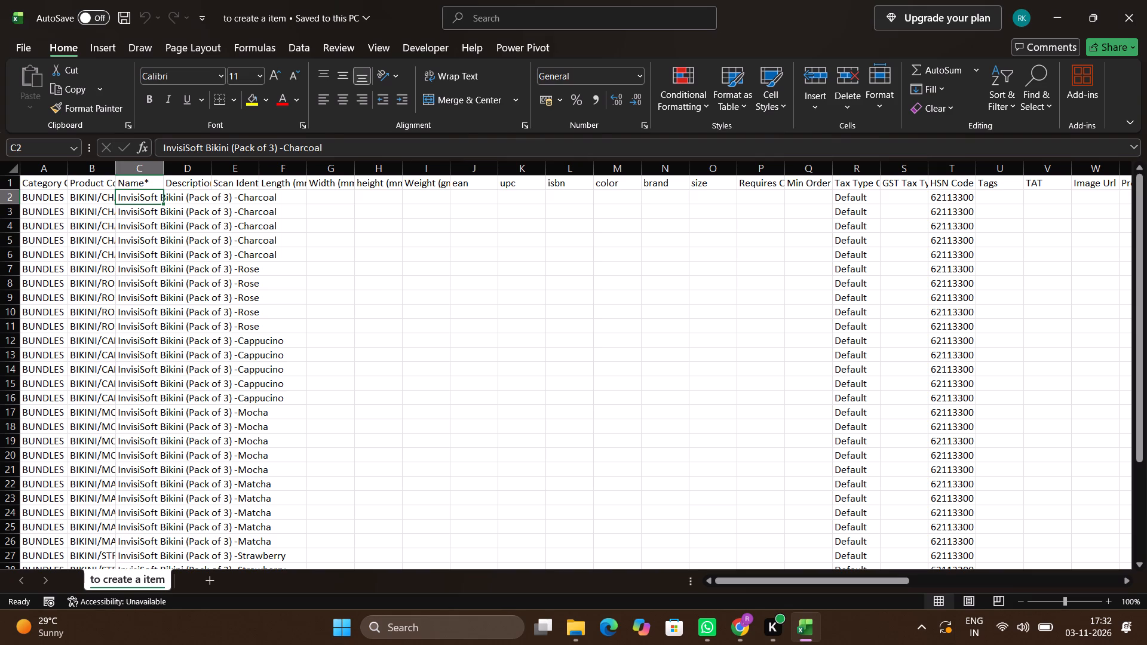
key(Left)
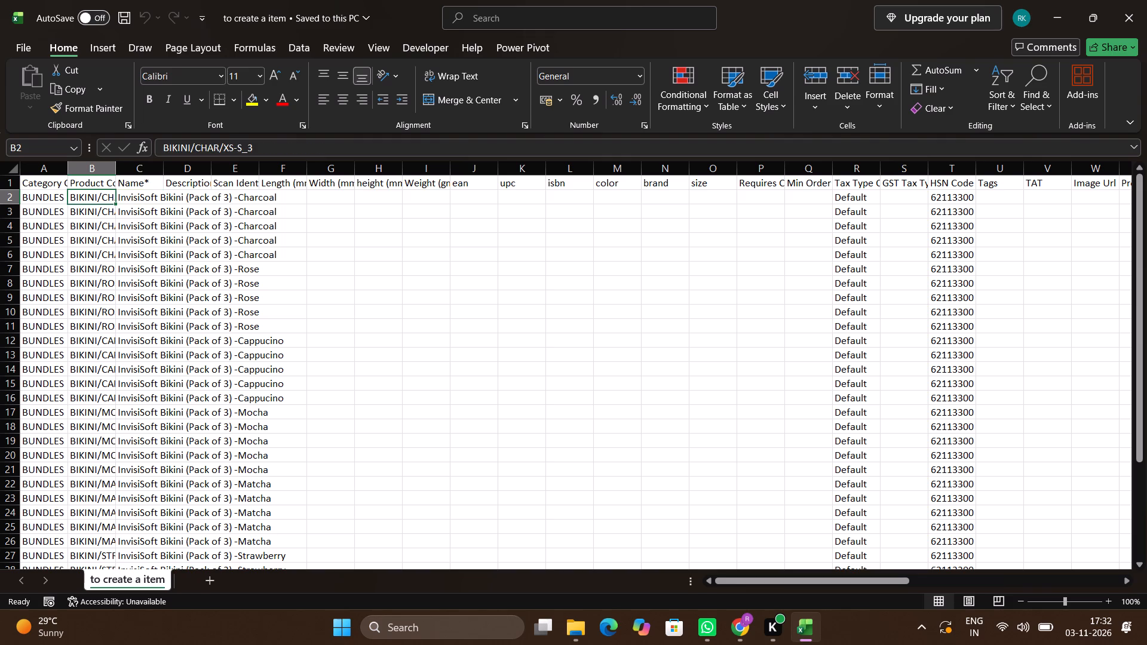
key(ctrl+c)
Back in Uniware in Chrome, filter the enabled products by Sku Code BIKINI/CHAR/XS-S_3.
key(alt+Tab)
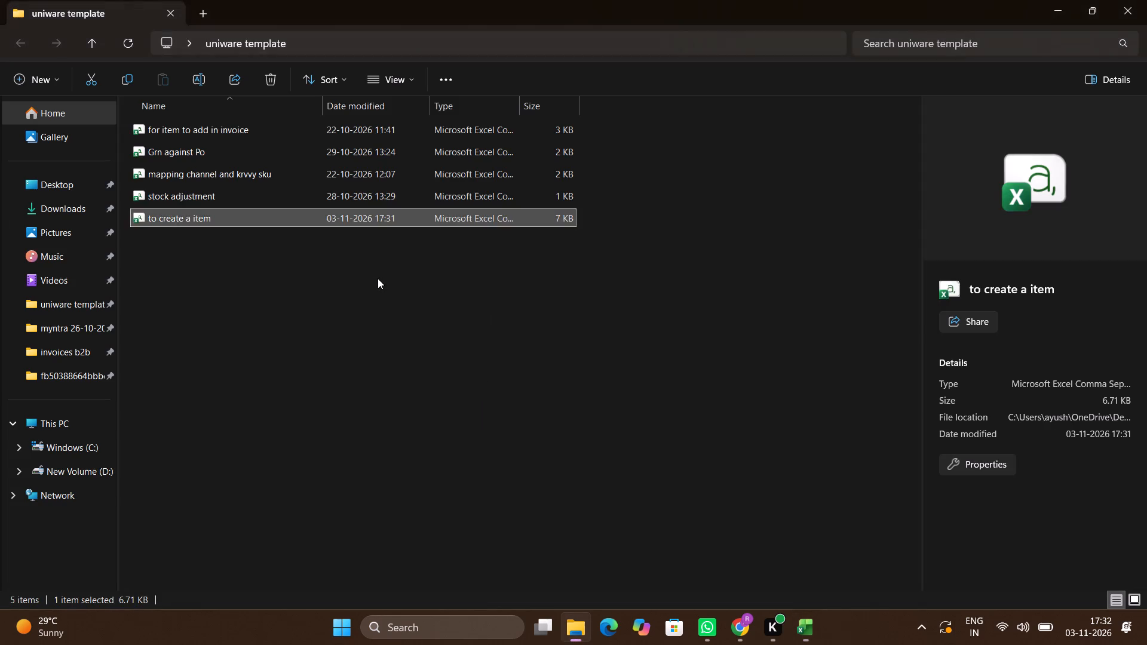
key(alt+Tab)
key(alt+Tab)
key(alt+Tab)
key(alt+Tab)
key(alt+Tab)
key(alt+Tab)
key(alt+Tab)
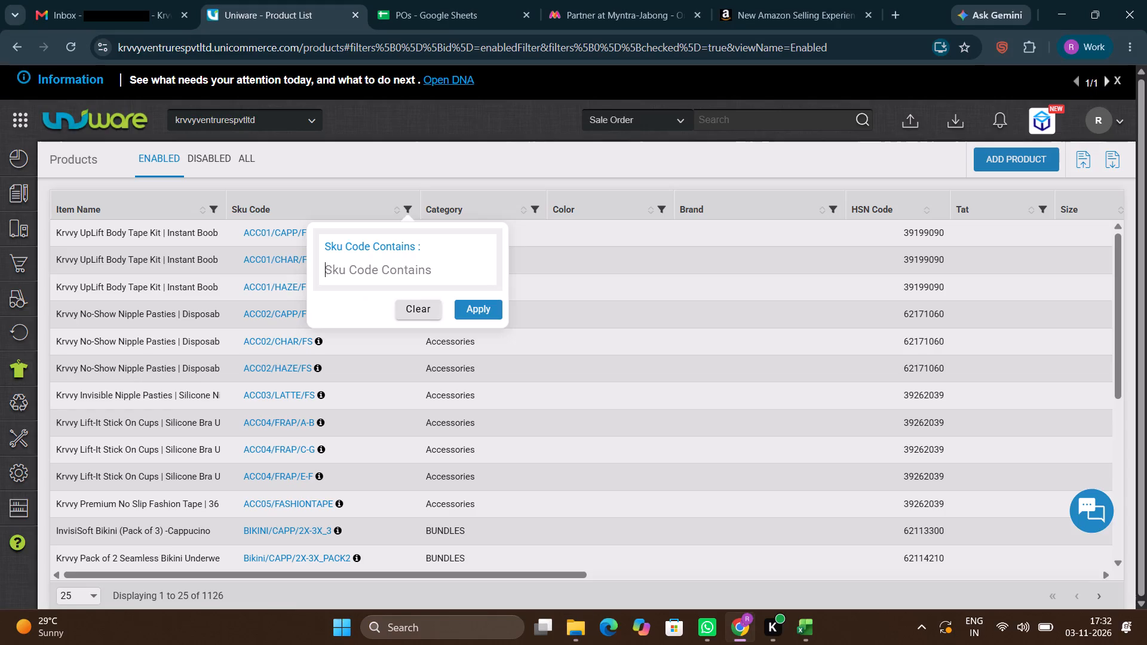
key(ctrl+v)
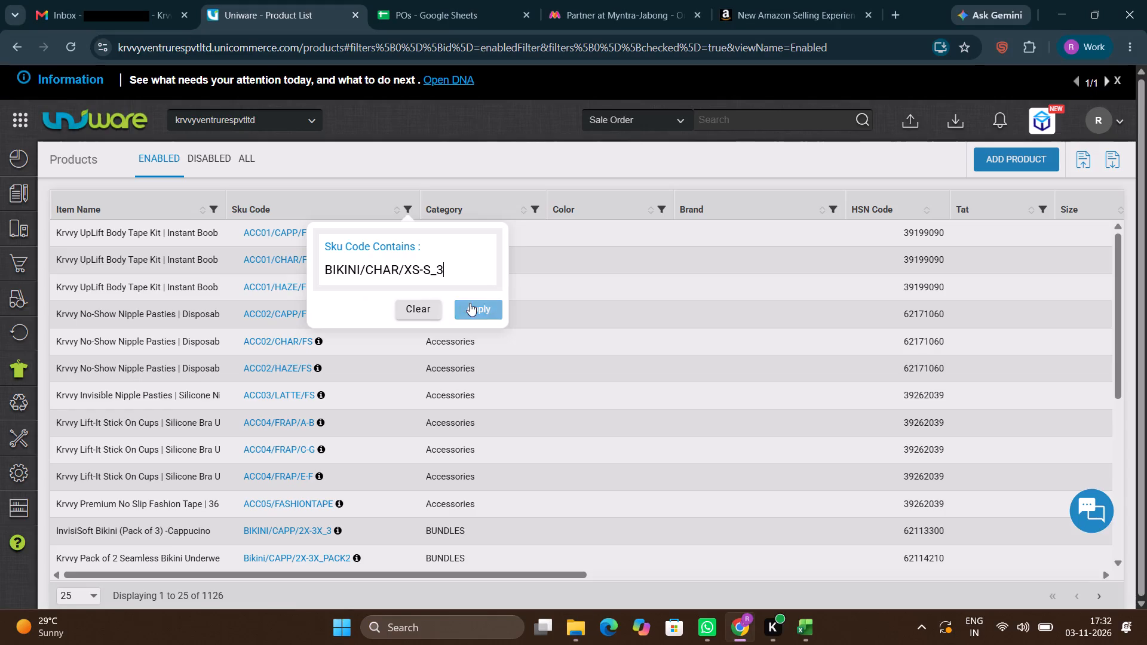
click(470, 303)
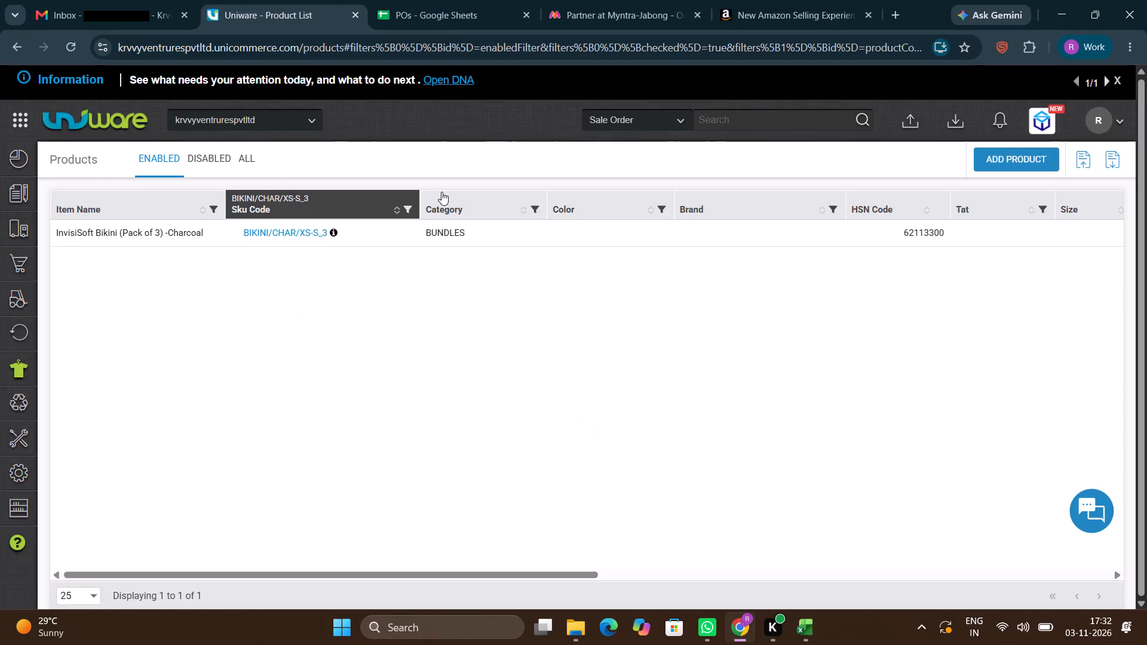
Open product BIKINI/CHAR/XS-S_3 and widen the SKU Name and SKU Code columns in its component products table.
scroll(480, 211, left, 1)
scroll(547, 242, left, 4)
scroll(547, 242, right, 5)
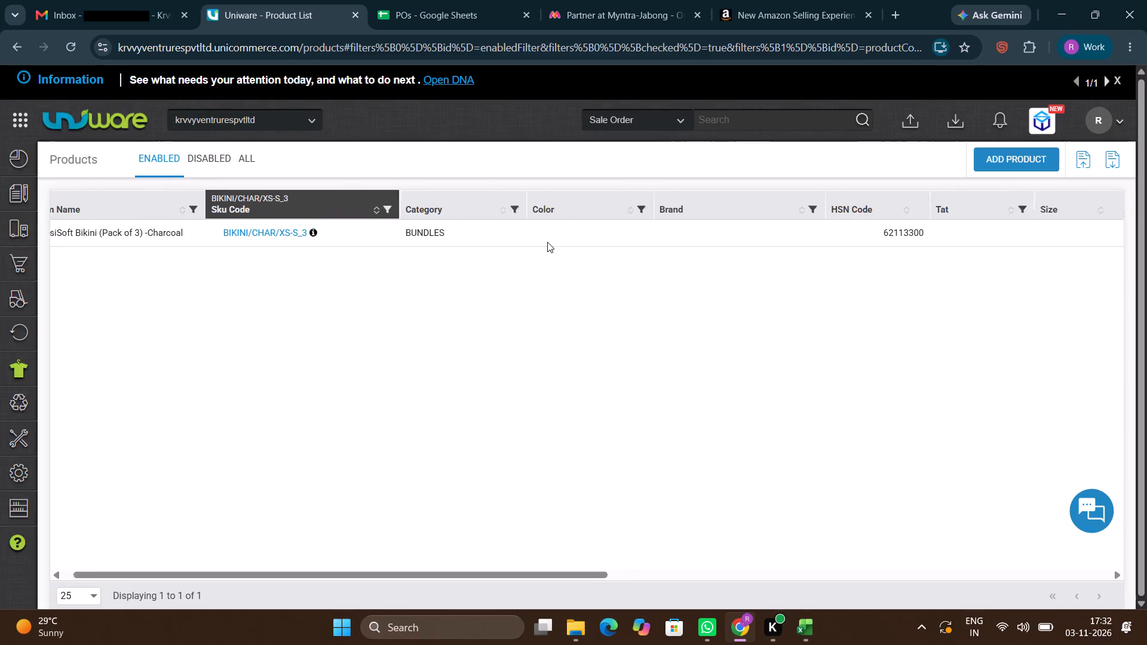
click(293, 231)
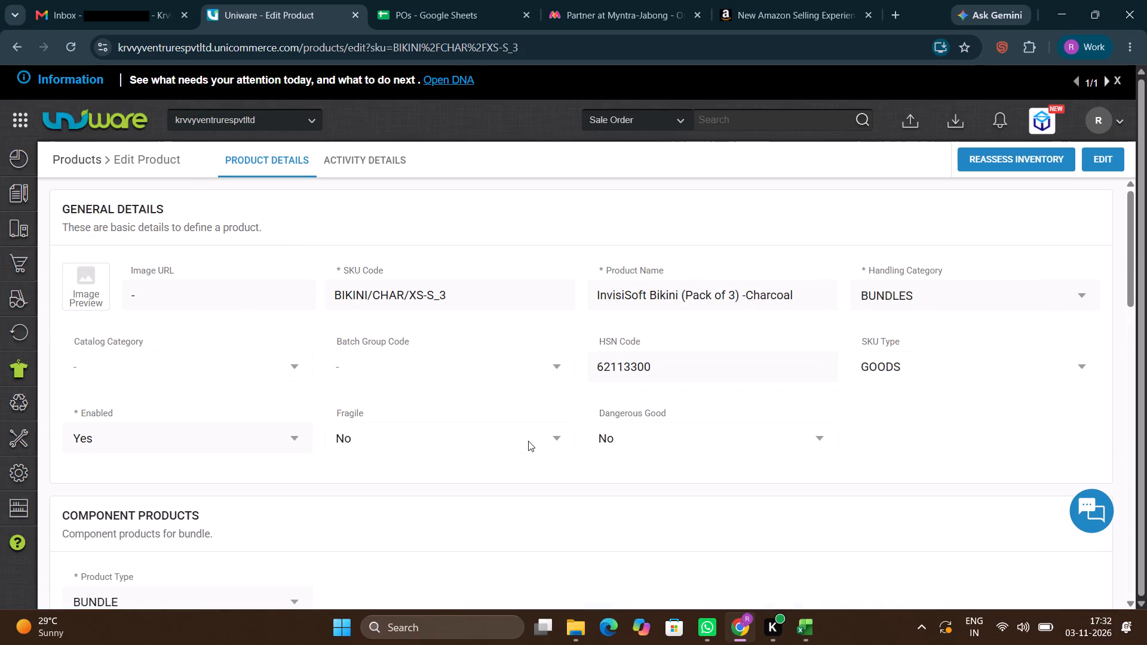
scroll(528, 441, down, 3)
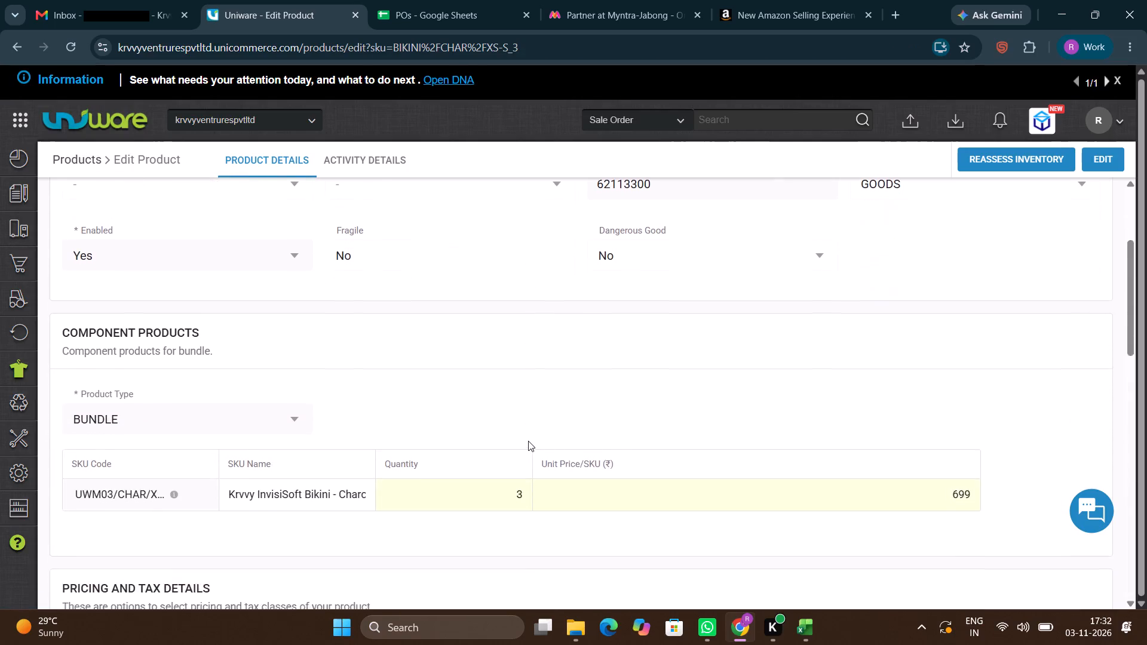
scroll(528, 441, down, 3)
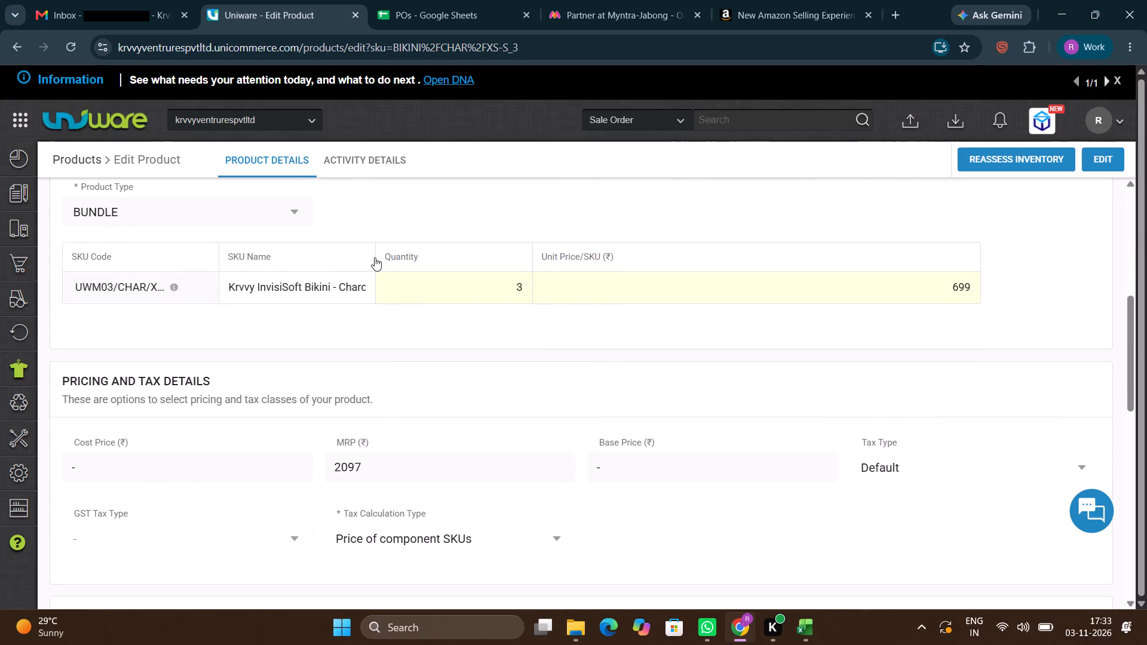
click(375, 257)
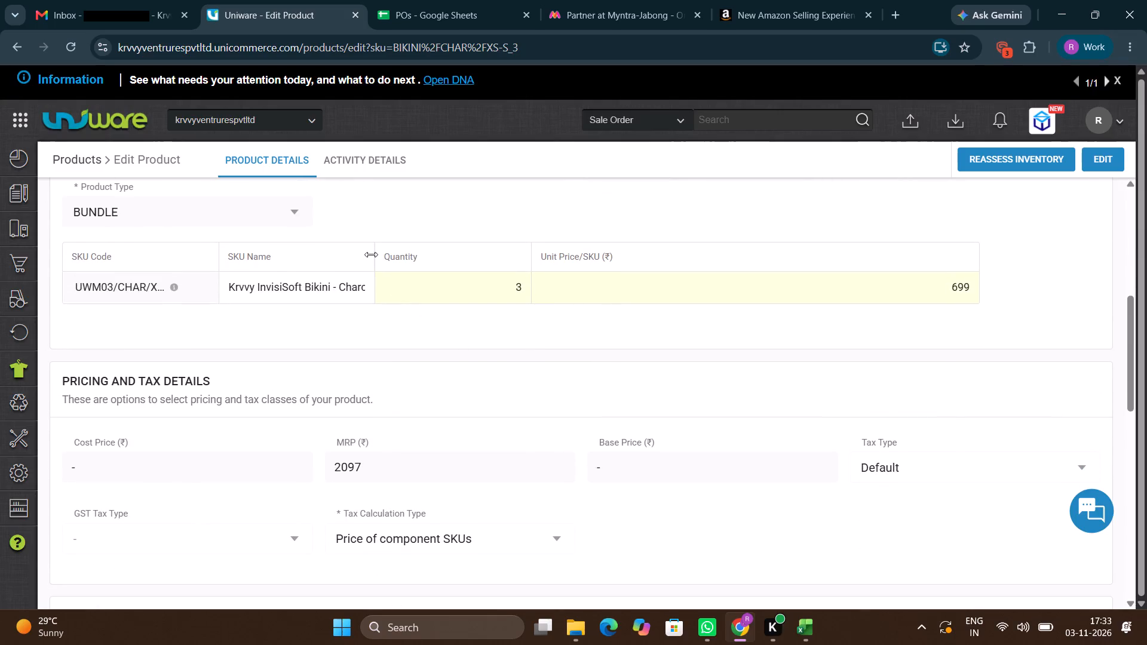
drag(370, 254, 548, 271)
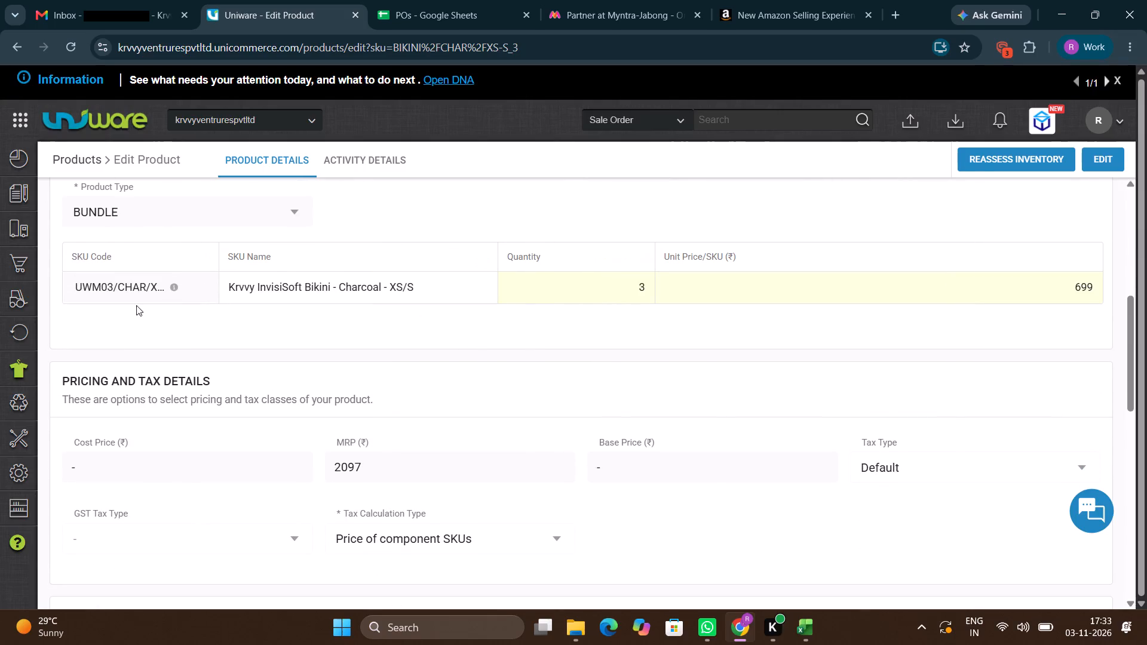
drag(214, 256, 311, 277)
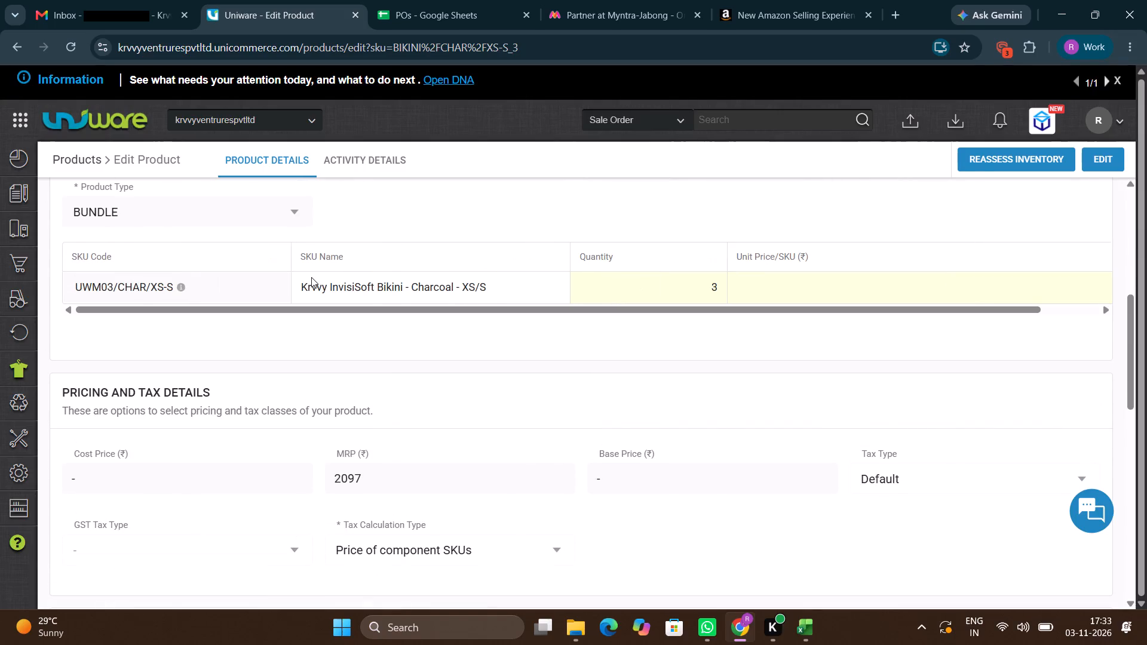
Examine the bundle's product details, from the general details through its components, description and expiry sections.
scroll(317, 322, up, 7)
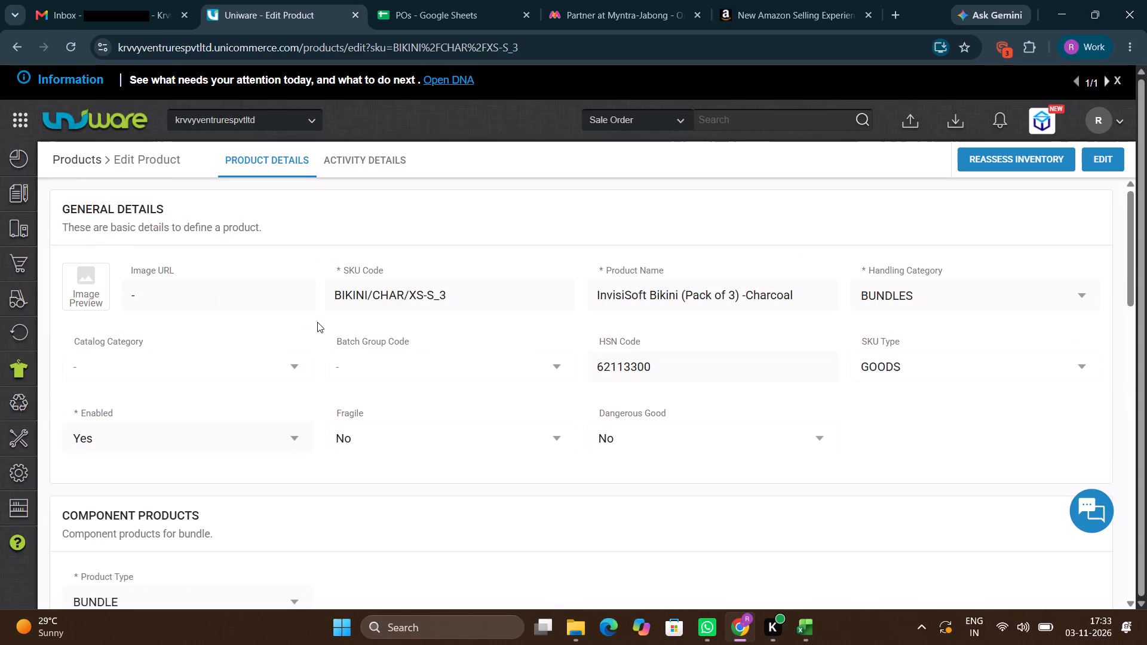
scroll(317, 322, down, 10)
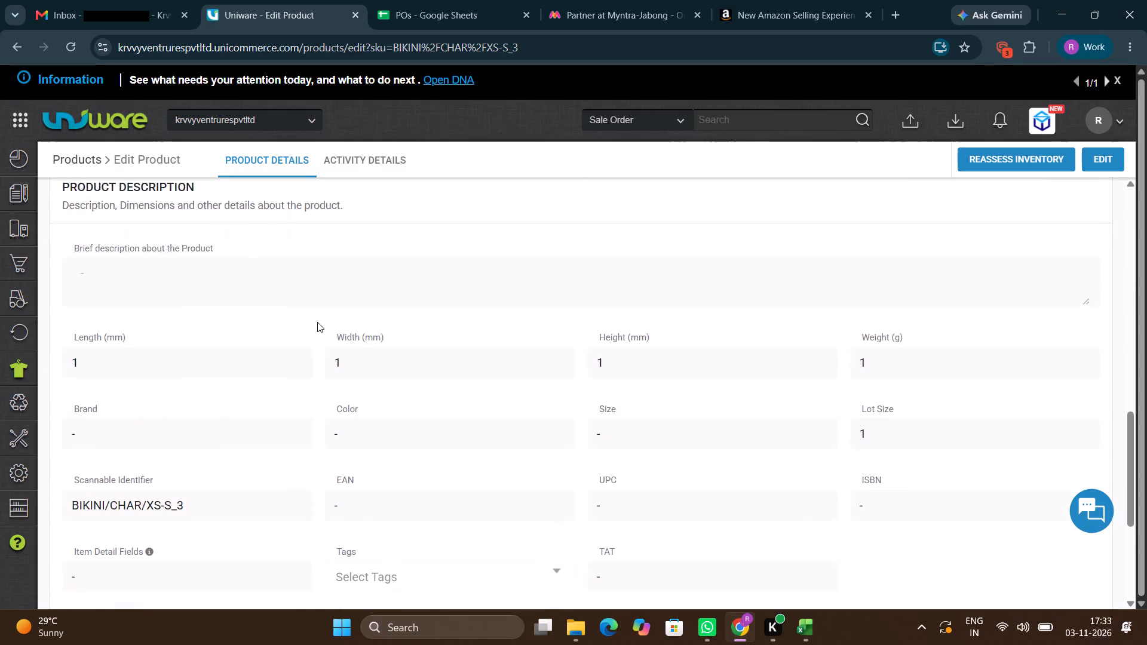
scroll(317, 322, down, 4)
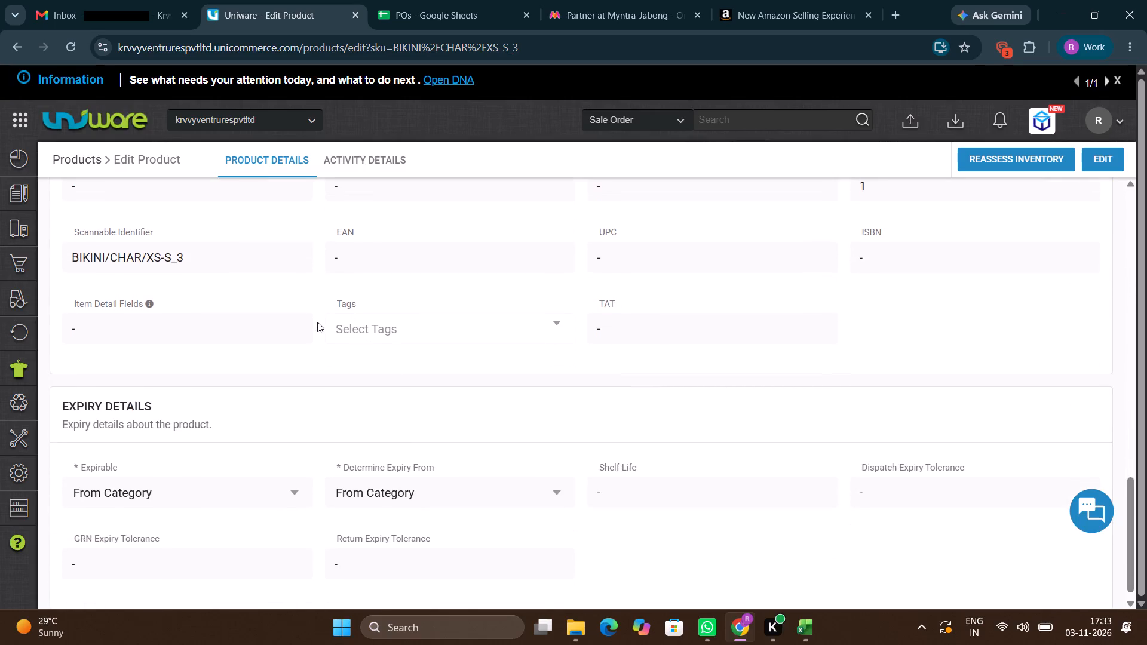
scroll(317, 322, up, 3)
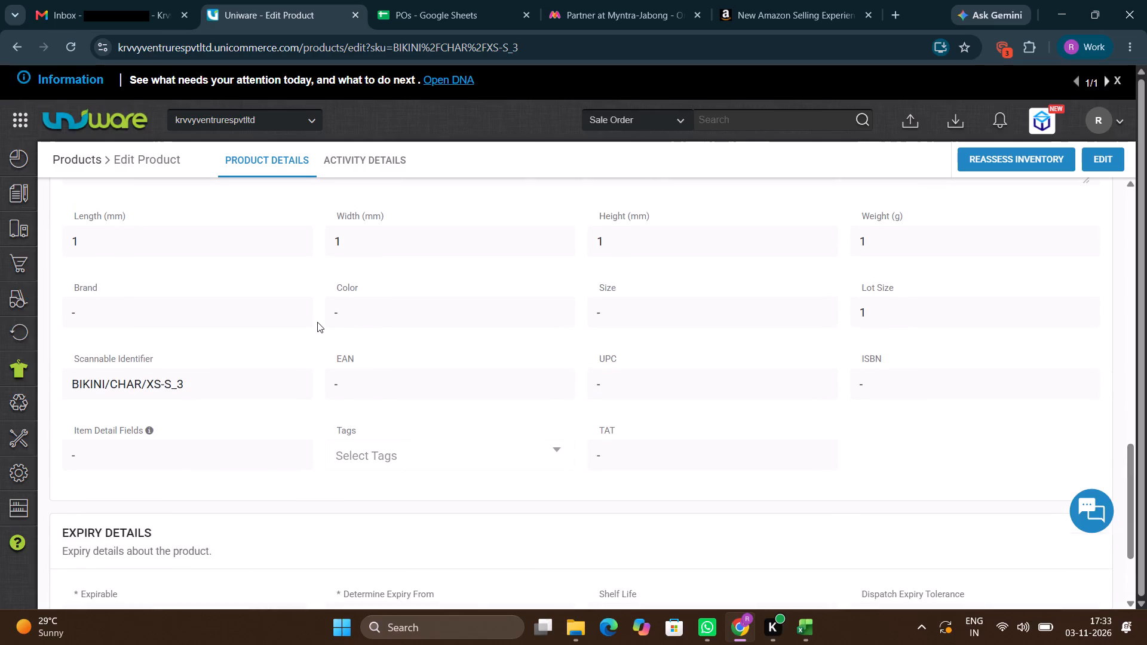
scroll(317, 322, up, 5)
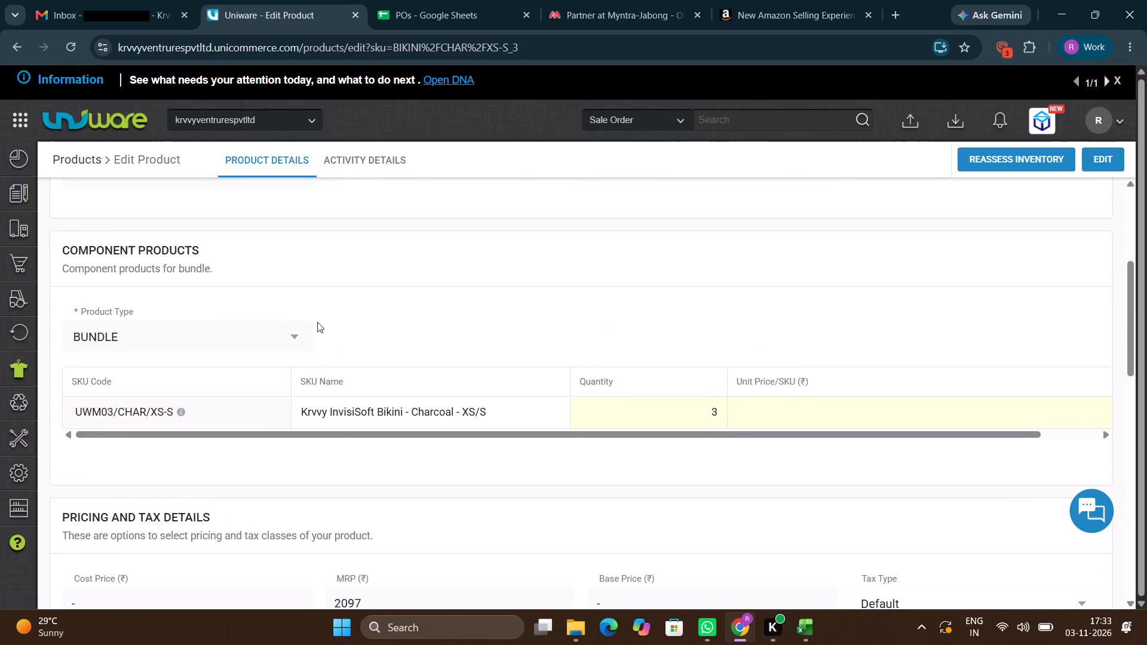
scroll(317, 322, up, 3)
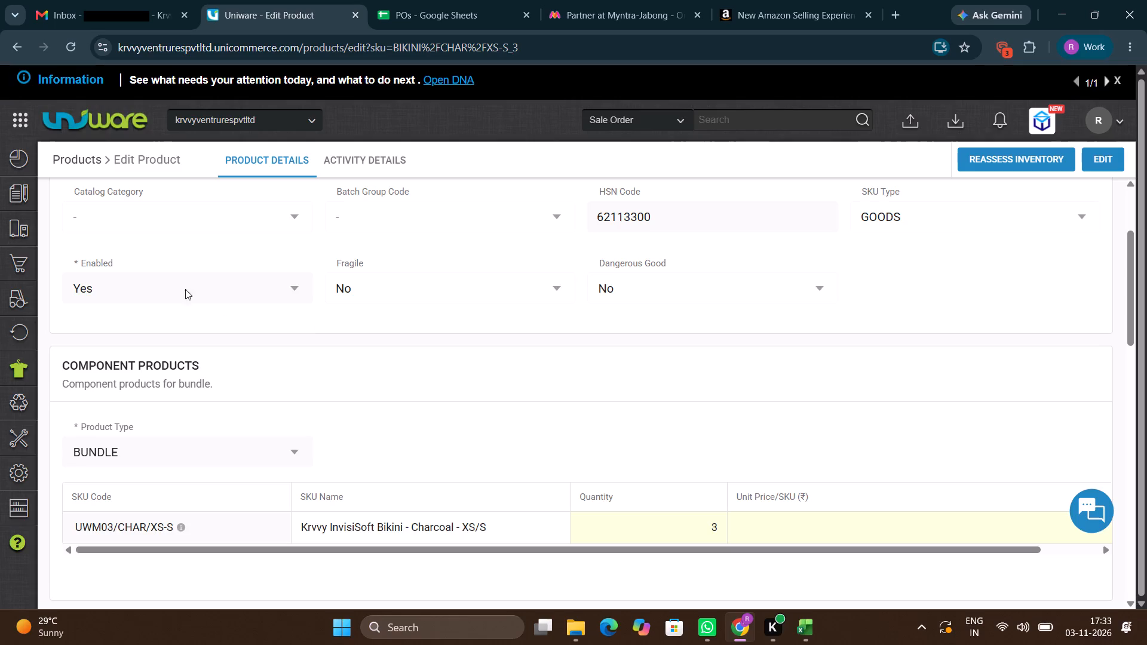
Review the component products table and try to select the component's SKU code, UWM03/CHAR/XS-S.
scroll(326, 472, down, 2)
scroll(446, 418, left, 1)
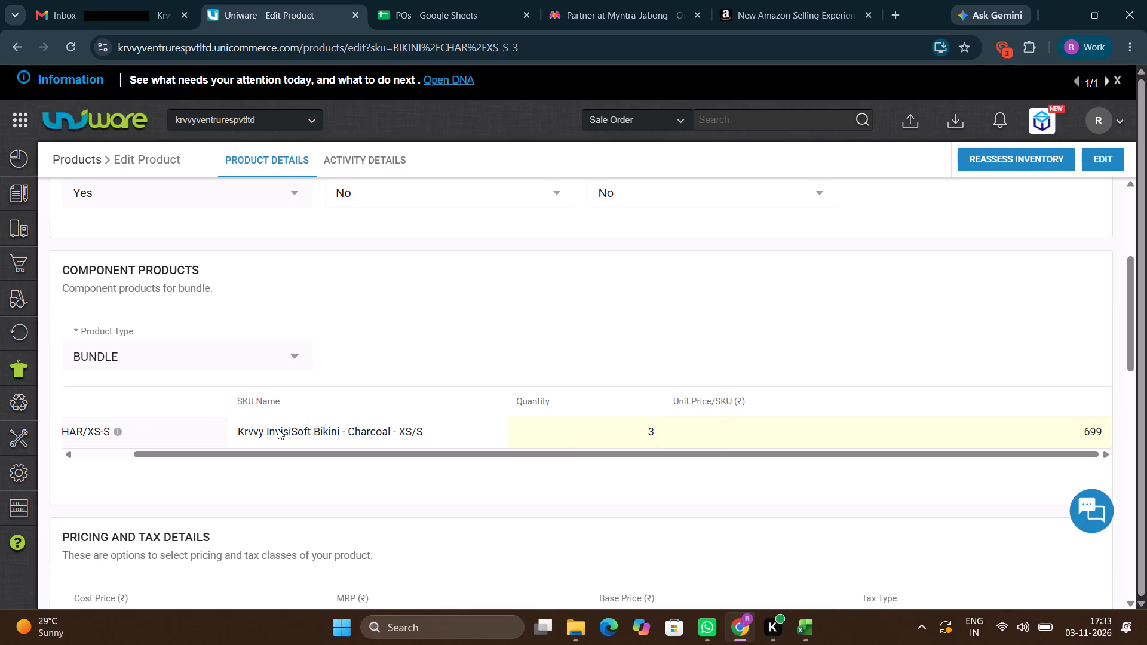
scroll(278, 429, right, 1)
triple_click(111, 431)
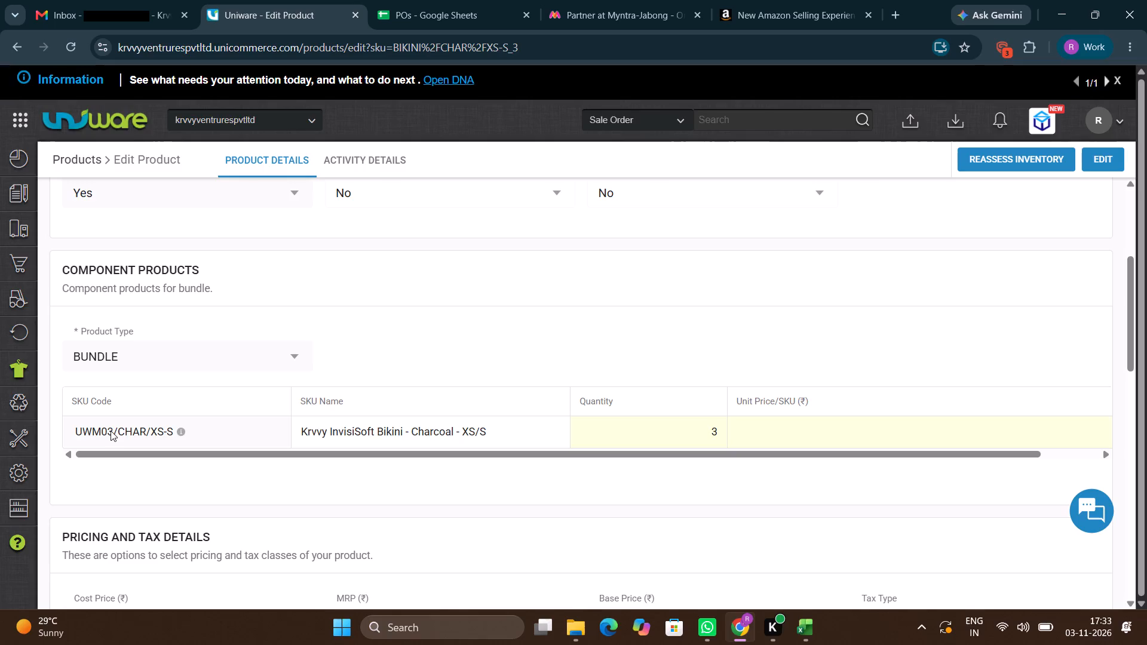
click(111, 431)
drag(71, 437, 131, 423)
drag(131, 423, 137, 423)
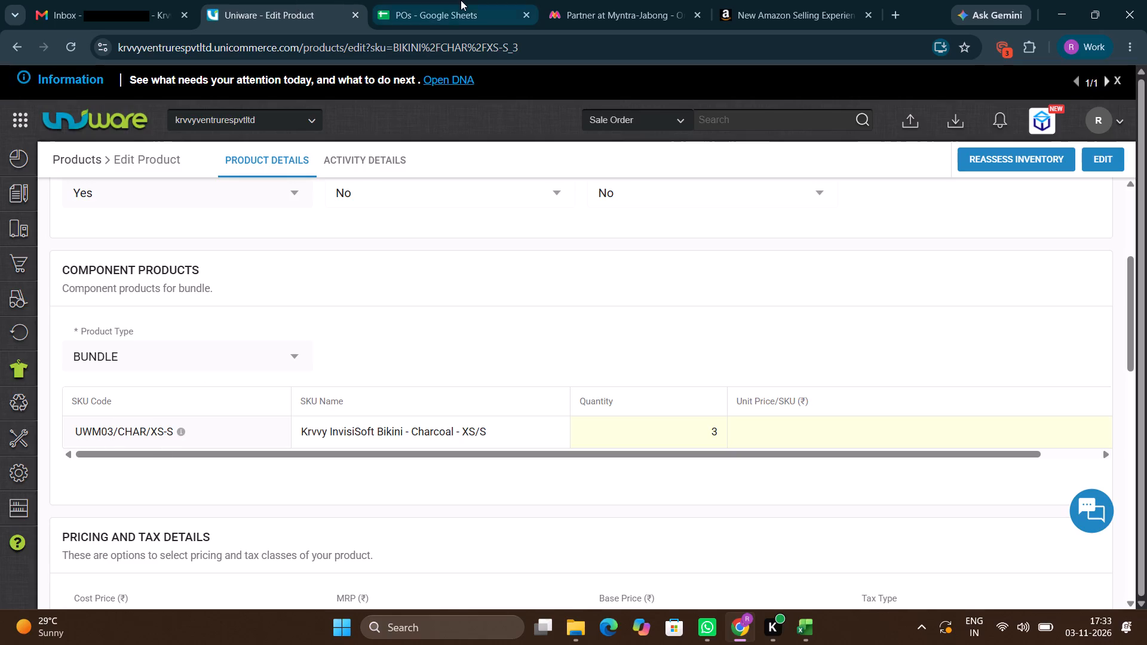
Switch from Uniware to the POs spreadsheet in Google Sheets, showing the Flipkart PO summary.
click(461, 0)
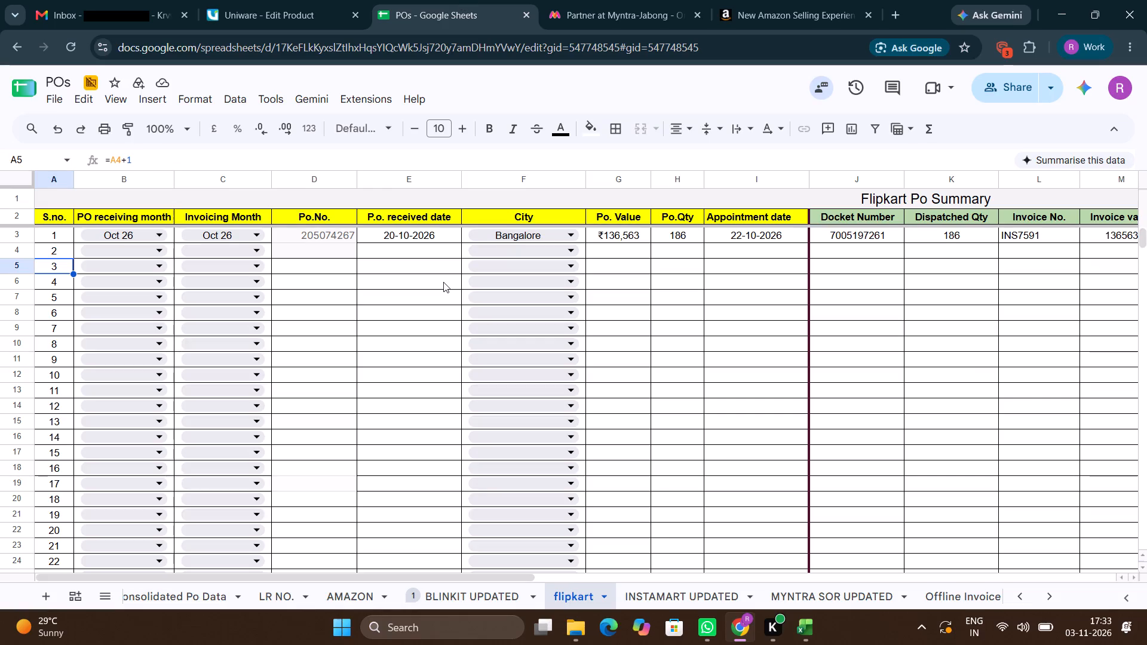
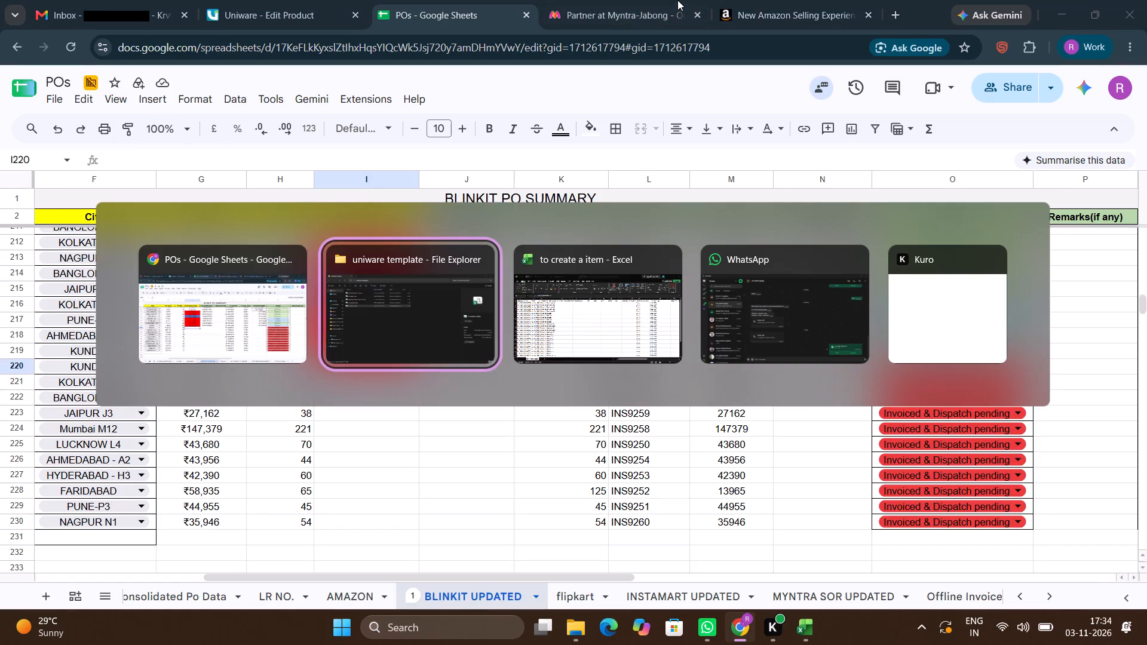
Switch to the workbook "to create a item" in Excel, save it and close it.
key(alt+Tab)
key(alt+Tab)
key(alt+Tab)
key(alt+Tab)
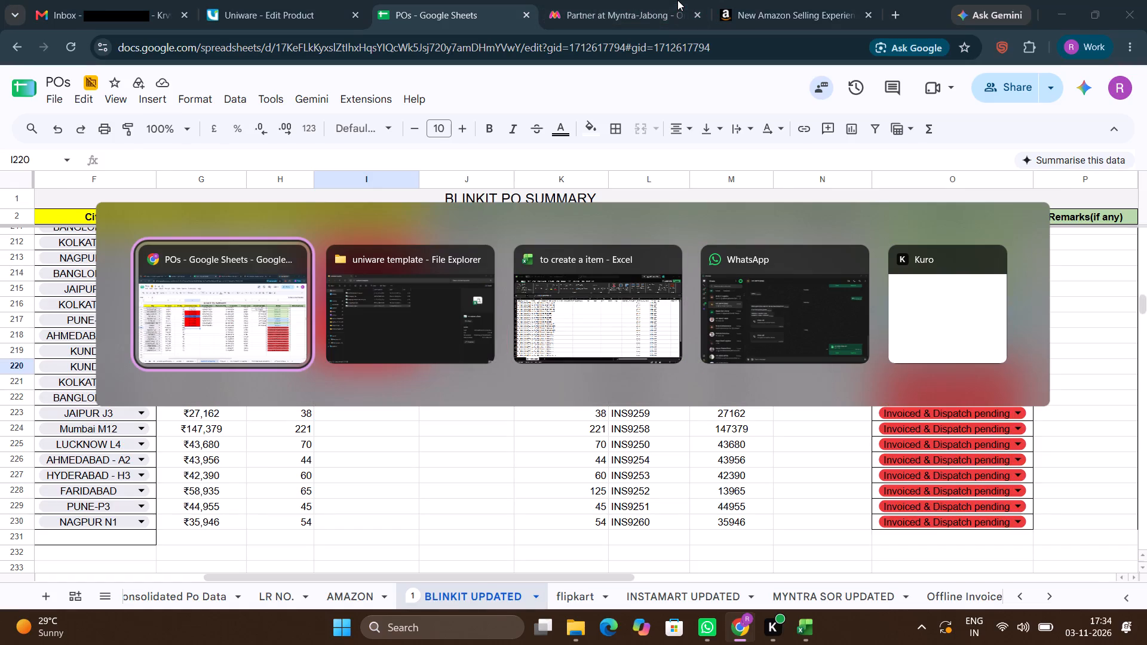
key(alt+Tab)
key(alt+Tab)
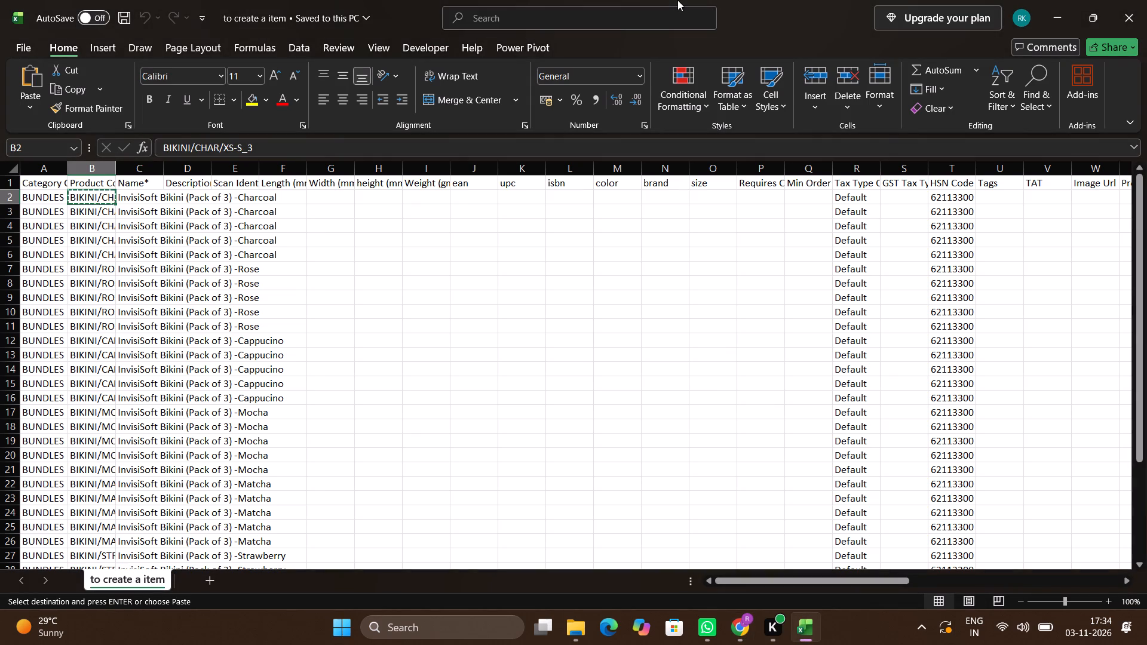
key(ctrl+s)
click(1146, 0)
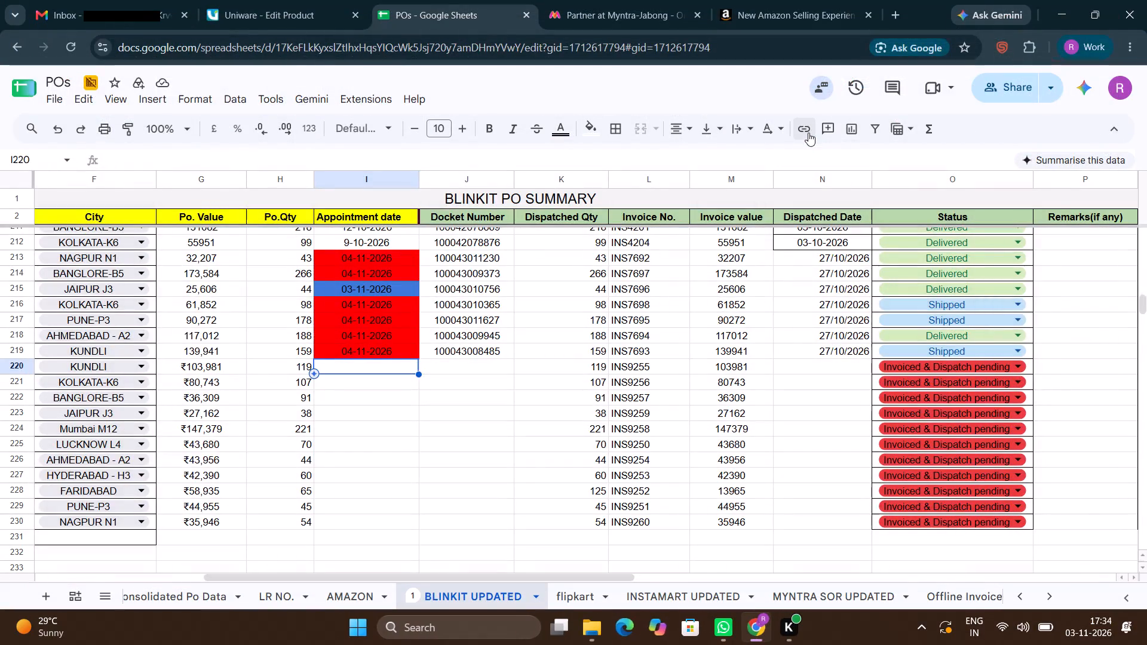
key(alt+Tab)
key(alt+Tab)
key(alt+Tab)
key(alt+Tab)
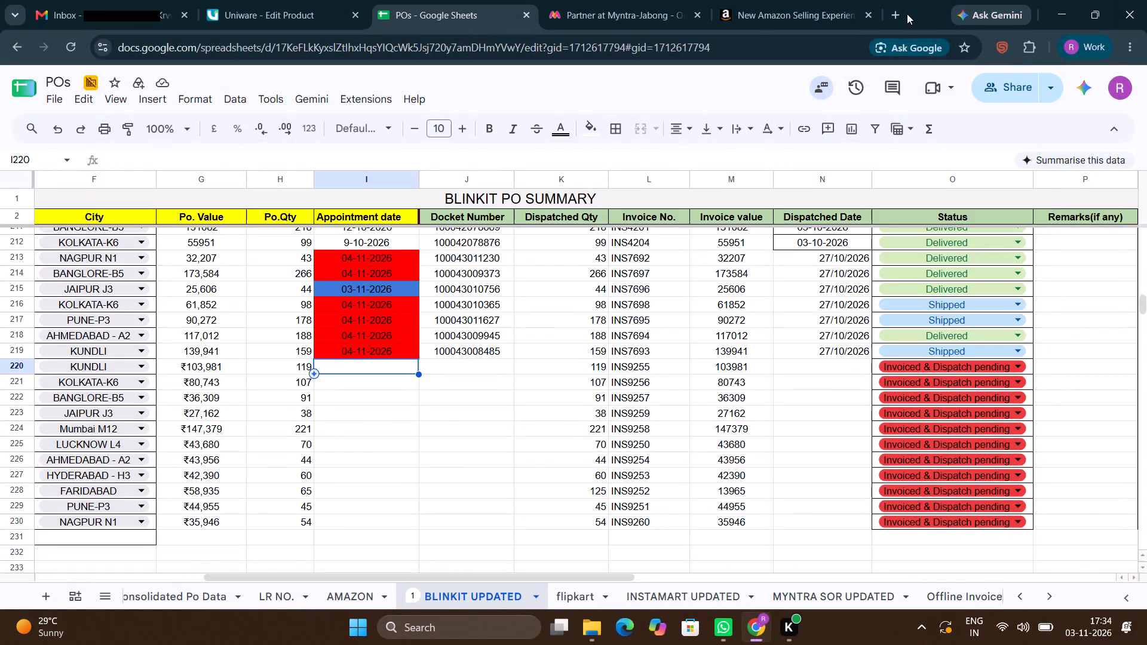
Open the Blinkit seller dashboard in a new browser tab and dismiss the notice about unreported GST invoices.
click(907, 14)
click(891, 10)
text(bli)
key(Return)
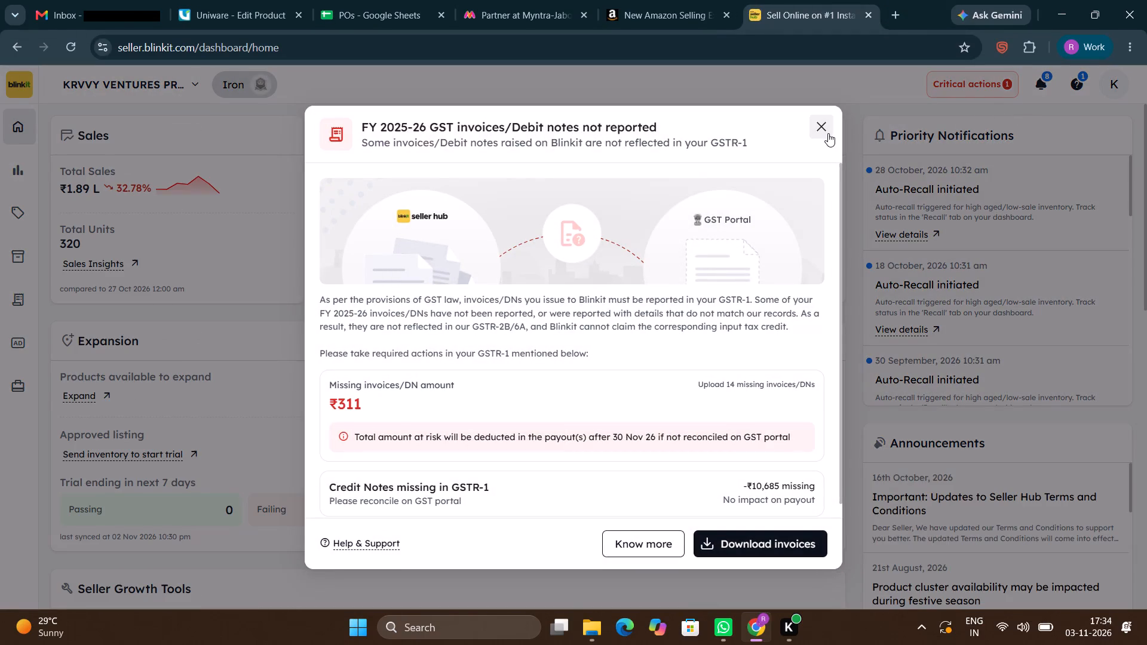
scroll(655, 417, down, 5)
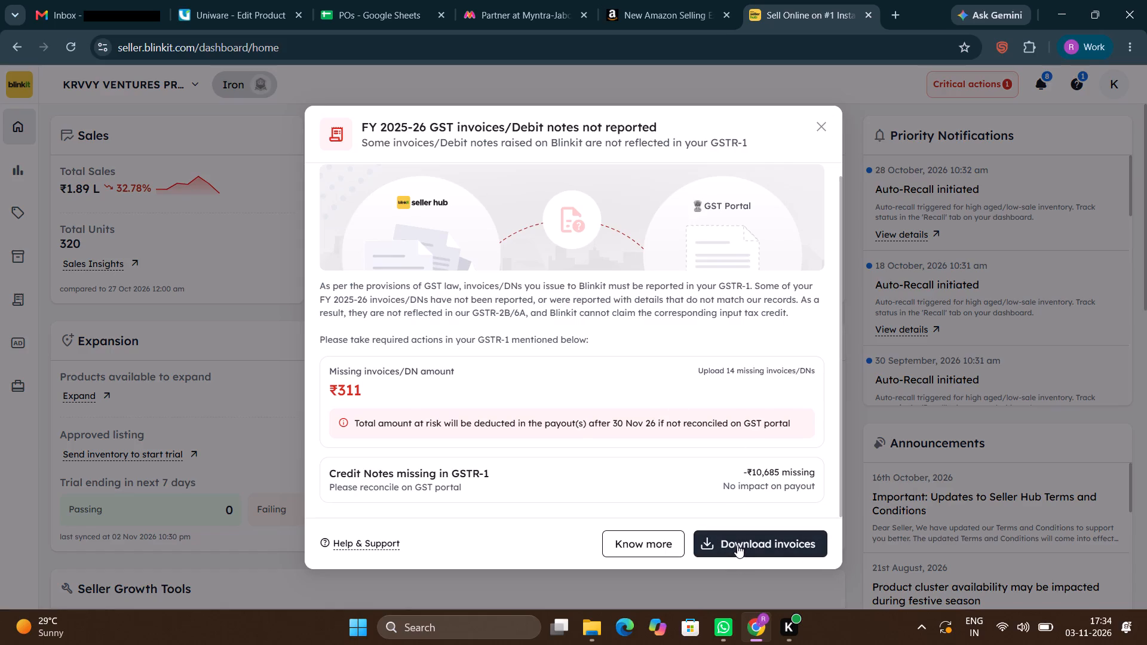
click(818, 121)
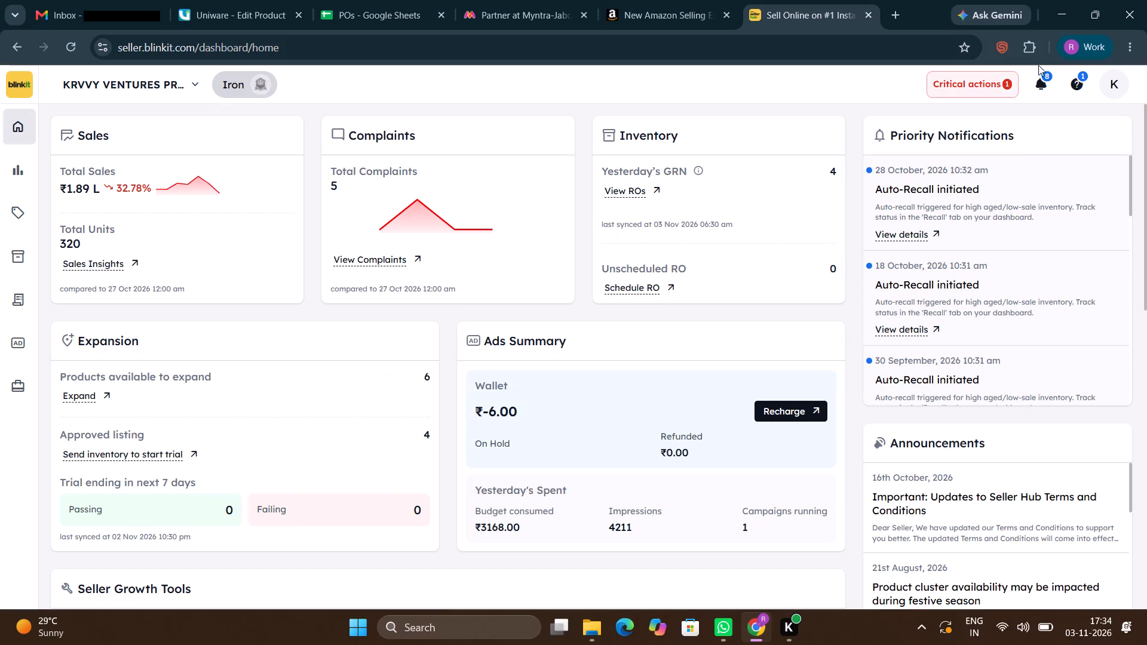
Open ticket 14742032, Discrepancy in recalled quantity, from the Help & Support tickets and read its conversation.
click(1076, 89)
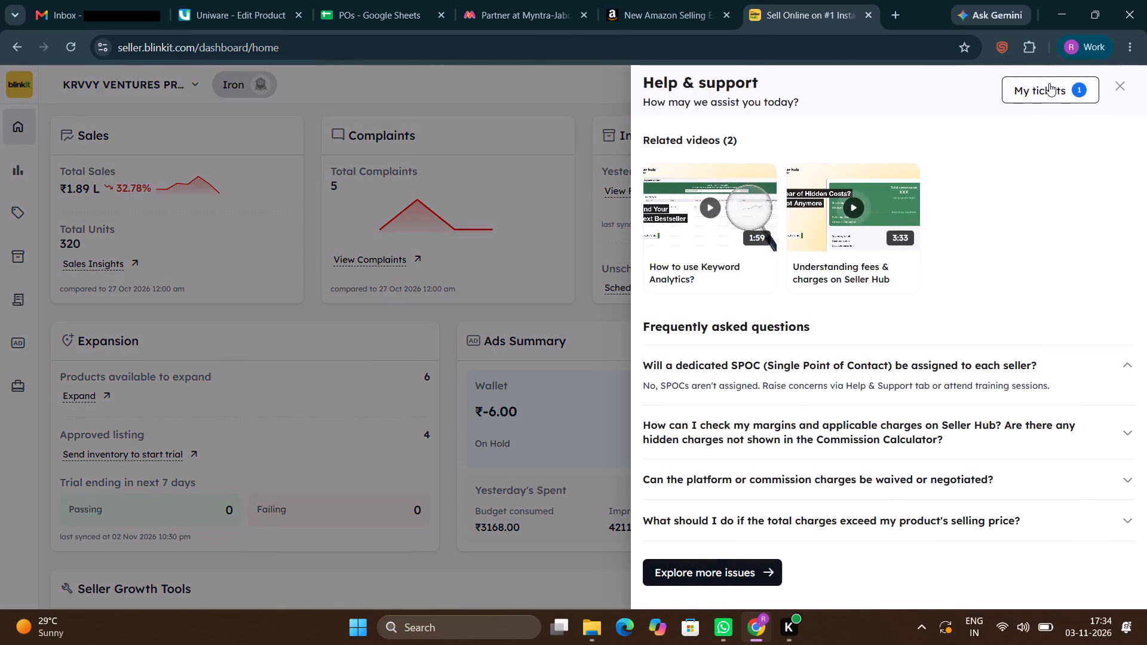
click(1049, 83)
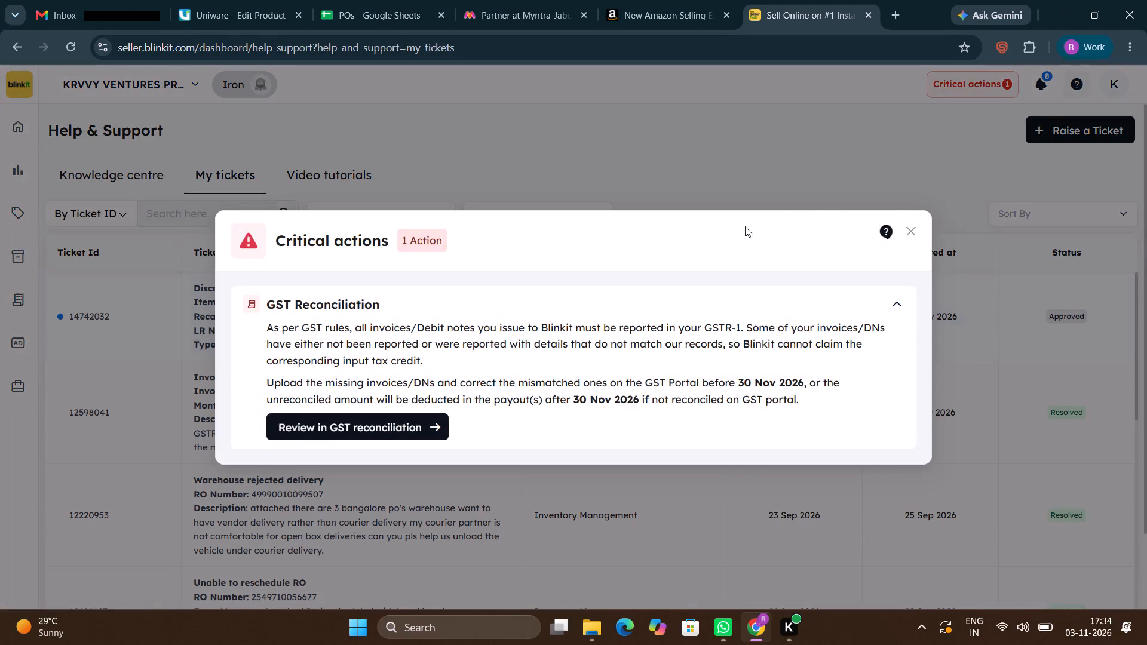
click(898, 221)
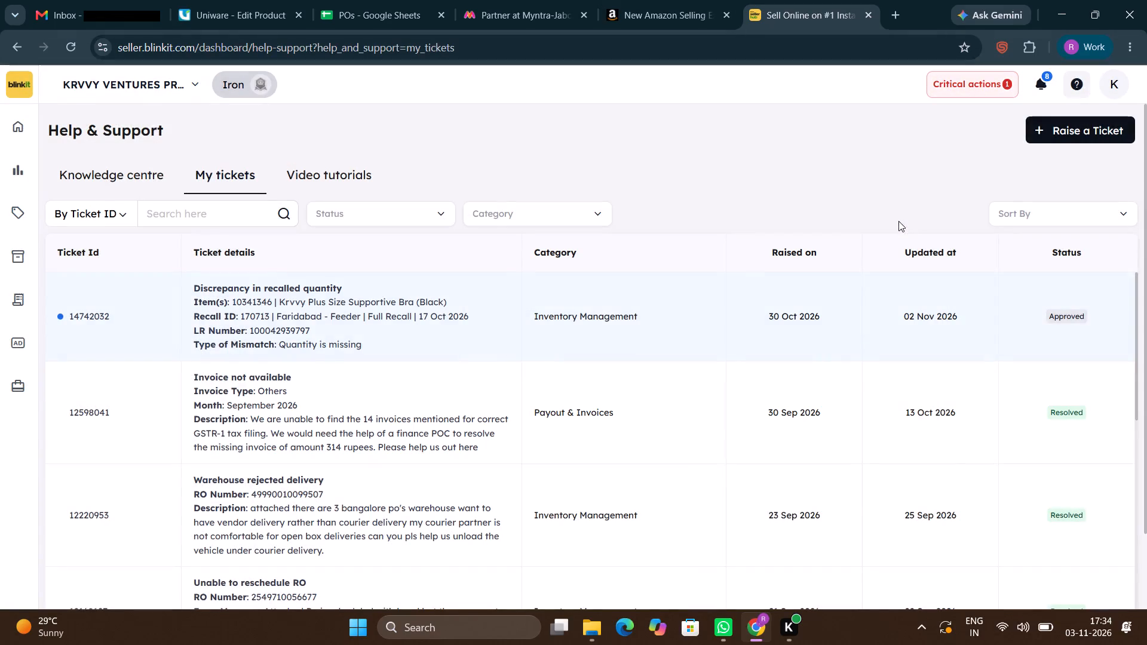
click(463, 309)
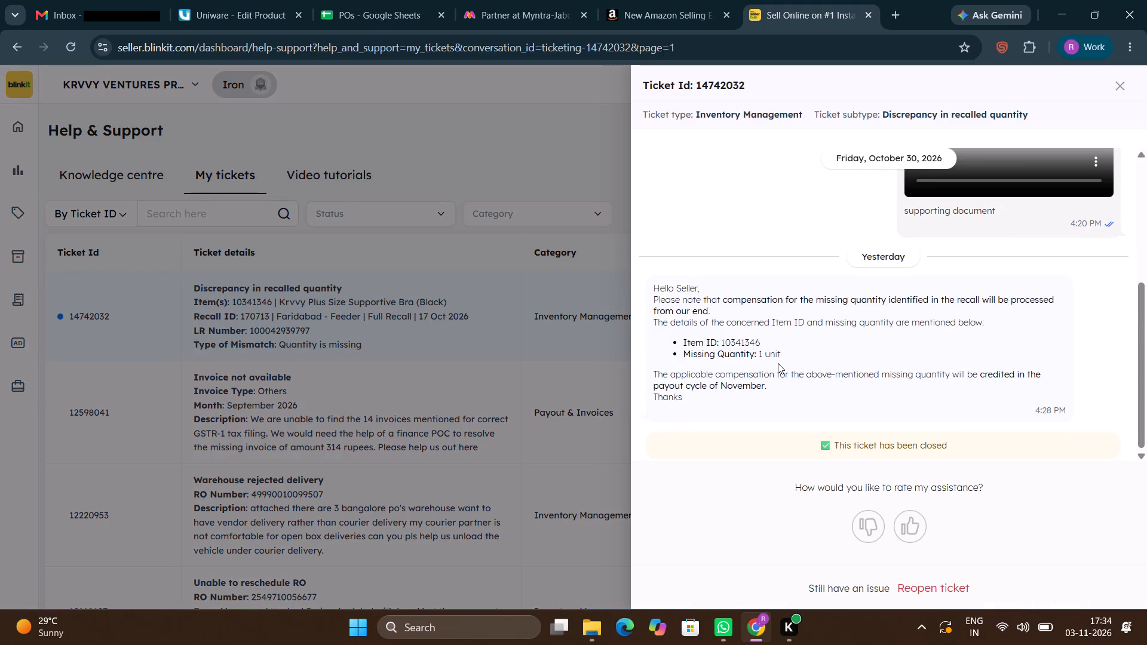
scroll(778, 363, down, 1)
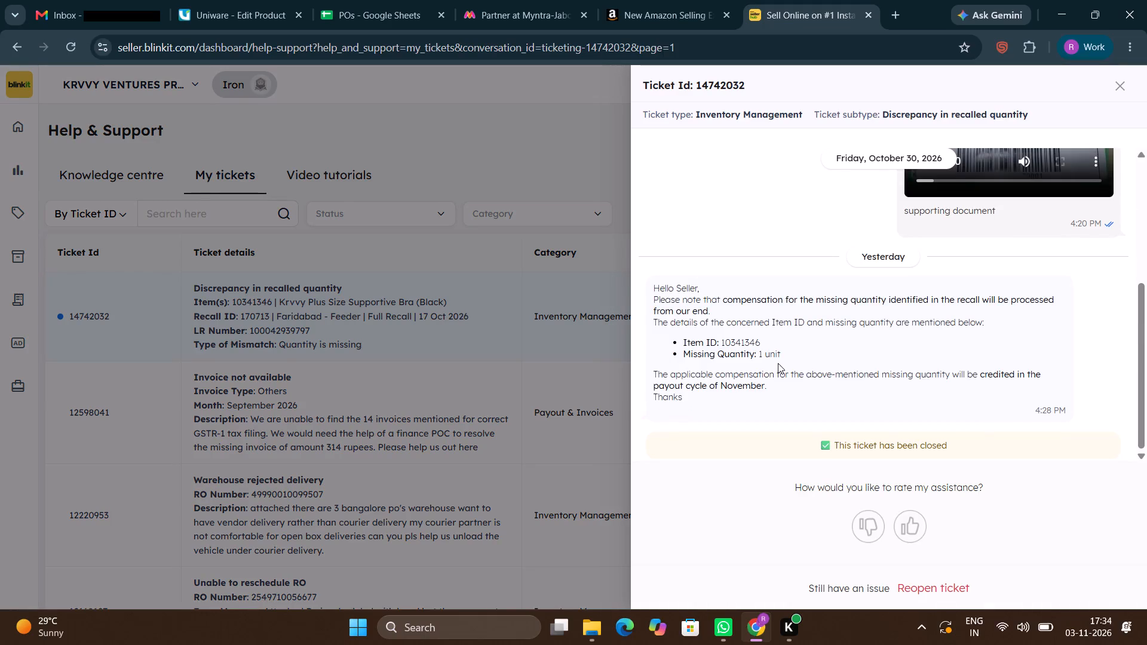
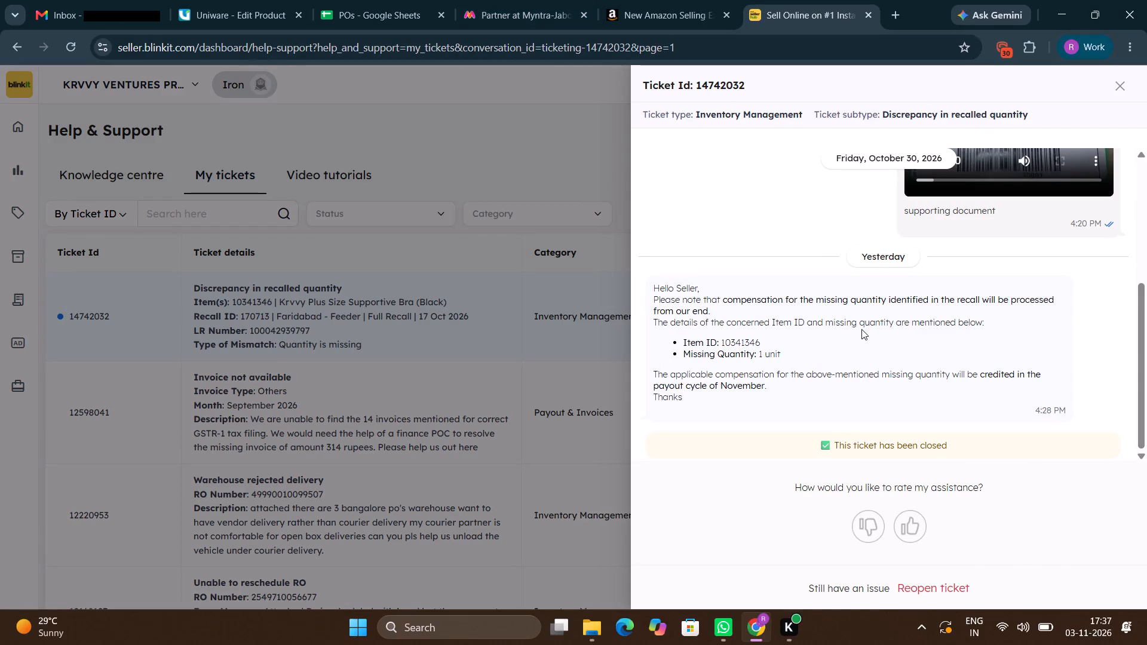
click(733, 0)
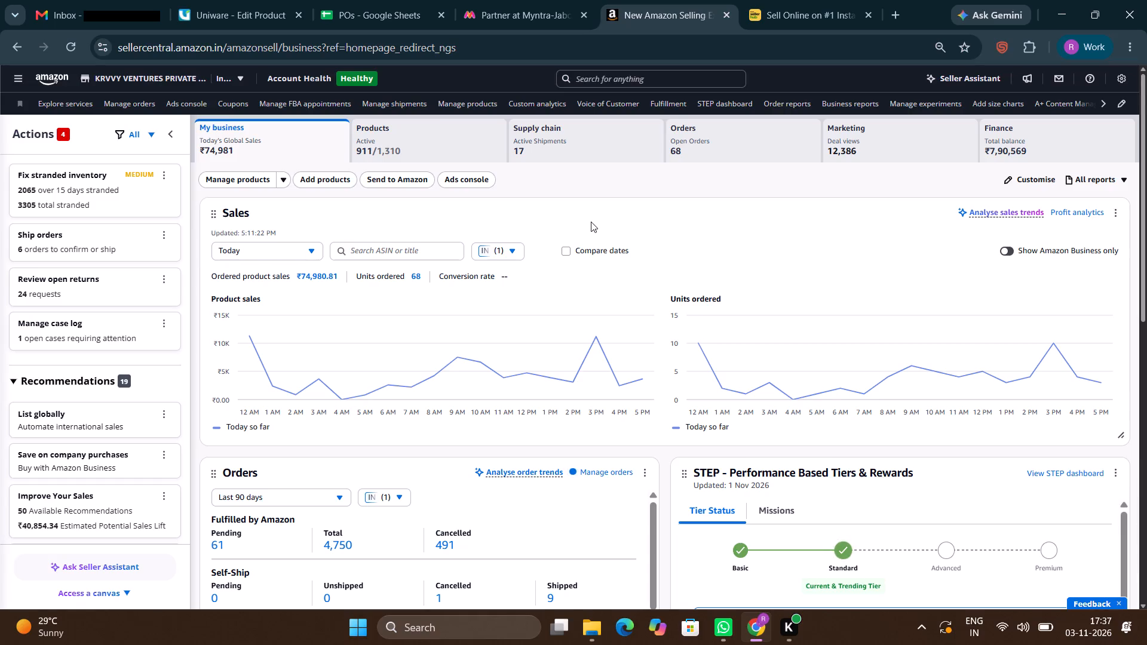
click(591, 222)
click(856, 0)
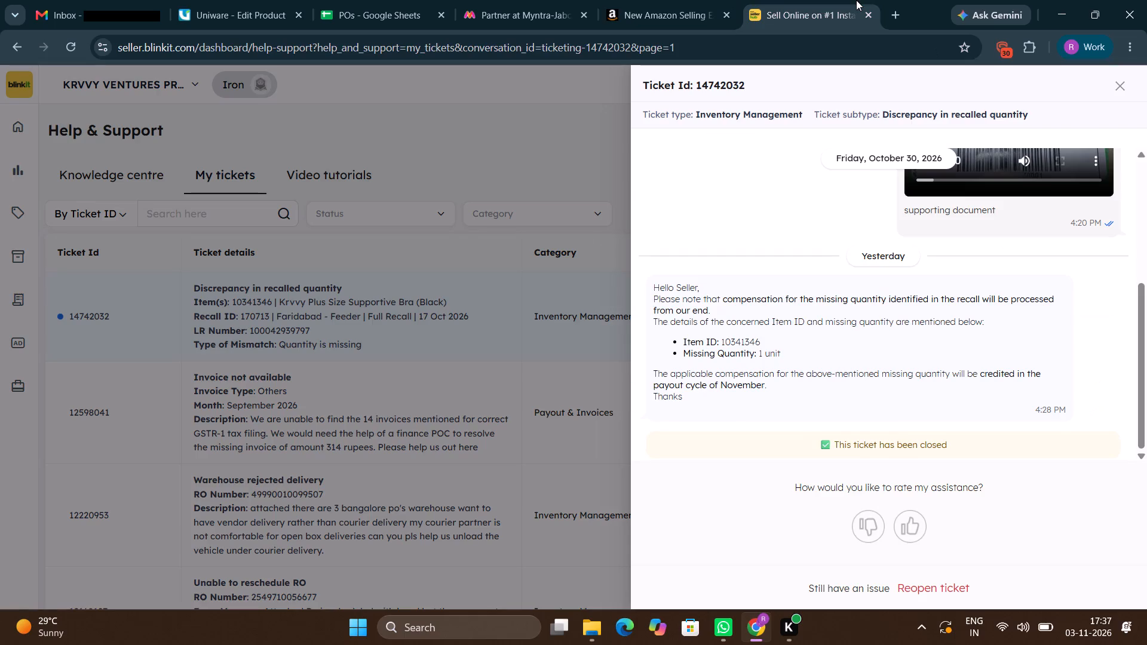
click(866, 153)
click(1125, 85)
click(664, 0)
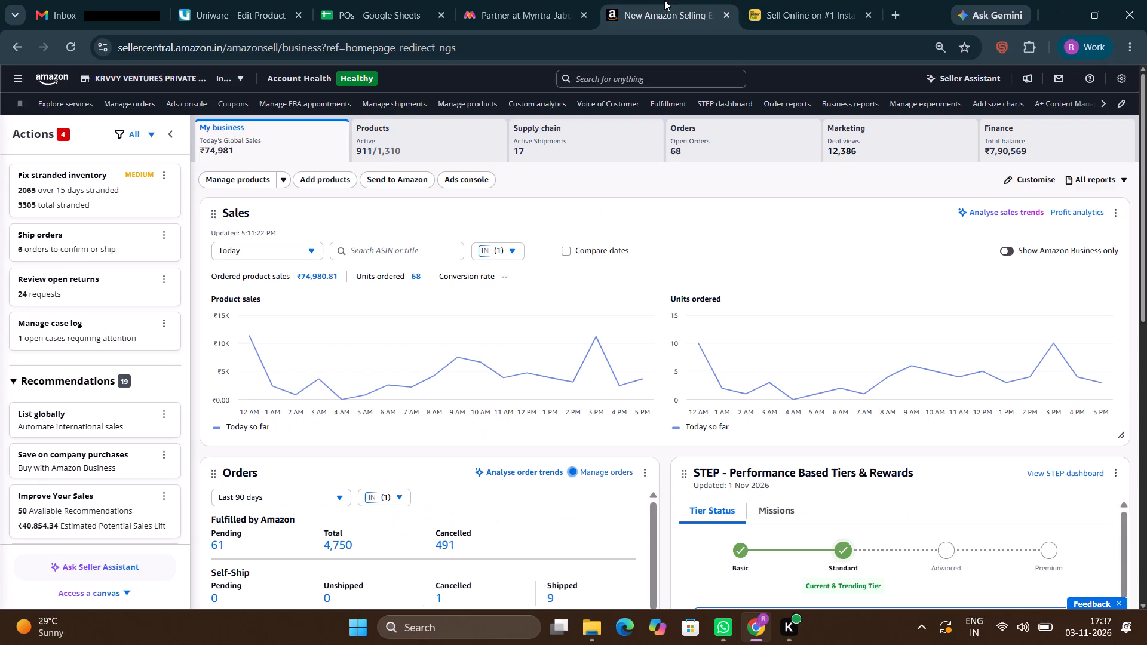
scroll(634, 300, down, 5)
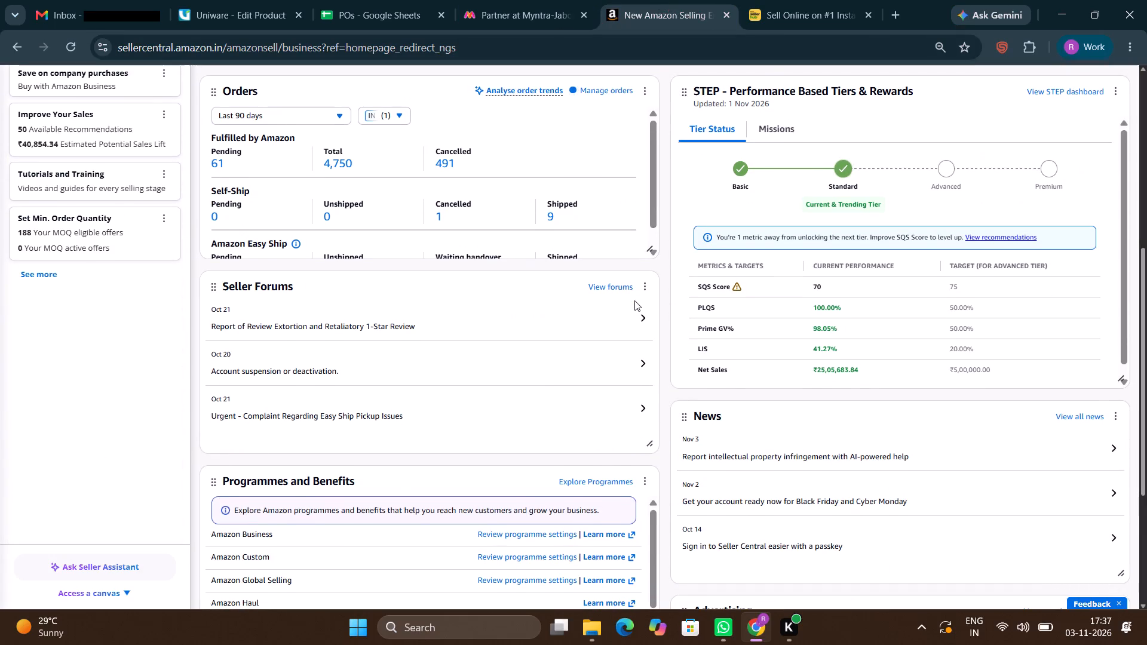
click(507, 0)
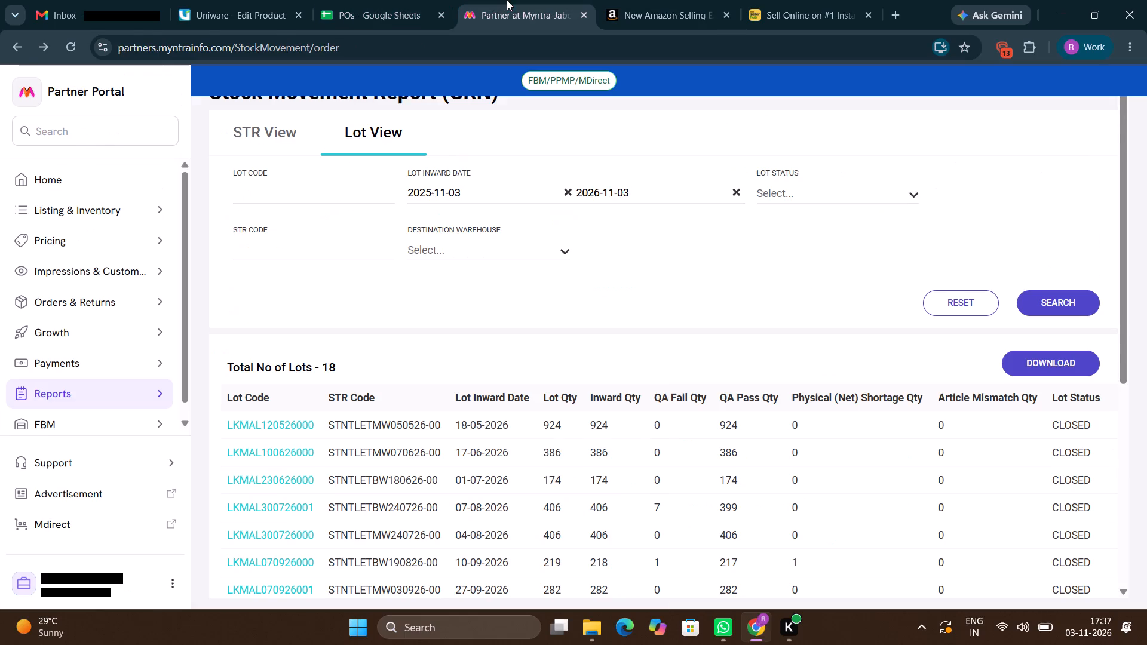
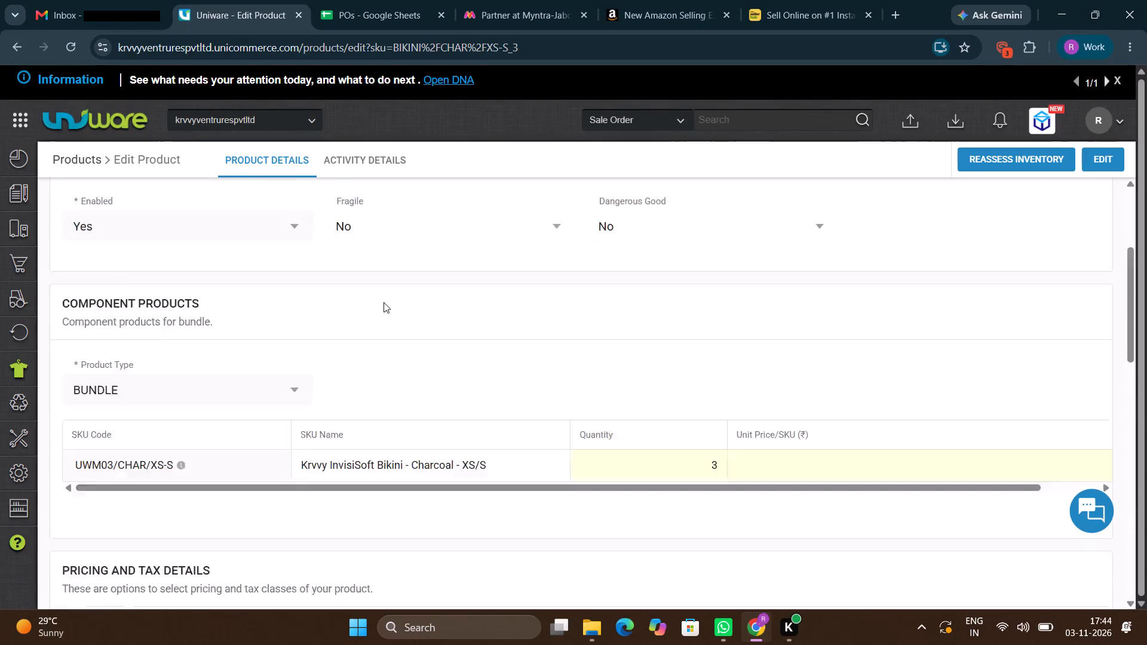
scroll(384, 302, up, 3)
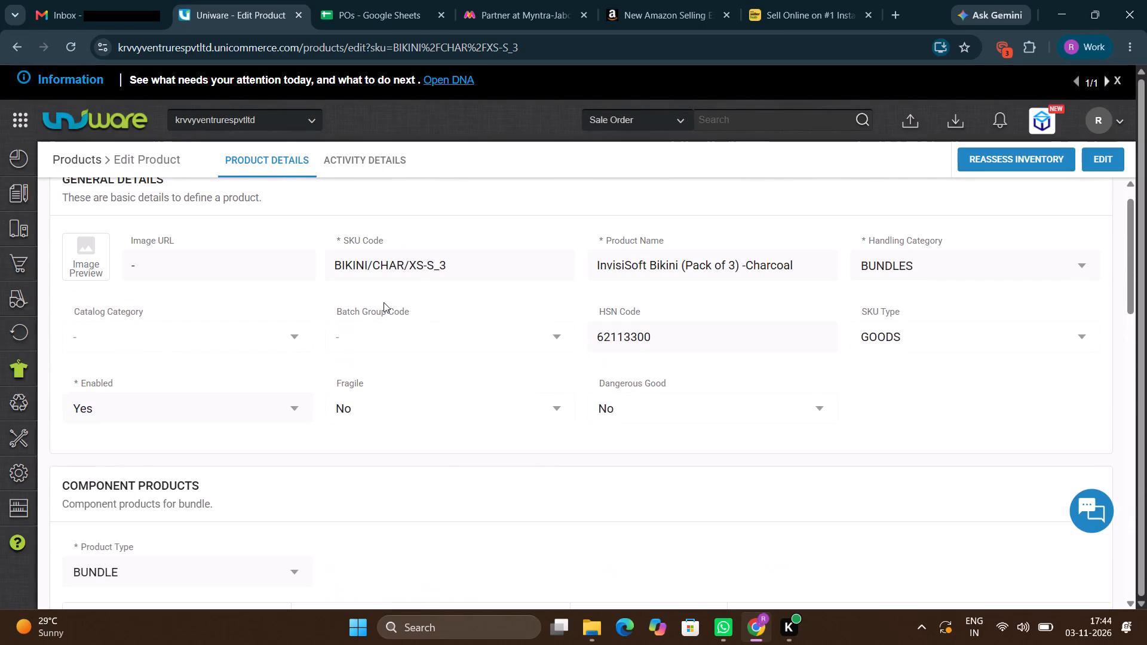
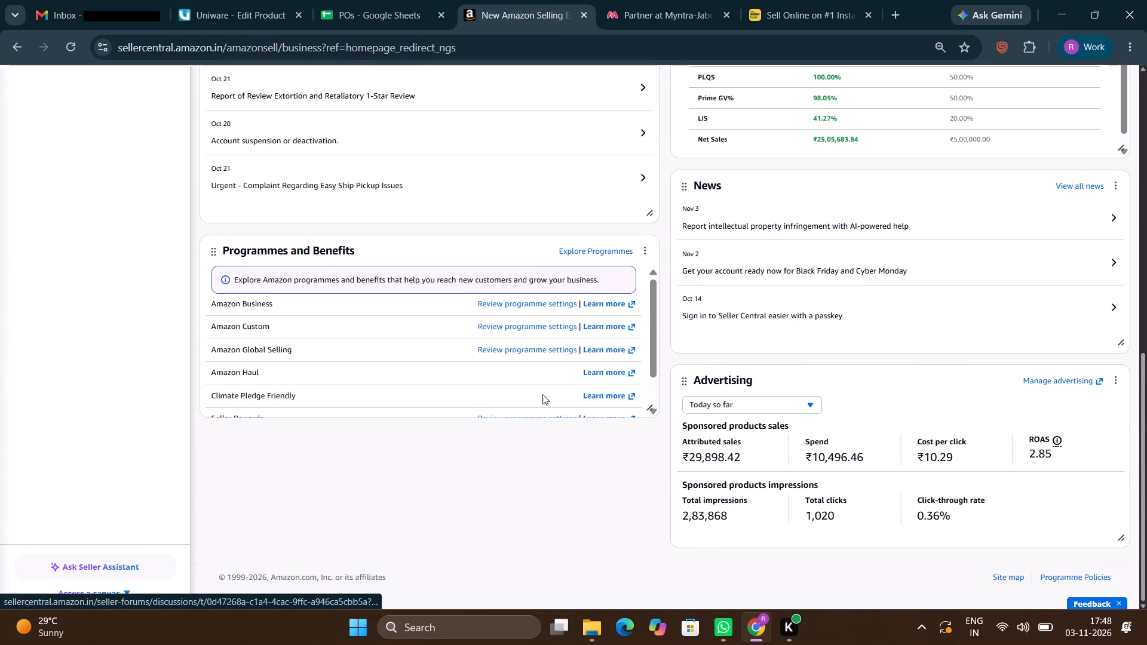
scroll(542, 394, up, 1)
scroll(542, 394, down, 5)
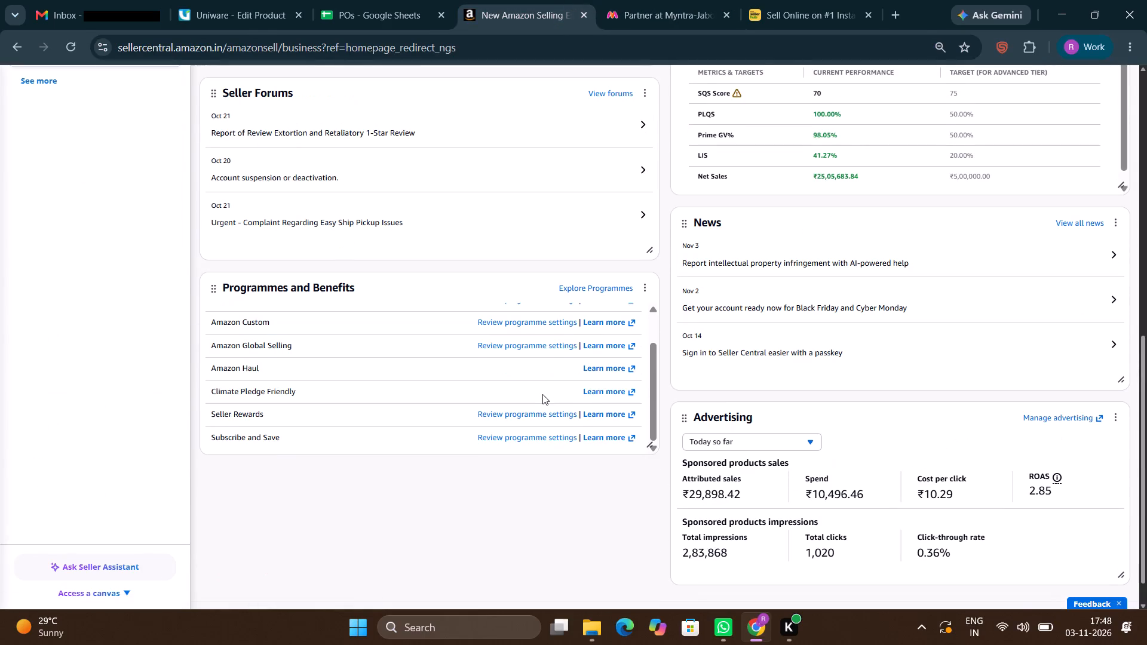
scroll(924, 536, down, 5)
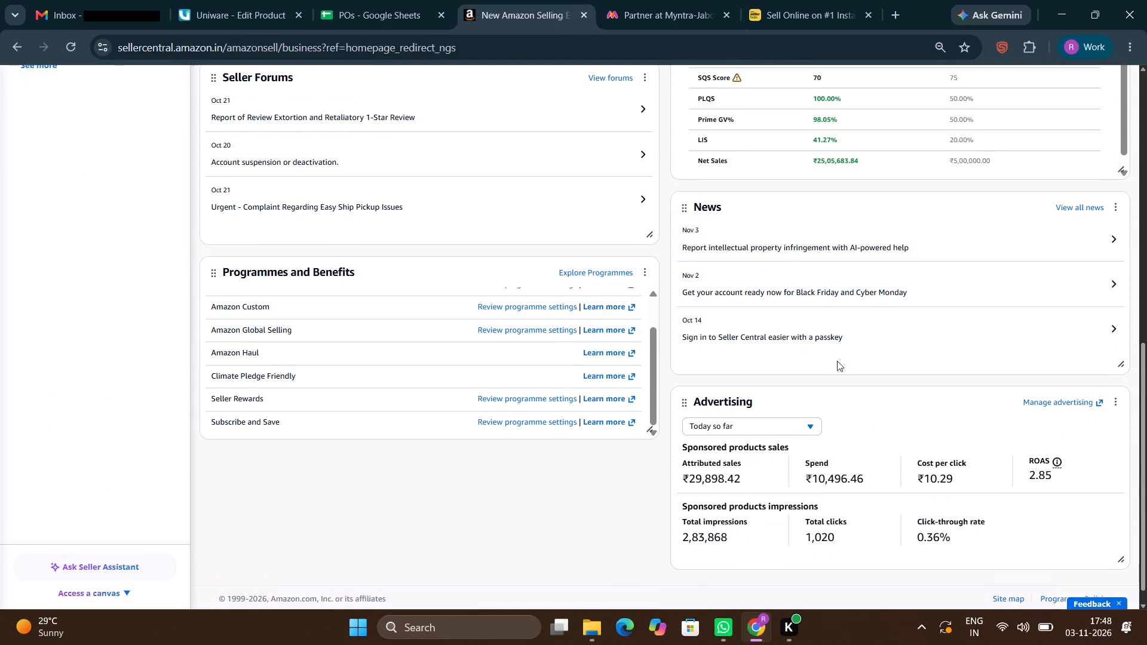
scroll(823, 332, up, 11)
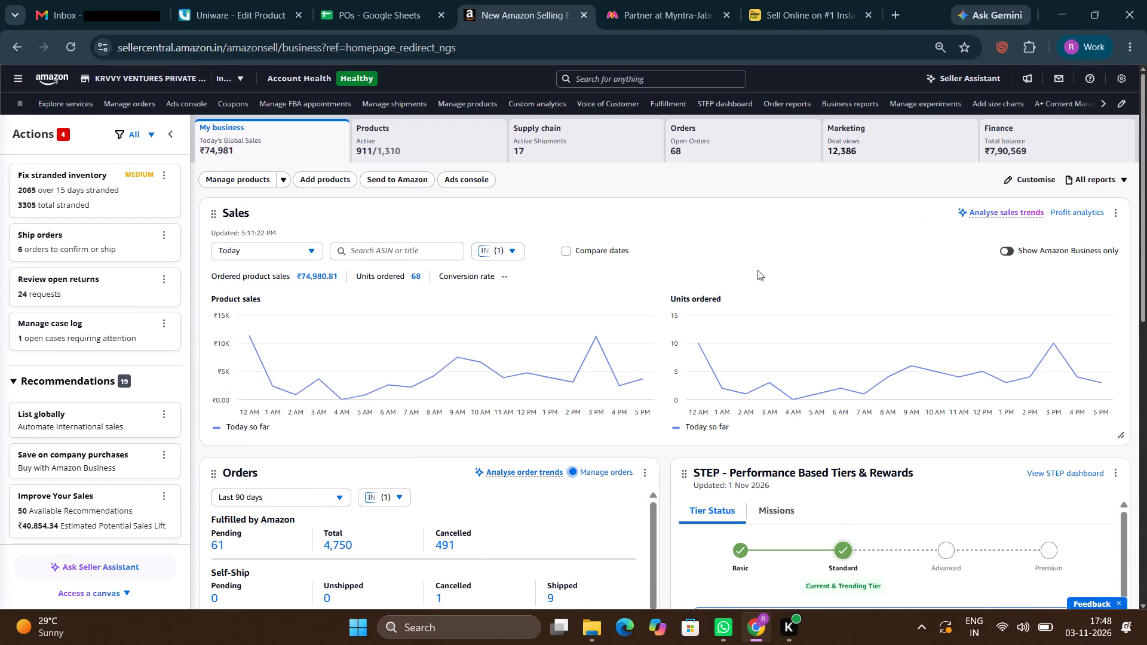
Review the Lot View of the Stock Movement Report in the Myntra Partner Portal.
click(608, 0)
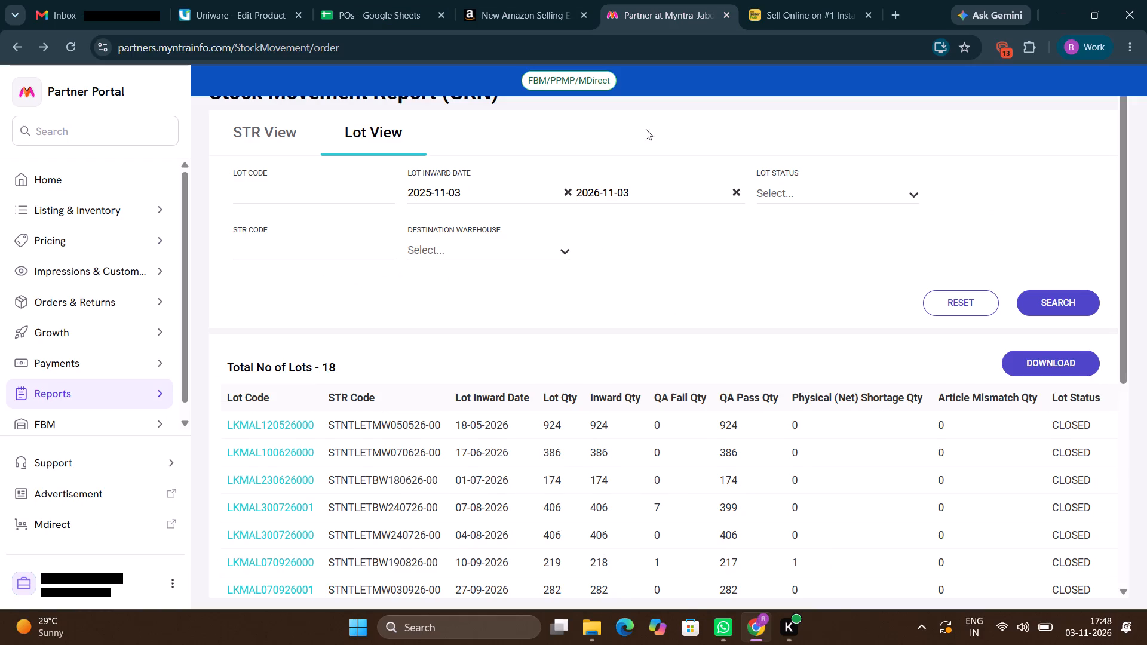
scroll(682, 349, down, 6)
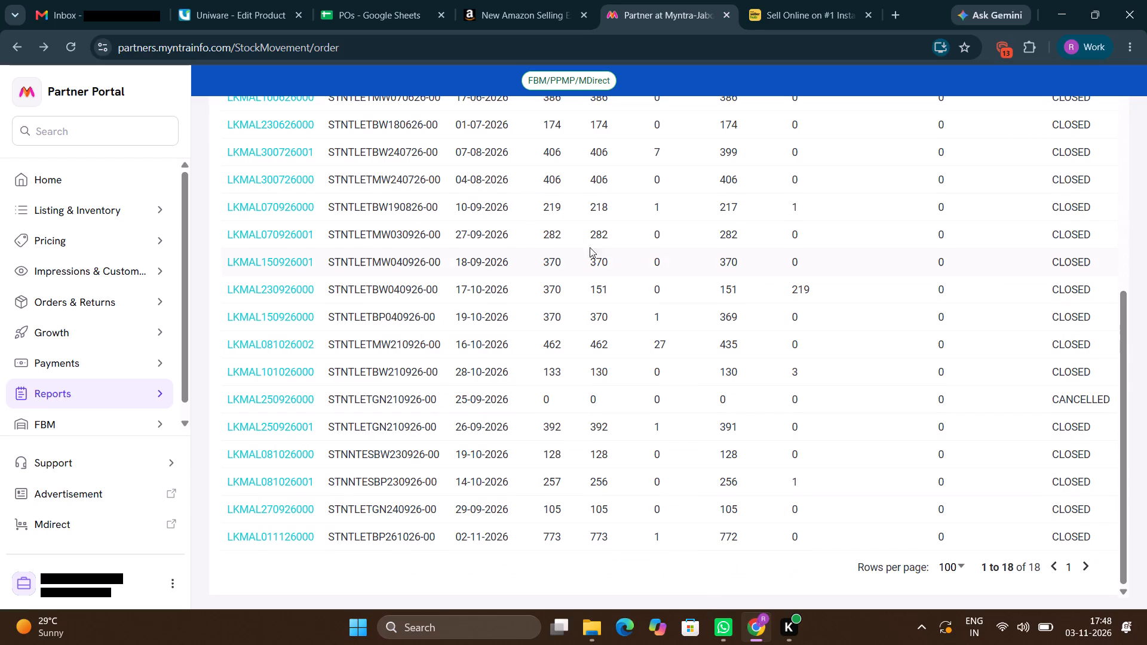
scroll(567, 227, up, 9)
Review the Blinkit seller support tickets, and examine the RO Summary in the Blinkit inventory for consignment statuses.
click(760, 0)
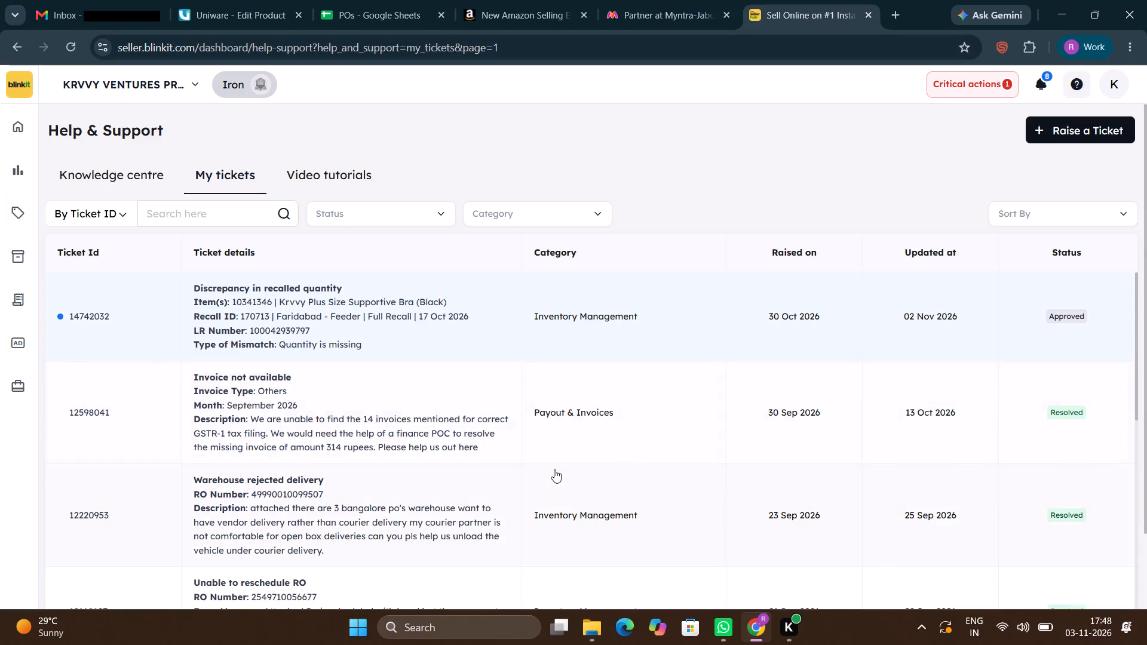
scroll(554, 469, down, 14)
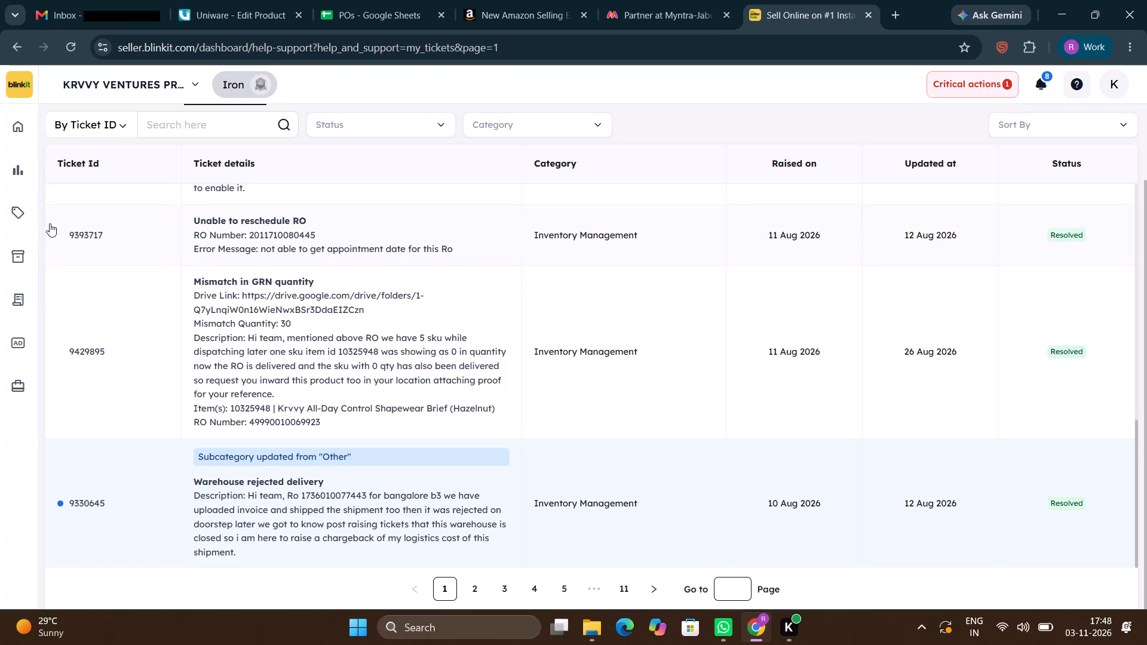
click(15, 258)
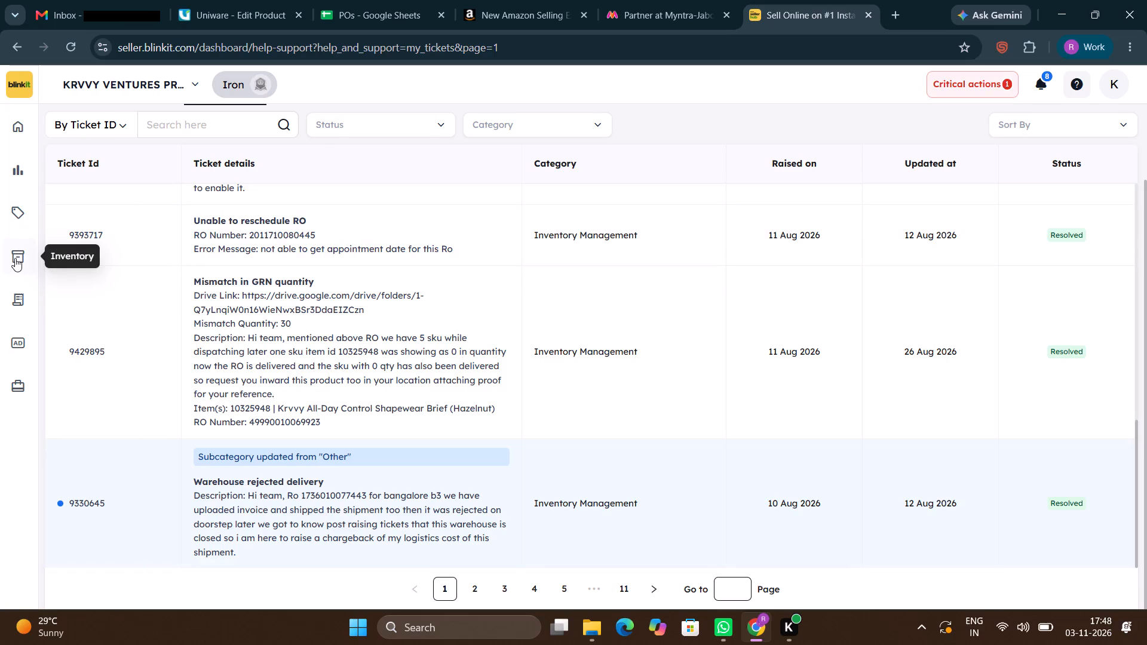
click(169, 176)
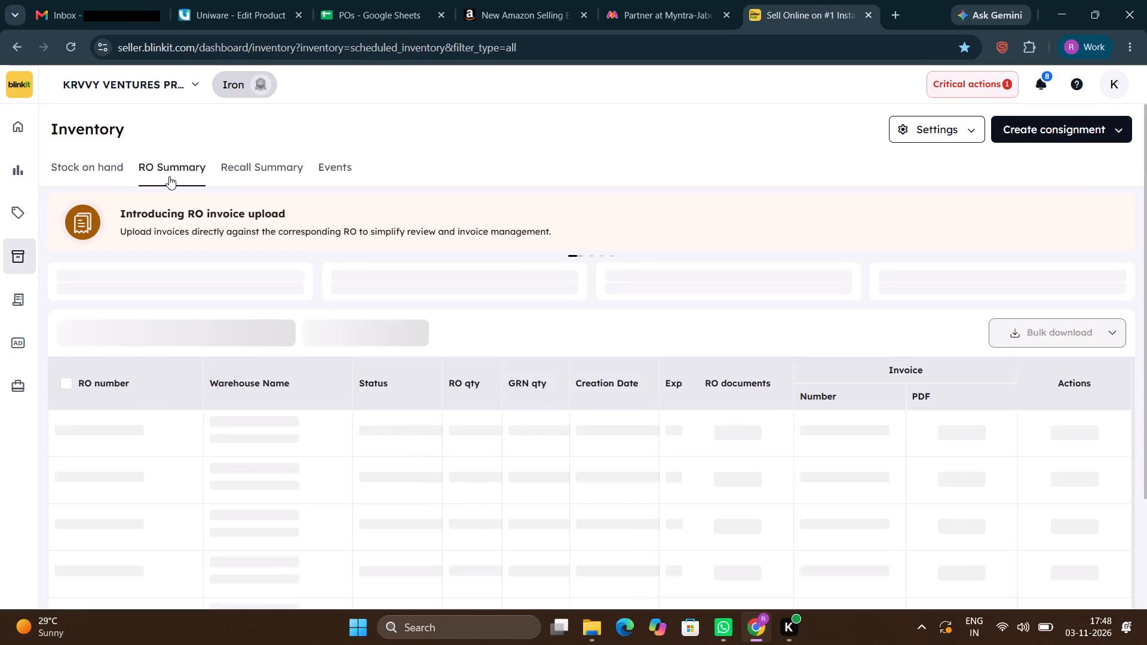
scroll(504, 328, down, 5)
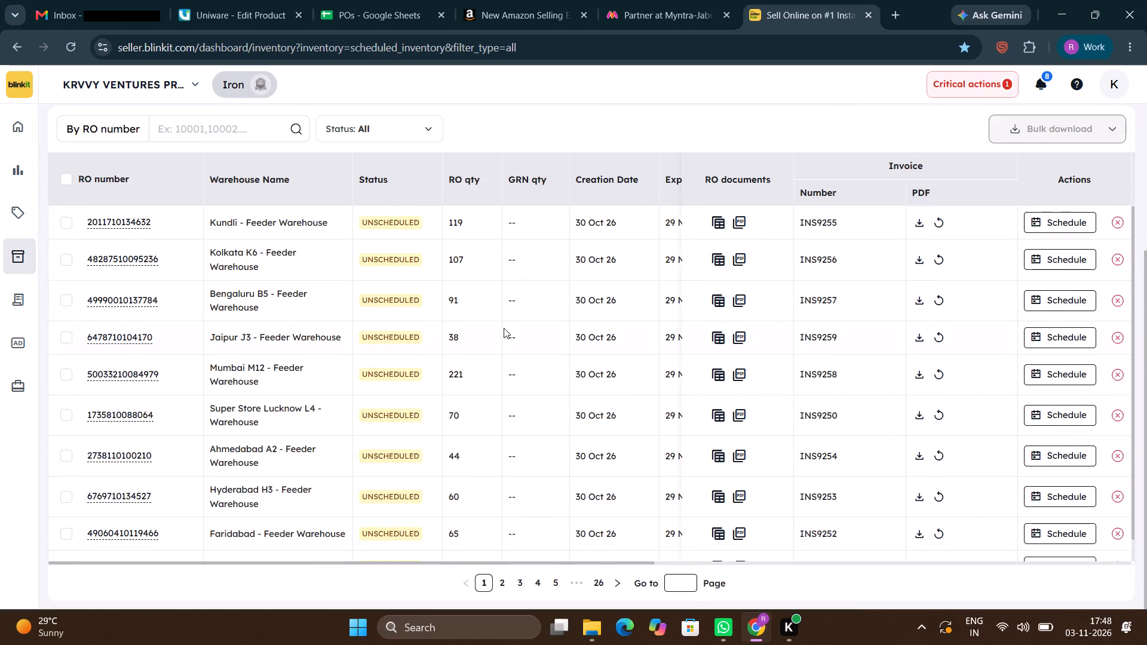
scroll(504, 328, down, 5)
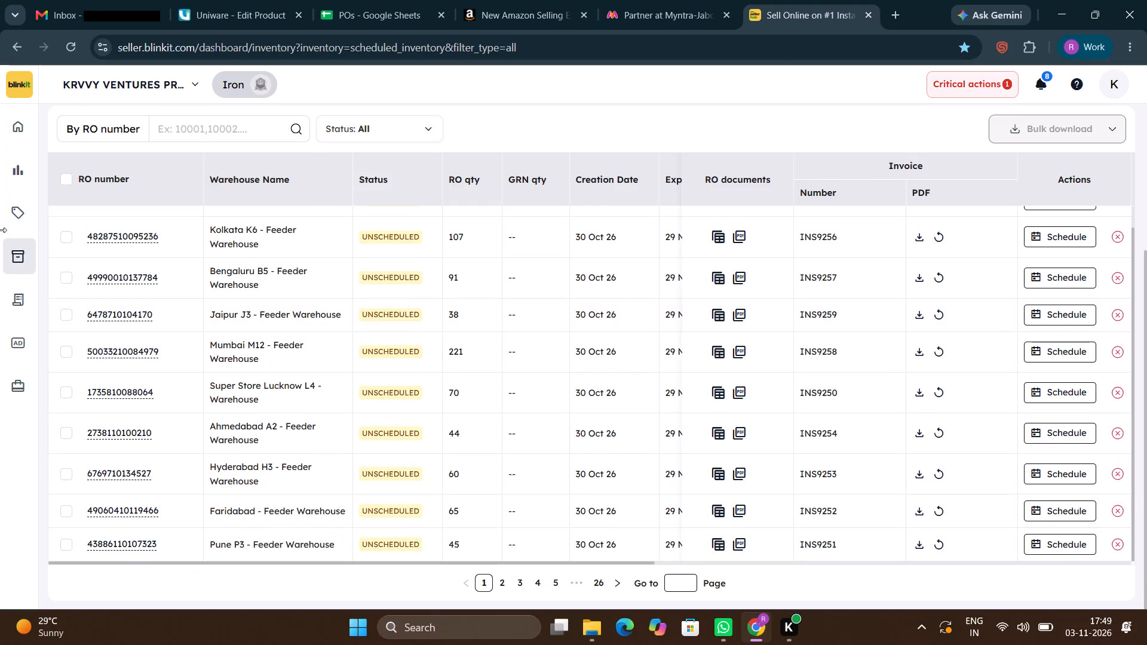
Switch to Uniware and start a catalog sync for the AMAZON_FLEX_API channel.
click(243, 0)
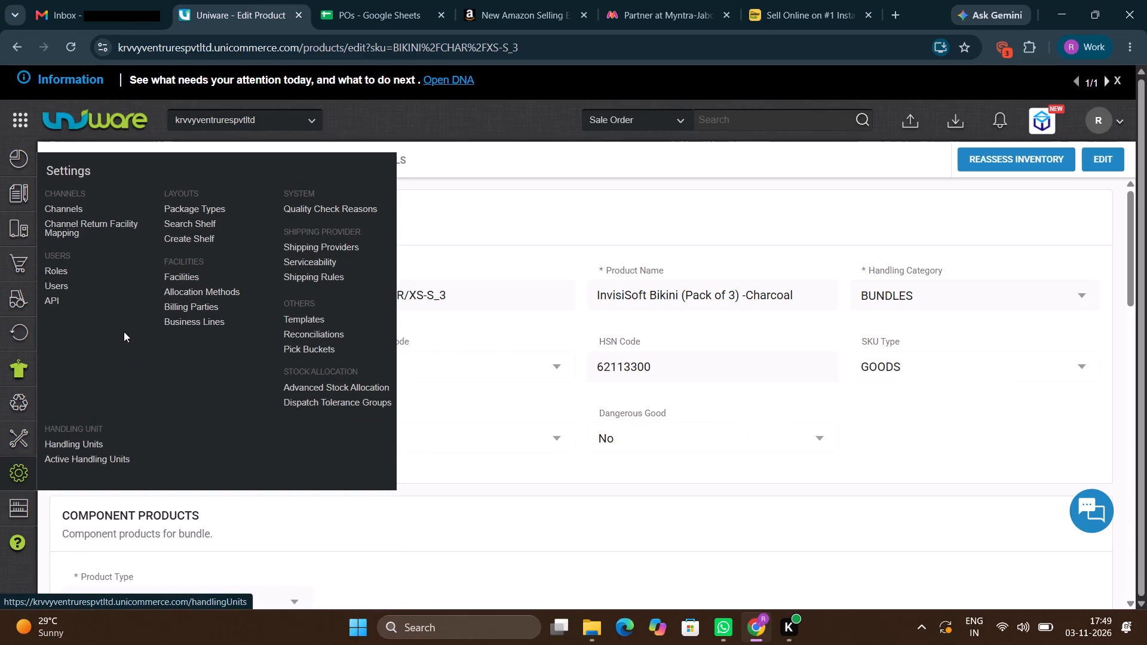
click(71, 207)
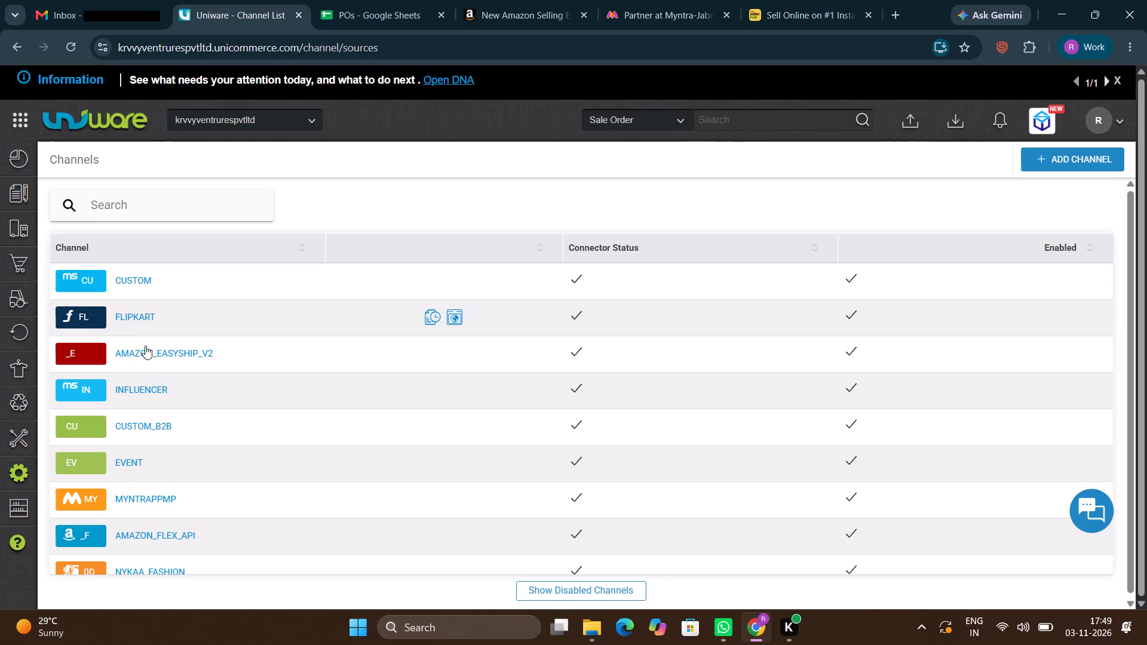
click(143, 533)
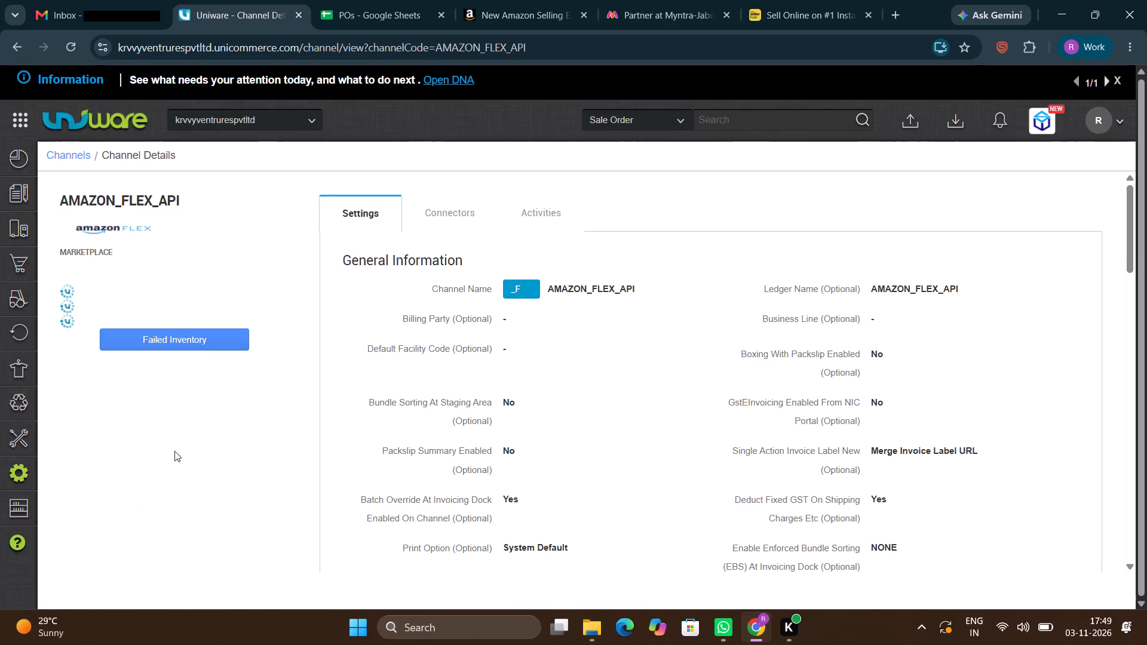
click(128, 393)
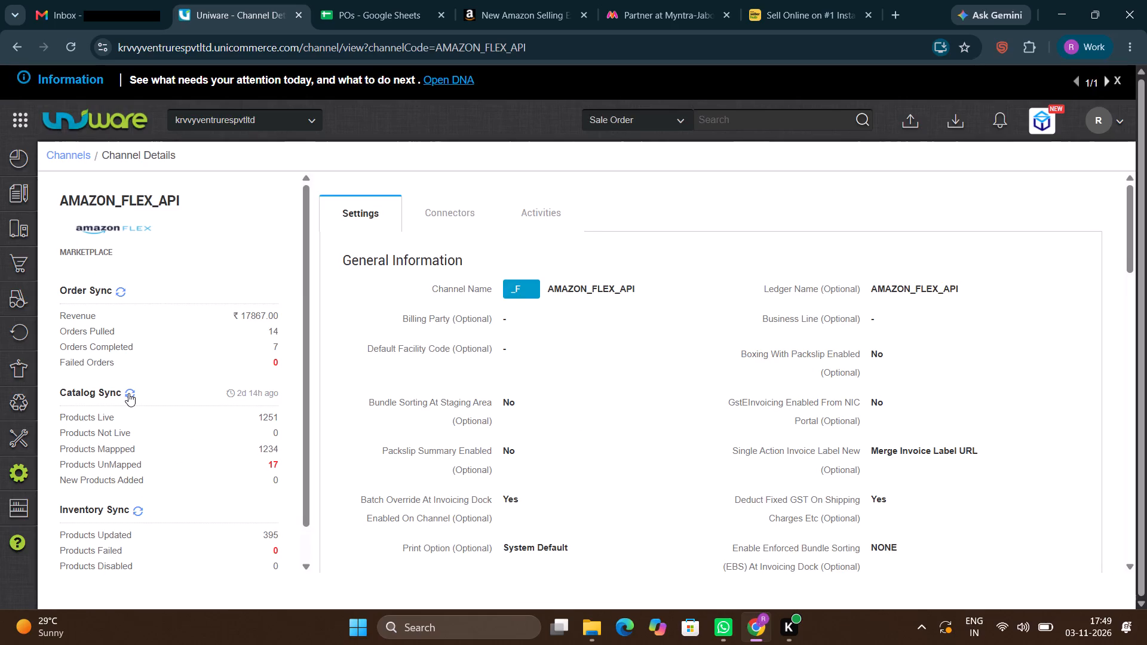
click(128, 393)
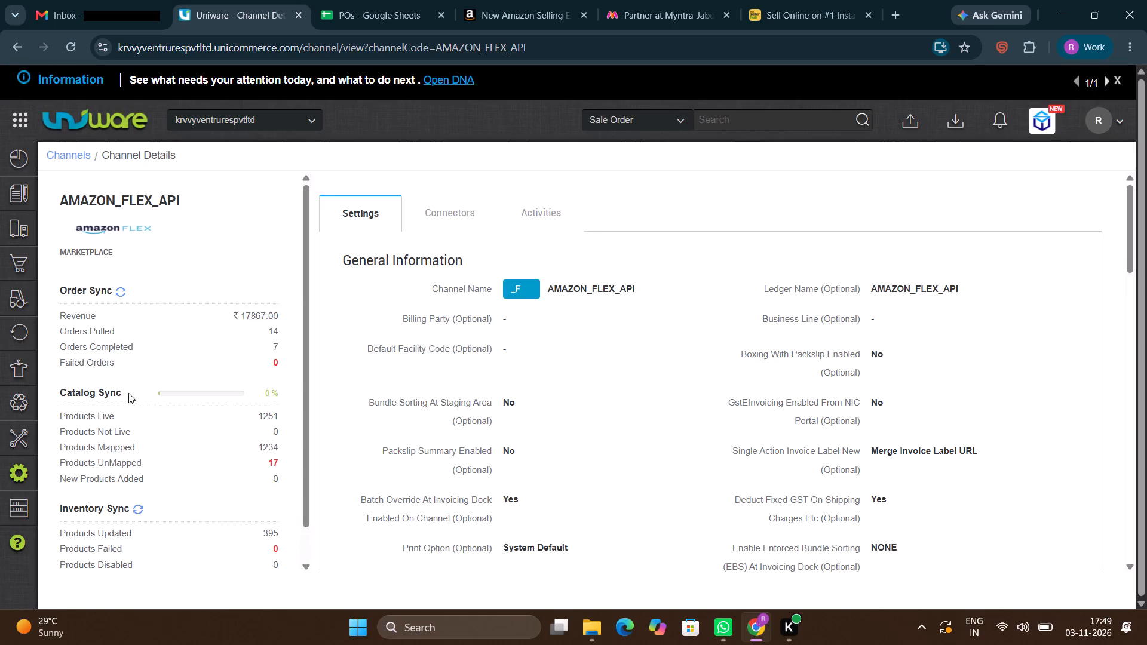
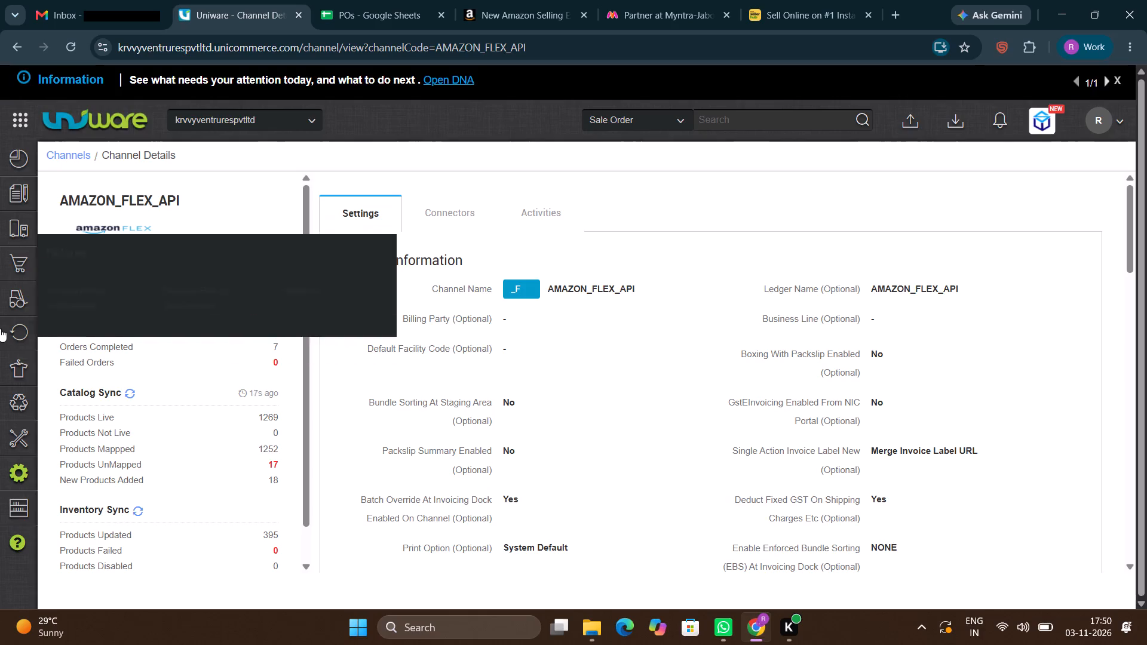
Open the MYNTRAPPMP channel from the channel list and start its catalog sync.
click(79, 155)
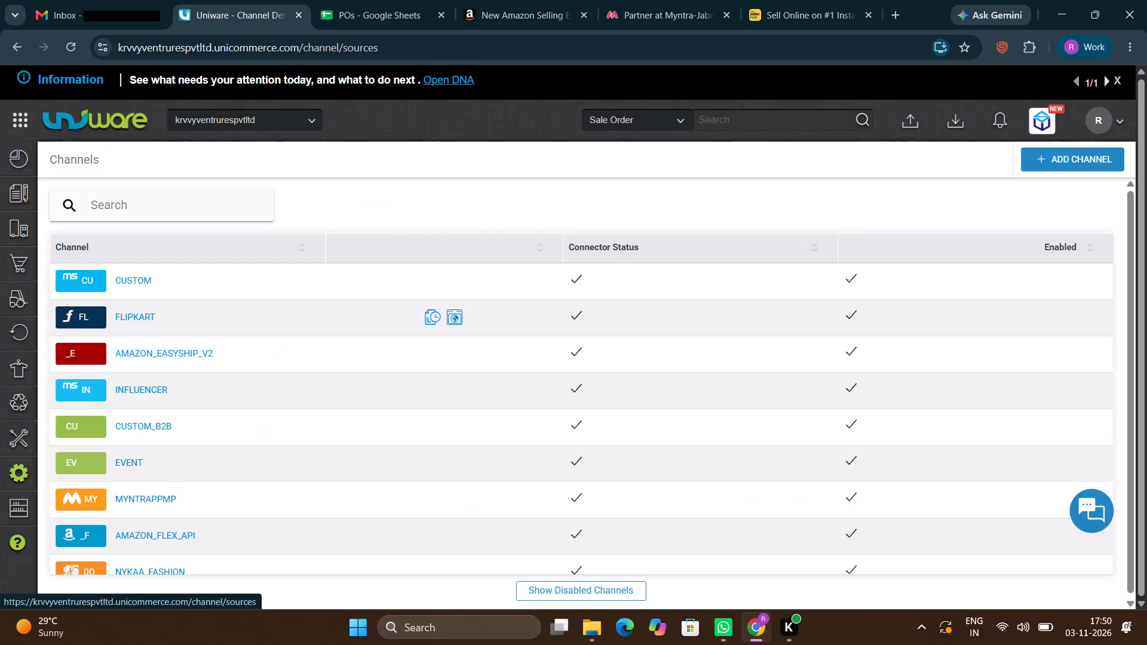
scroll(131, 451, down, 1)
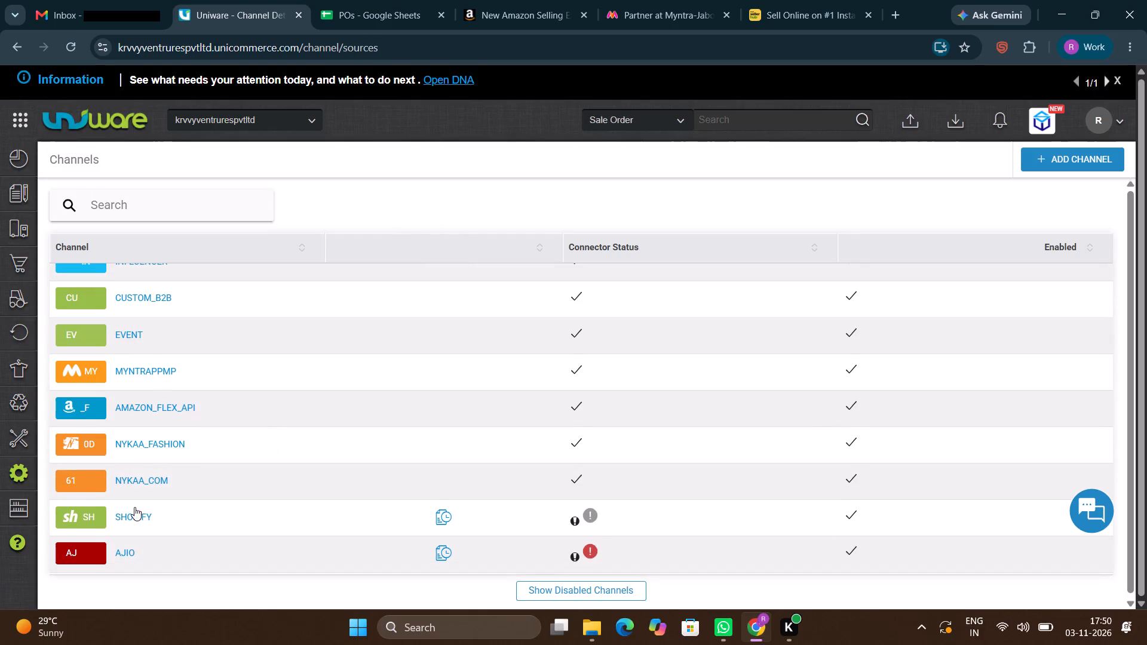
click(136, 367)
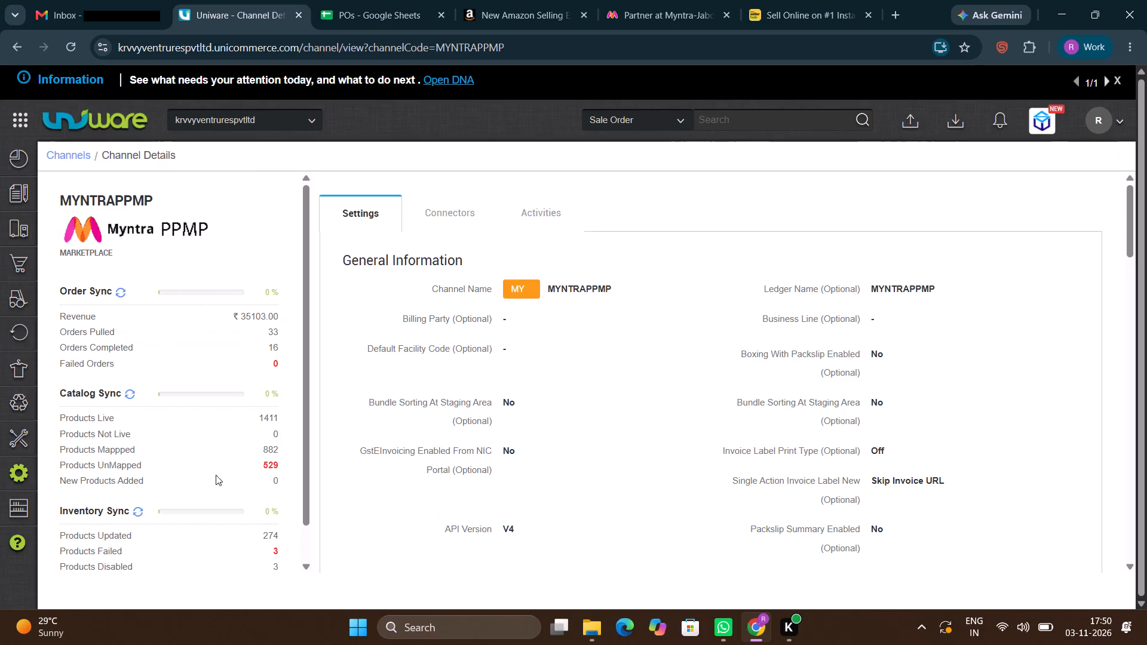
click(130, 393)
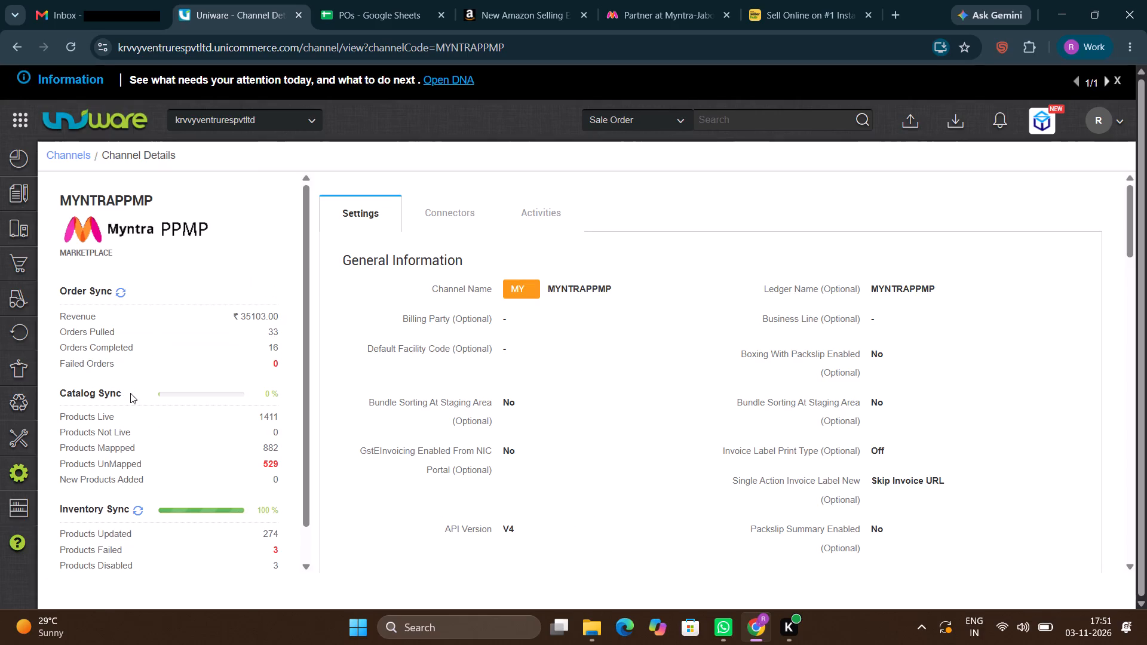
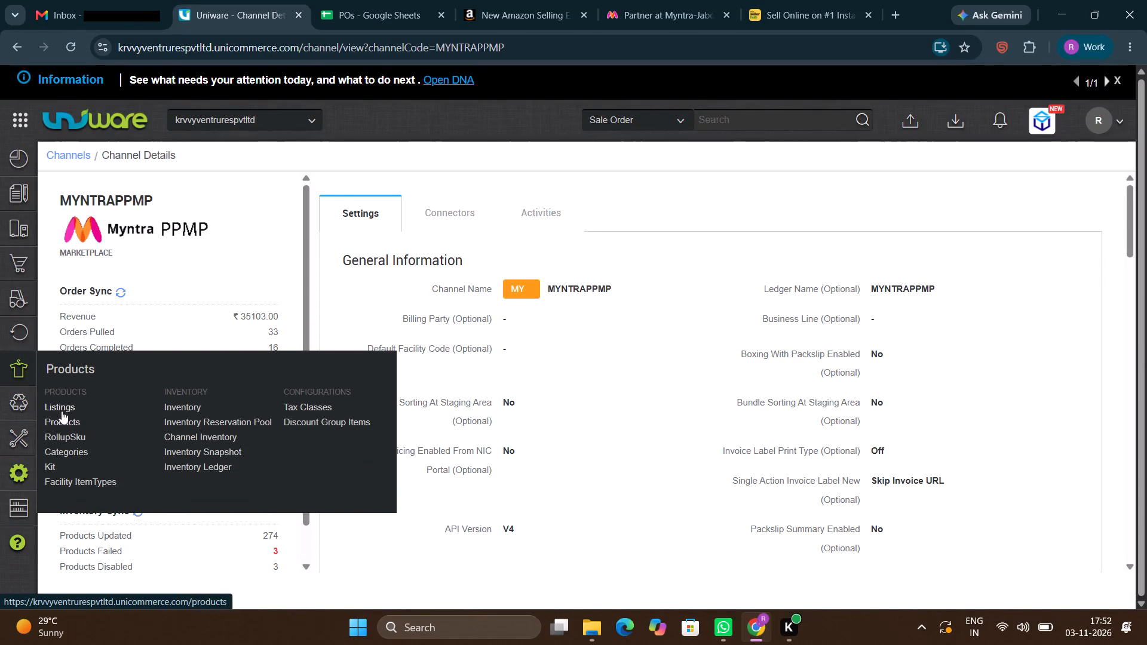
Open the product listings and filter the linked ones to SKU summaries containing kvb04.
click(62, 406)
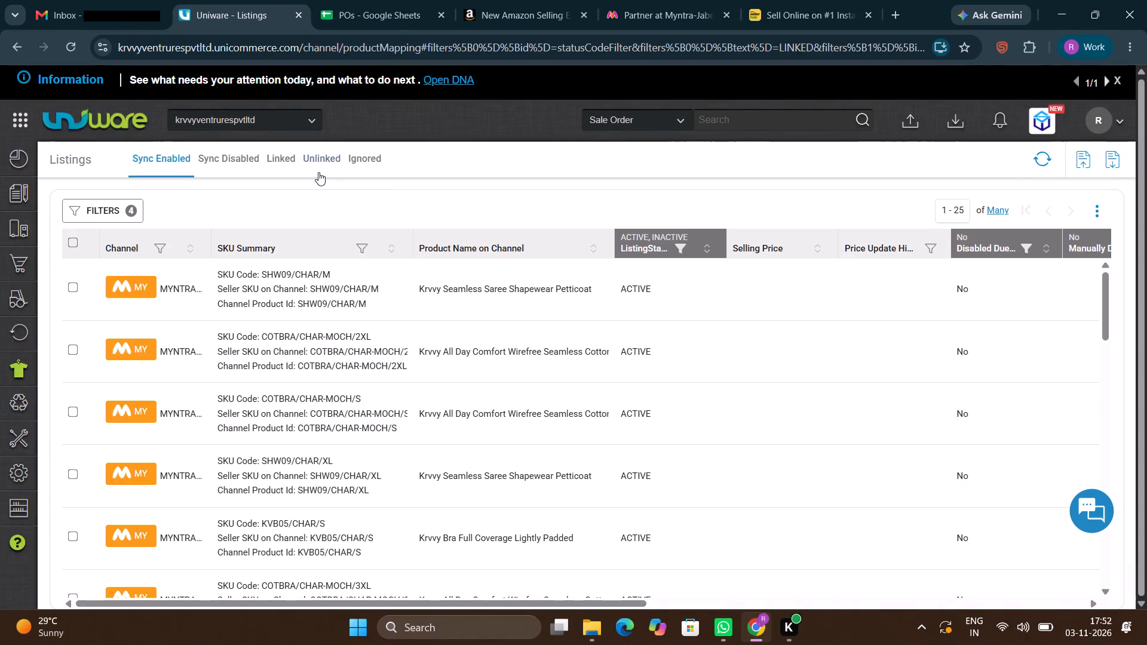
click(314, 160)
click(283, 159)
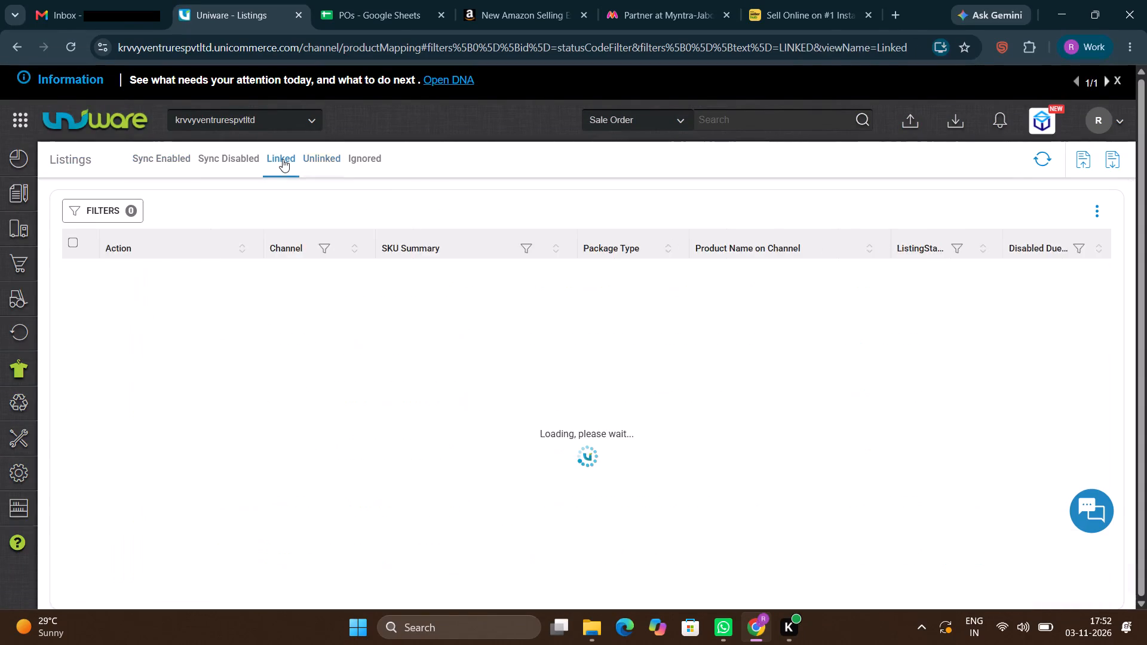
click(529, 251)
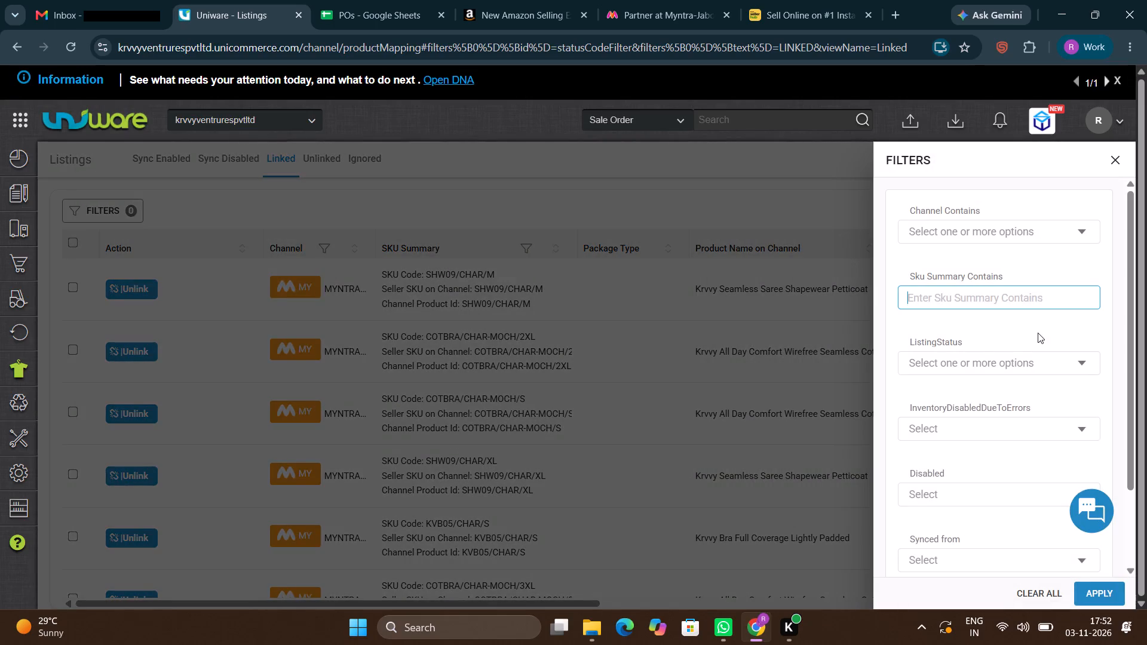
text(kvb)
text(04)
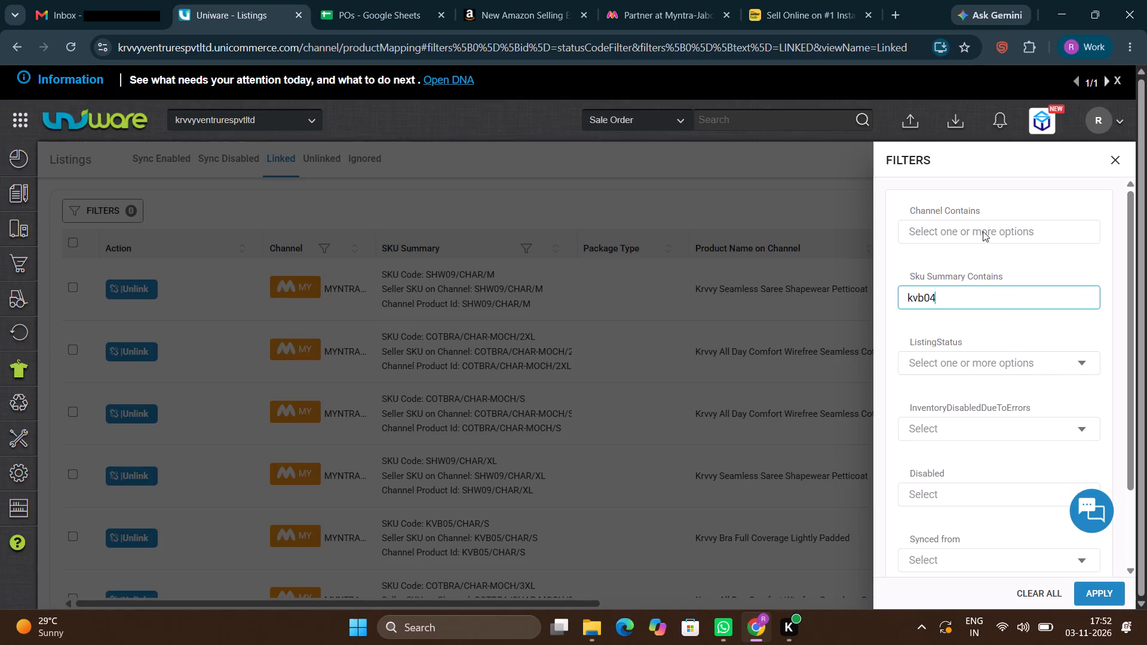
click(1100, 594)
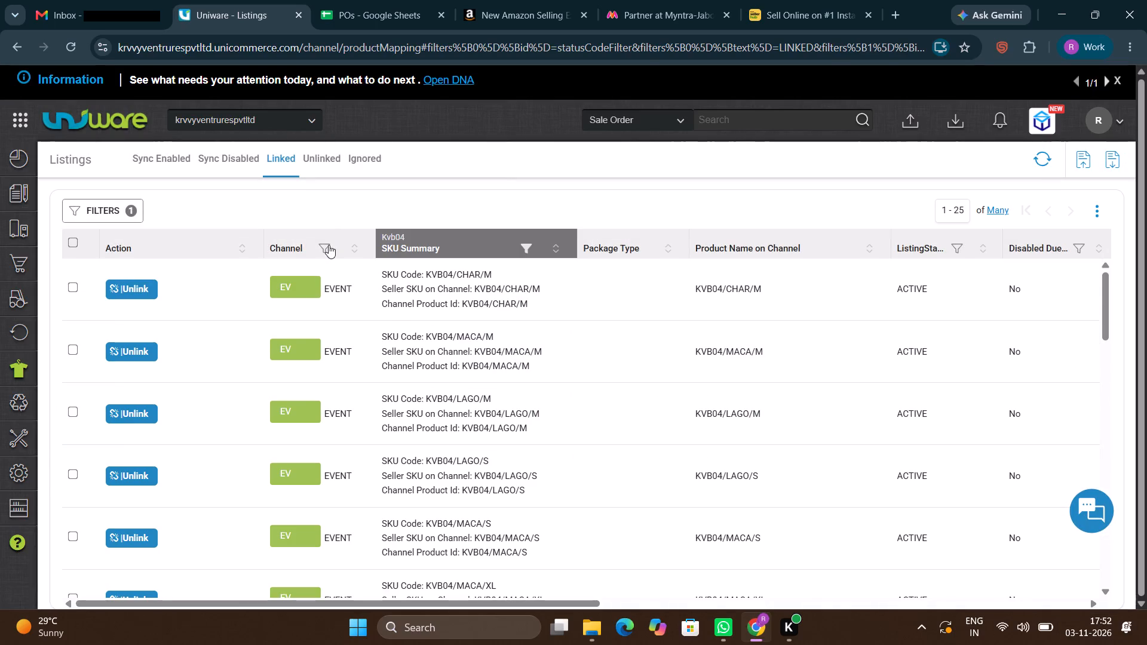
Narrow the linked kvb04 listings to the MYNTRAPPMP channel.
click(329, 245)
scroll(959, 429, down, 1)
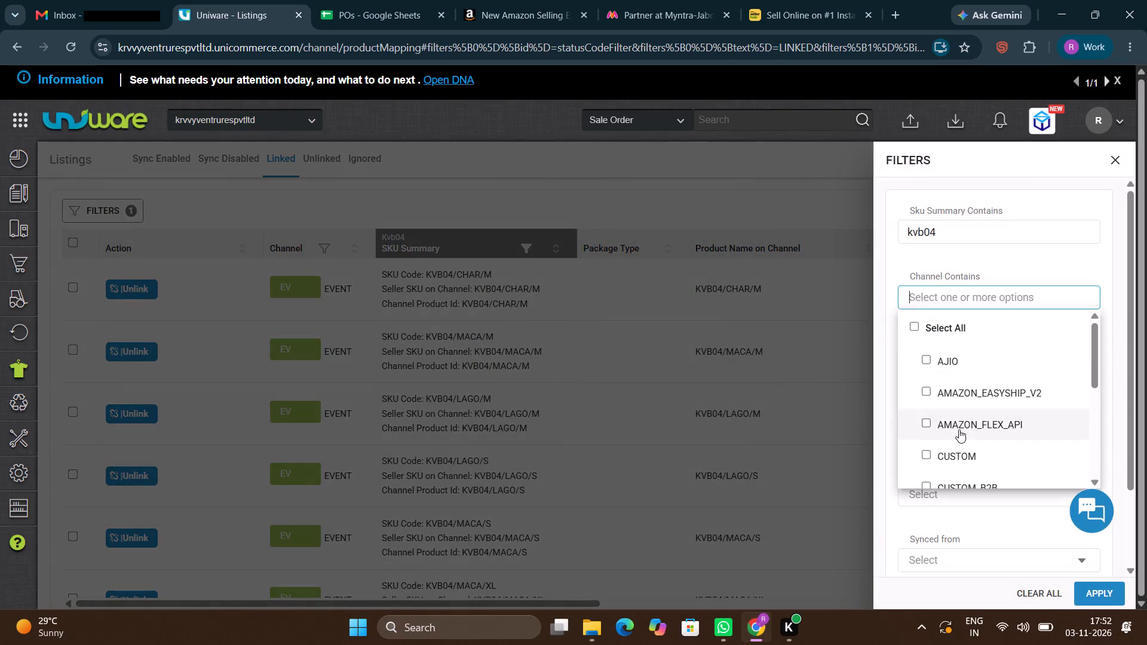
scroll(959, 429, down, 2)
click(947, 401)
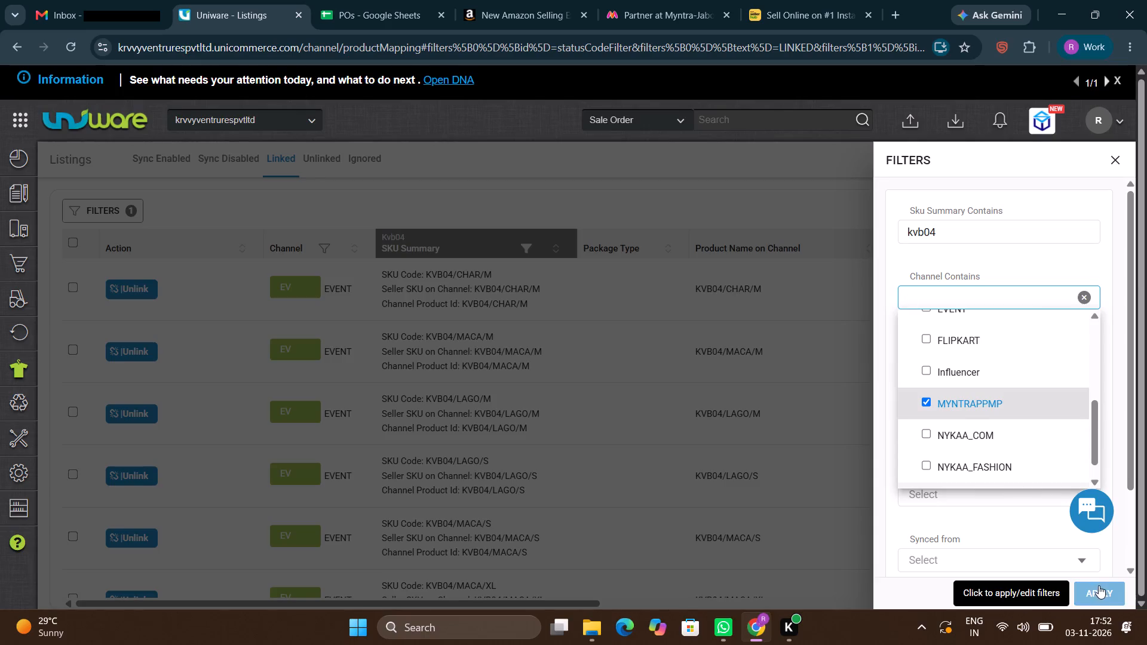
click(1101, 591)
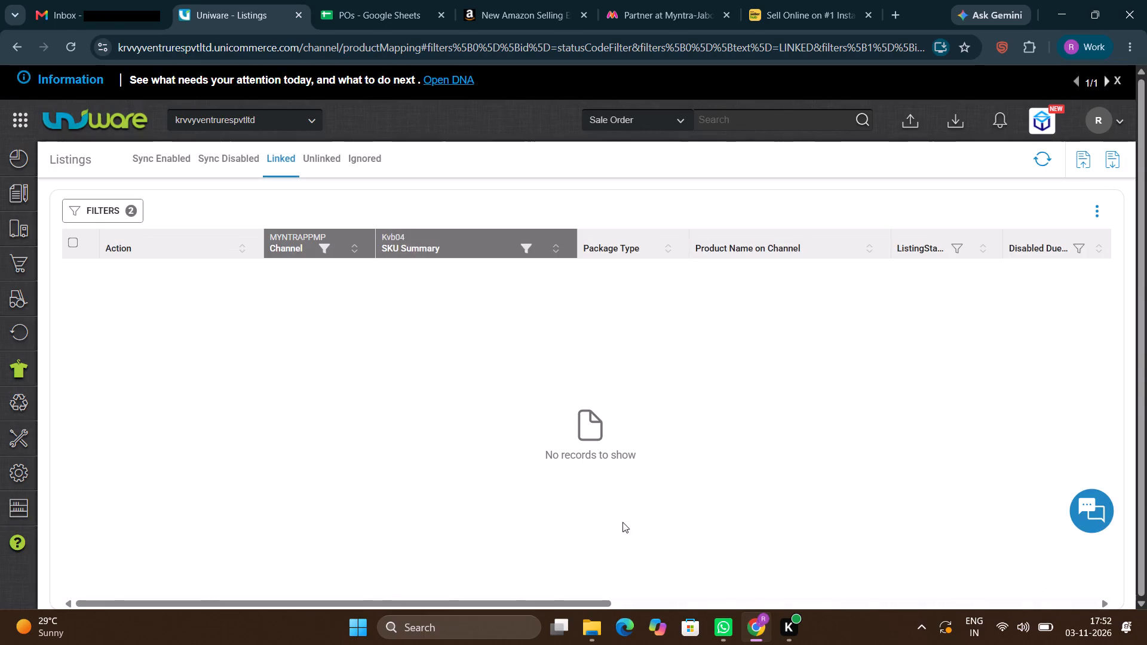
Replace the MYNTRAPPMP channel filter with AMAZON_FLEX_API and look over the linked kvb04 listings.
click(328, 247)
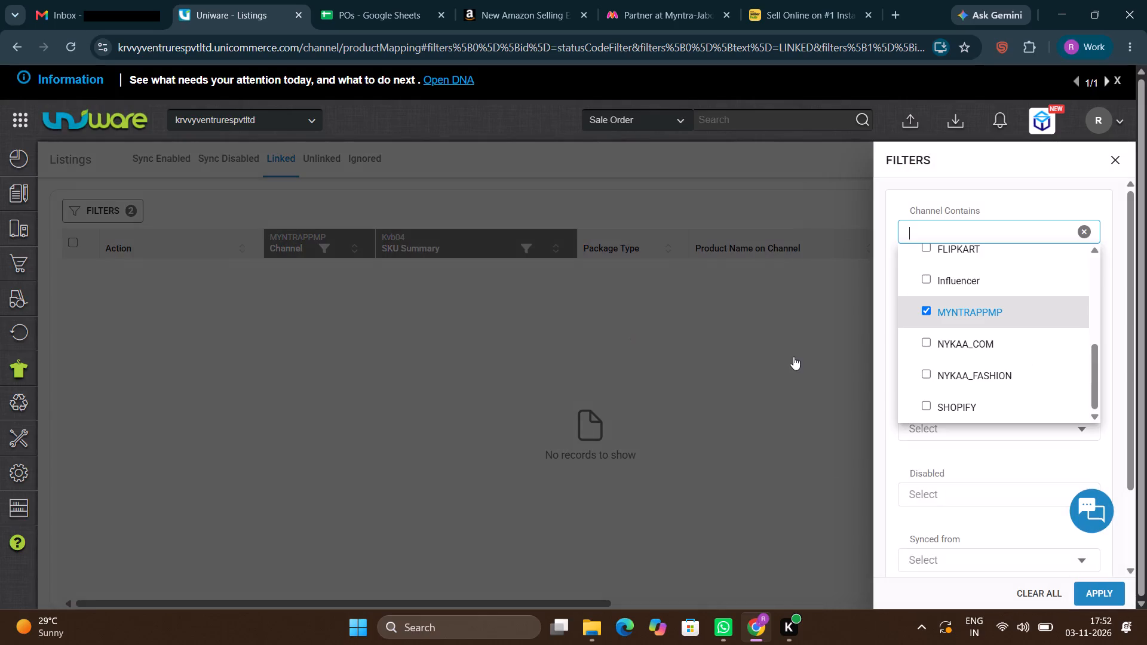
click(939, 324)
scroll(939, 324, up, 3)
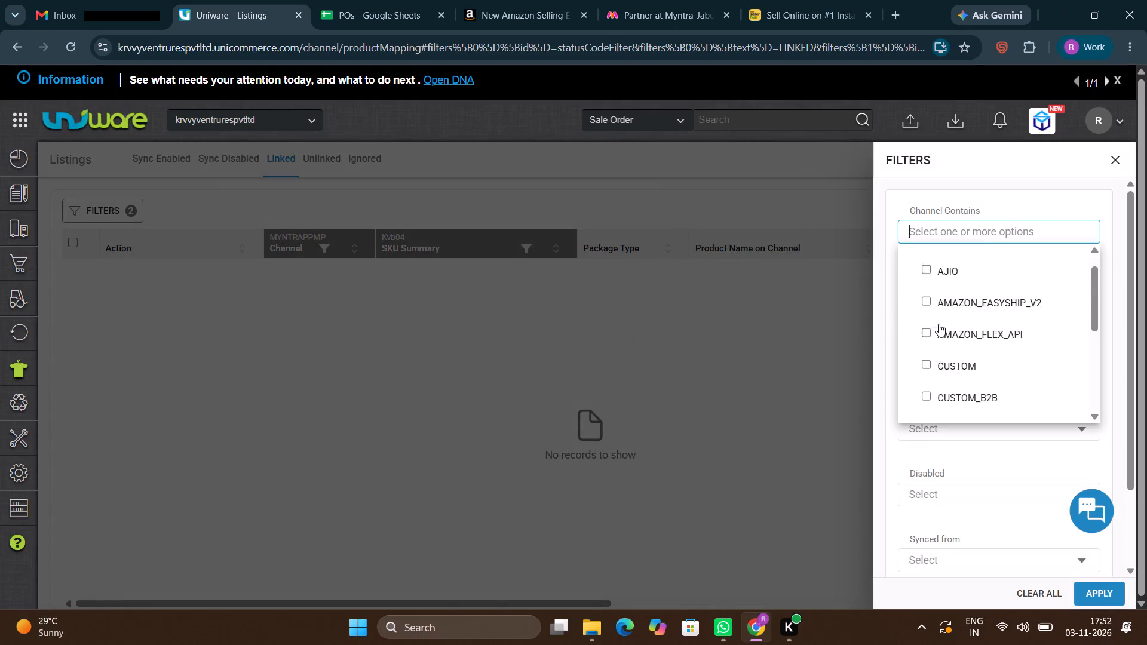
click(955, 348)
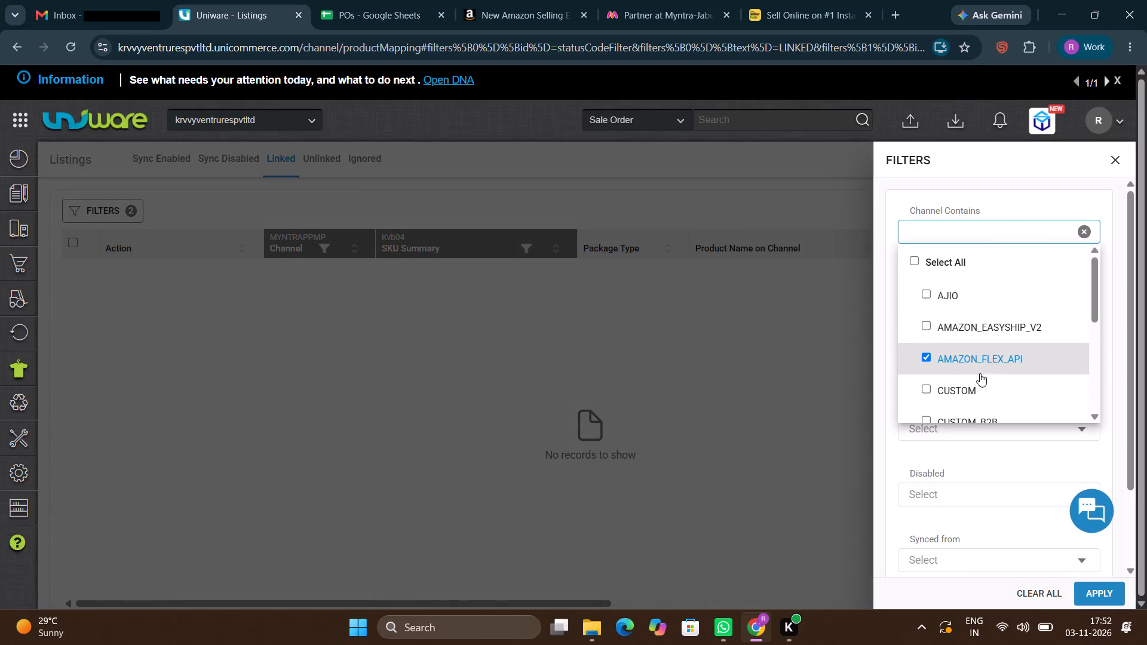
click(1114, 599)
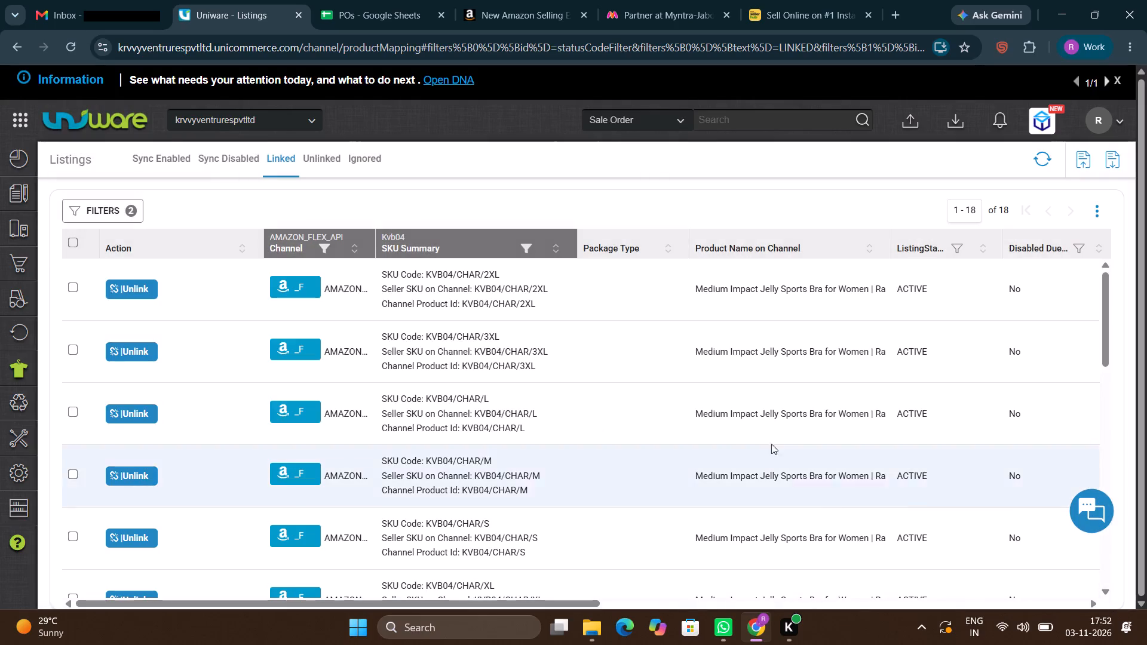
scroll(671, 464, left, 7)
scroll(671, 464, right, 9)
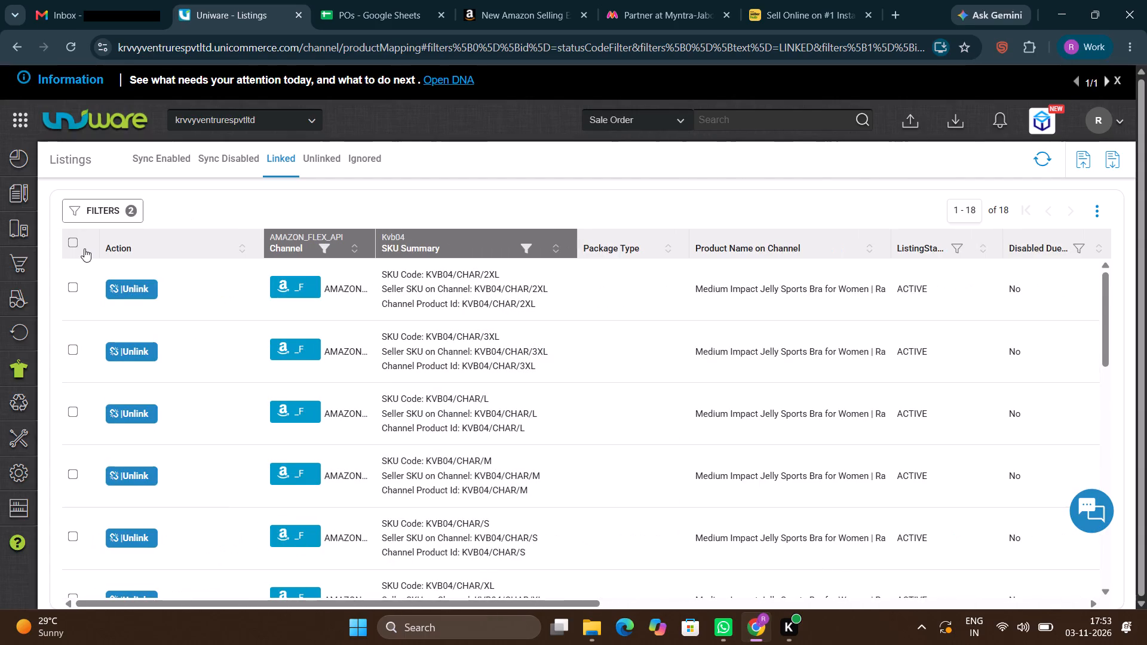
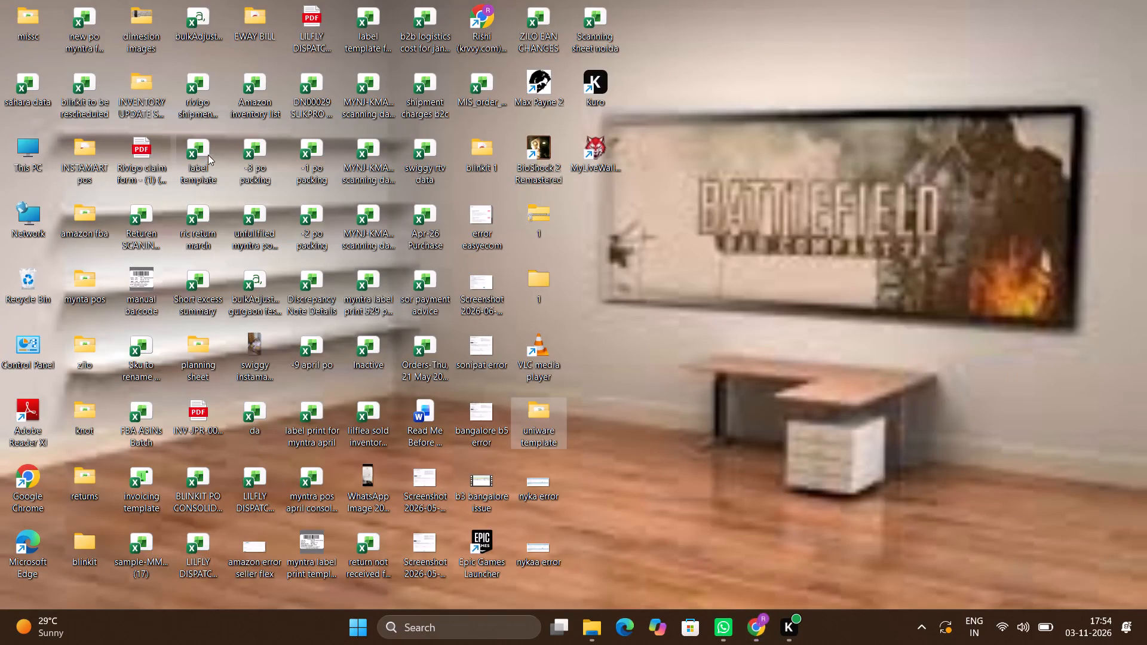
Open the final_inventory_planner workbook from the INVENTORY UPDATE SHEET folder on the desktop.
double_click(130, 104)
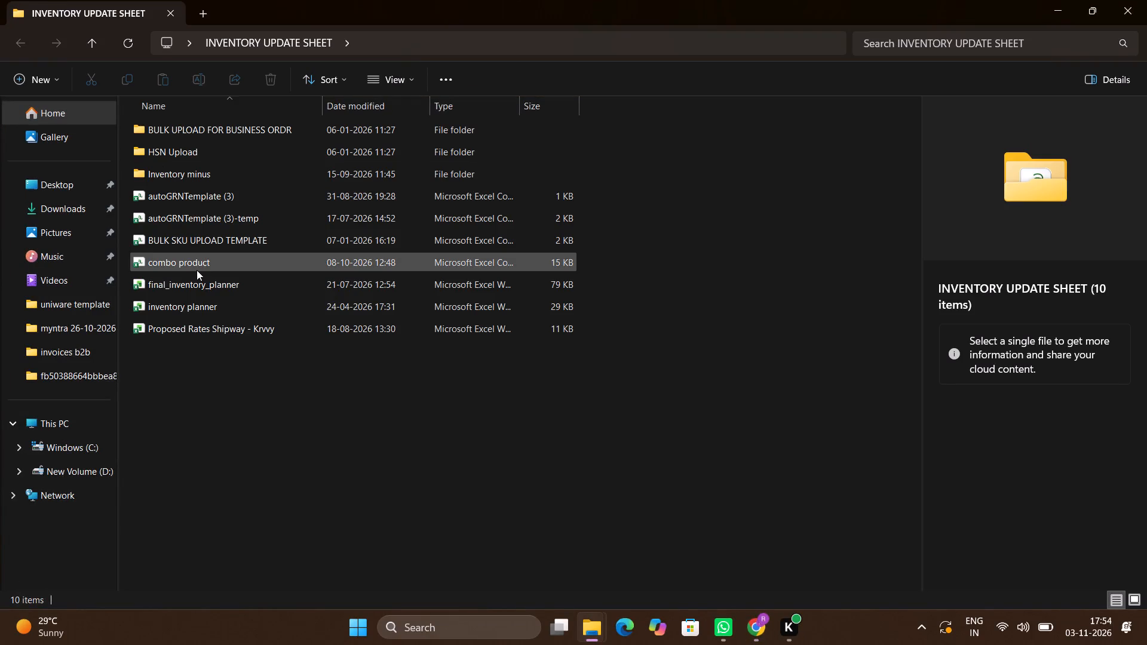
double_click(200, 285)
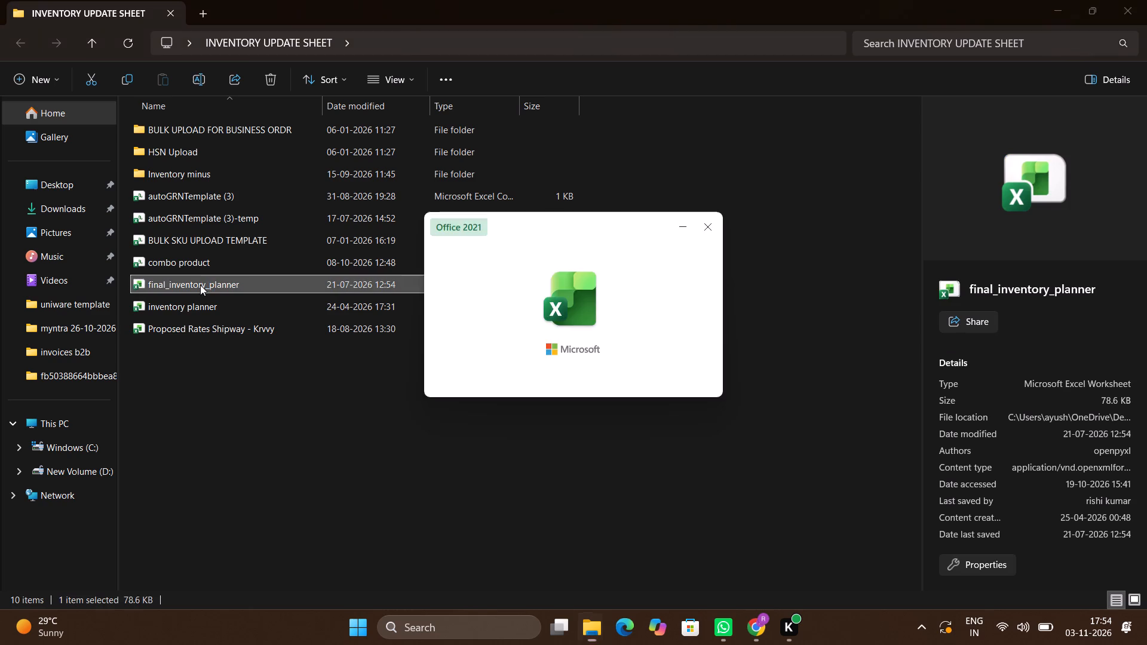
key(Return)
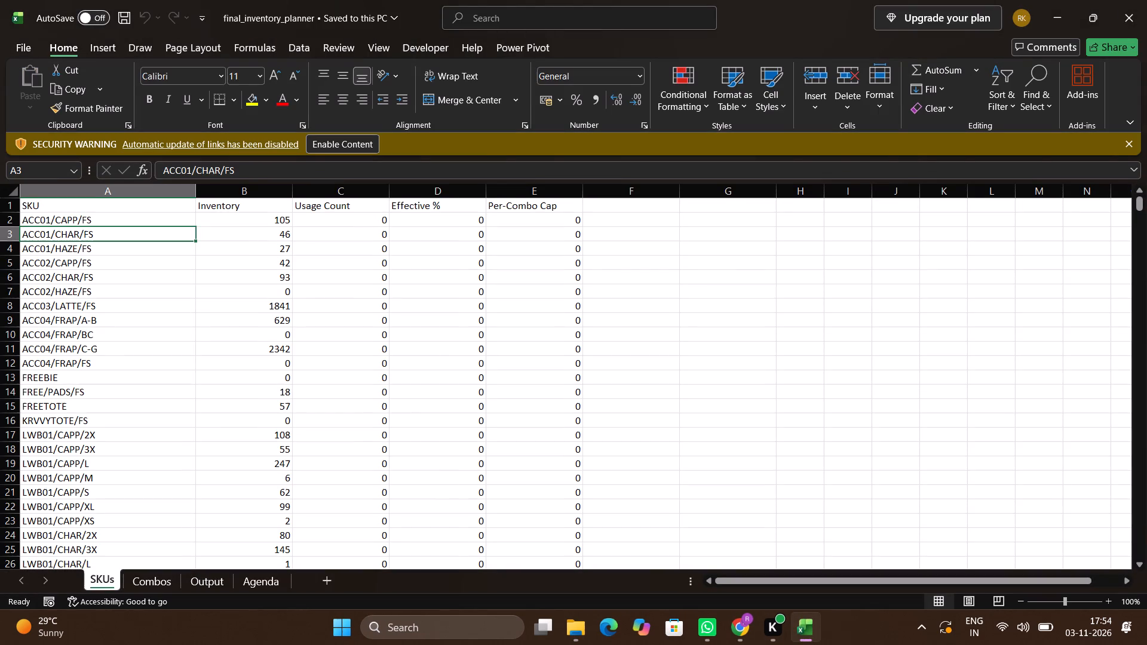
On the Combos sheet, clear the Combo, SKU_A, SKU_B and SKU_C entries from row 3 down, keeping the HIPSTERS/CHAR-CAPP-MOCH/3X_3 row.
click(143, 580)
key(Up)
key(Up)
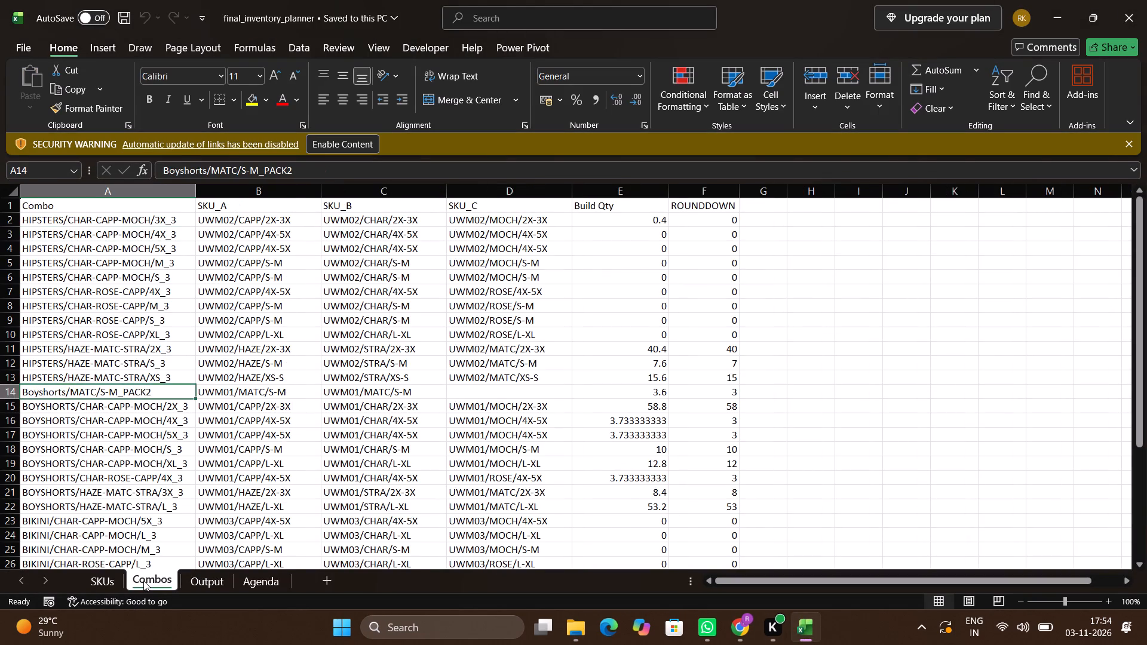
key(ctrl+Up)
key(ctrl+Up)
key(Right)
key(Down)
key(Left)
key(Down)
key(Up)
key(ctrl+shift+Down)
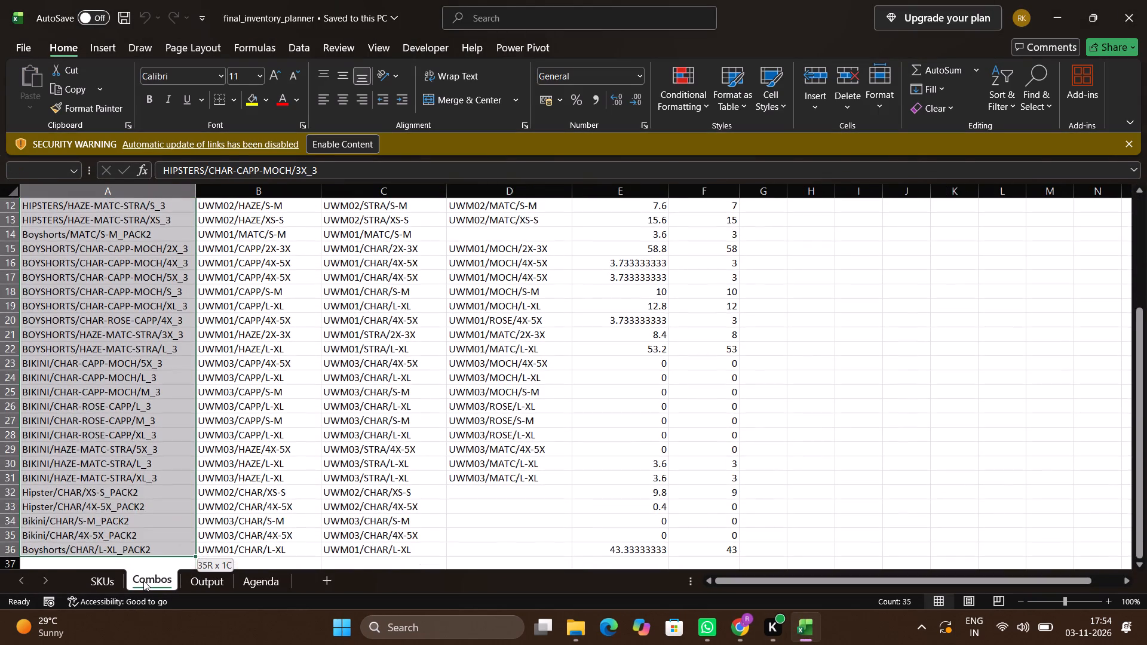
key(Up)
key(Down)
key(Down)
key(ctrl+shift+Down)
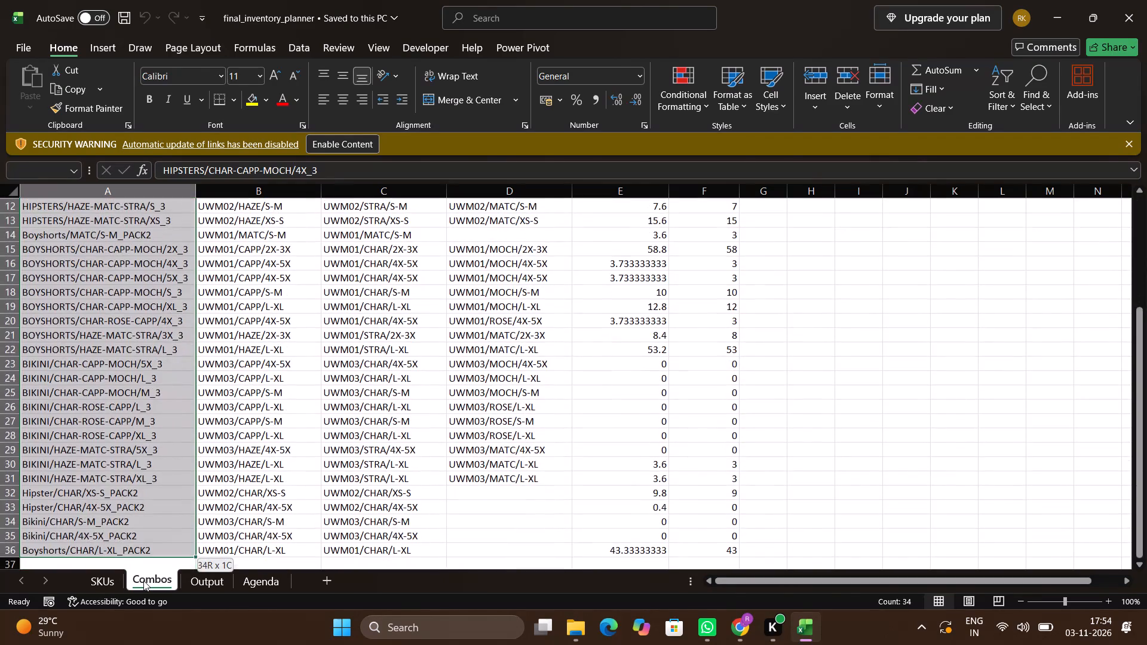
key(ctrl+shift+Right)
key(shift+Up)
key(ctrl+shift+Up)
key(shift+Down)
key(shift+Down)
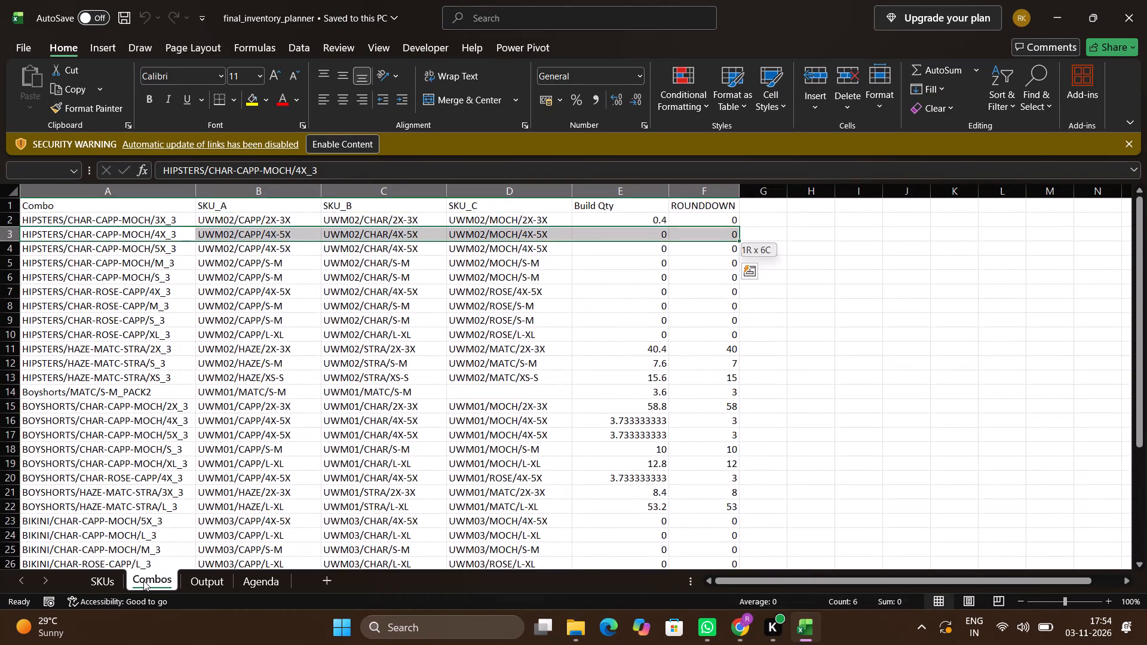
key(shift+Left)
key(shift+Left)
key(shift+Left)
key(shift+Right)
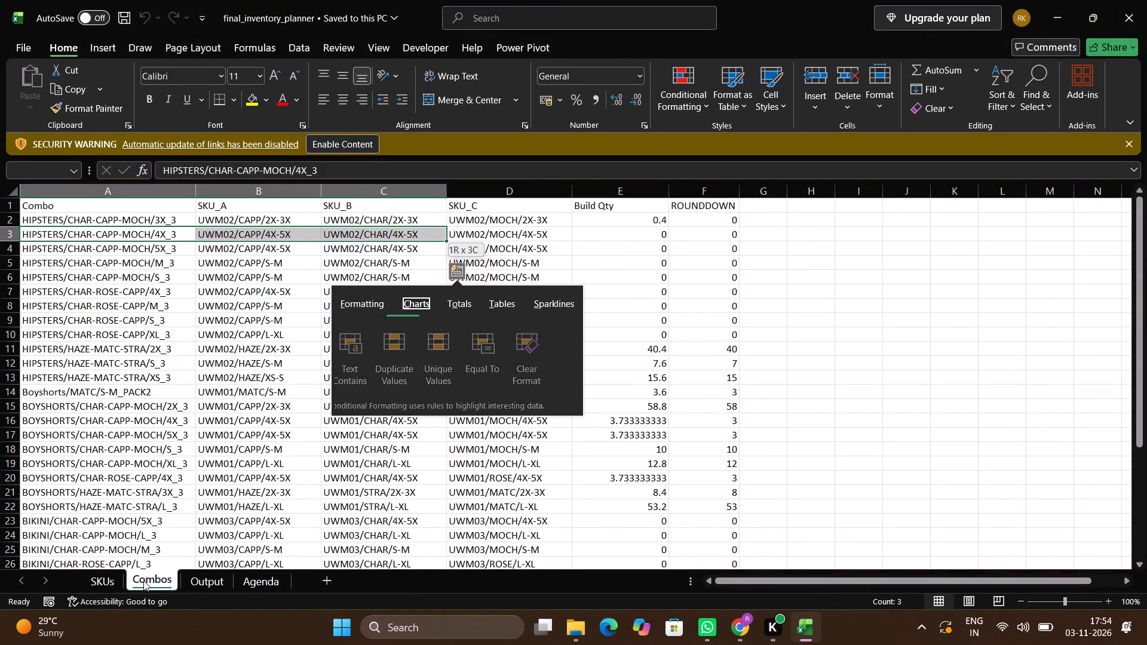
key(Escape)
key(shift+Right)
key(ctrl+shift+Down)
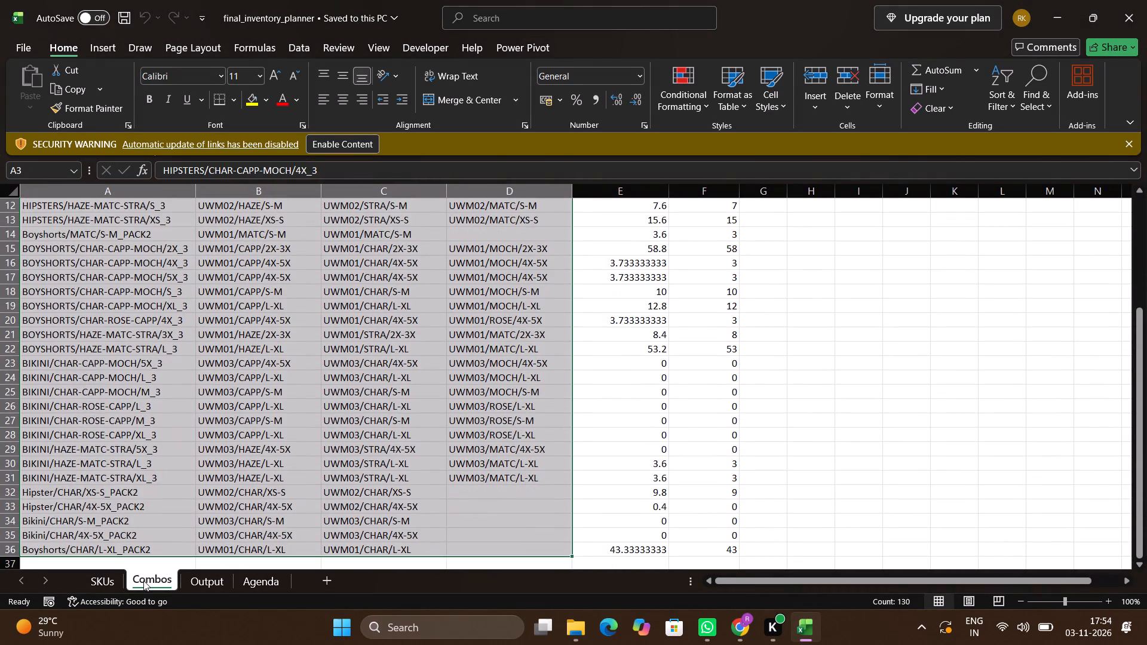
key(Delete)
Look up the remaining combo's SKU_A, UWM02/CAPP/2X-3X, on the SKUs sheet and set its inventory to 10.
key(Up)
key(Right)
key(Up)
key(Left)
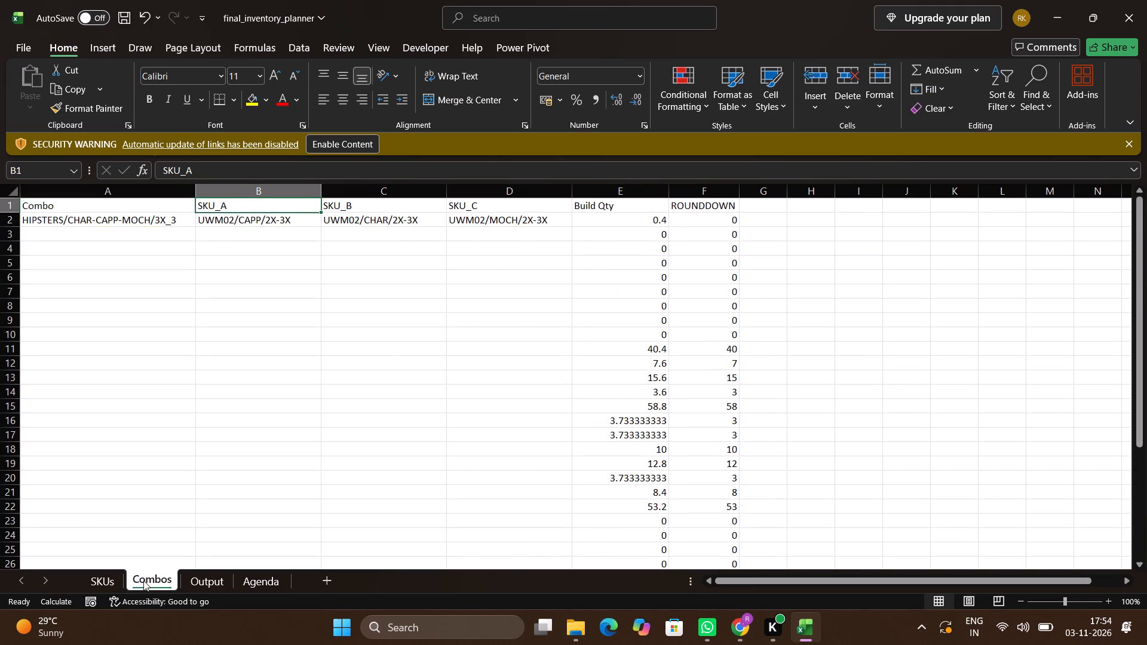
key(Down)
key(Right)
key(ctrl+c)
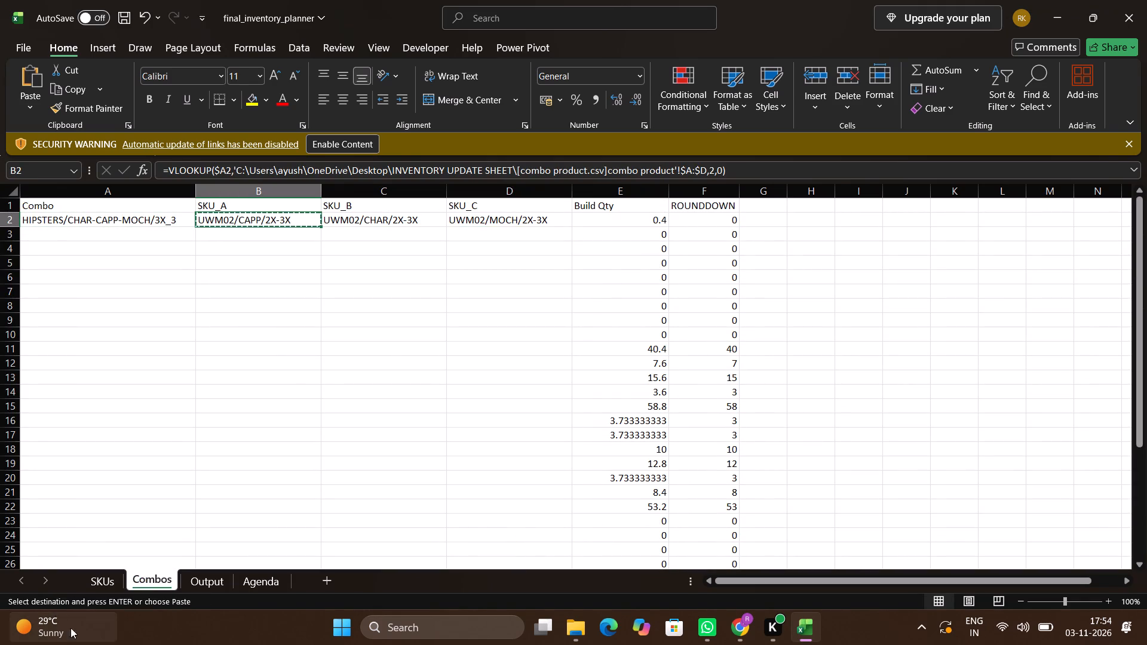
click(116, 589)
key(Up)
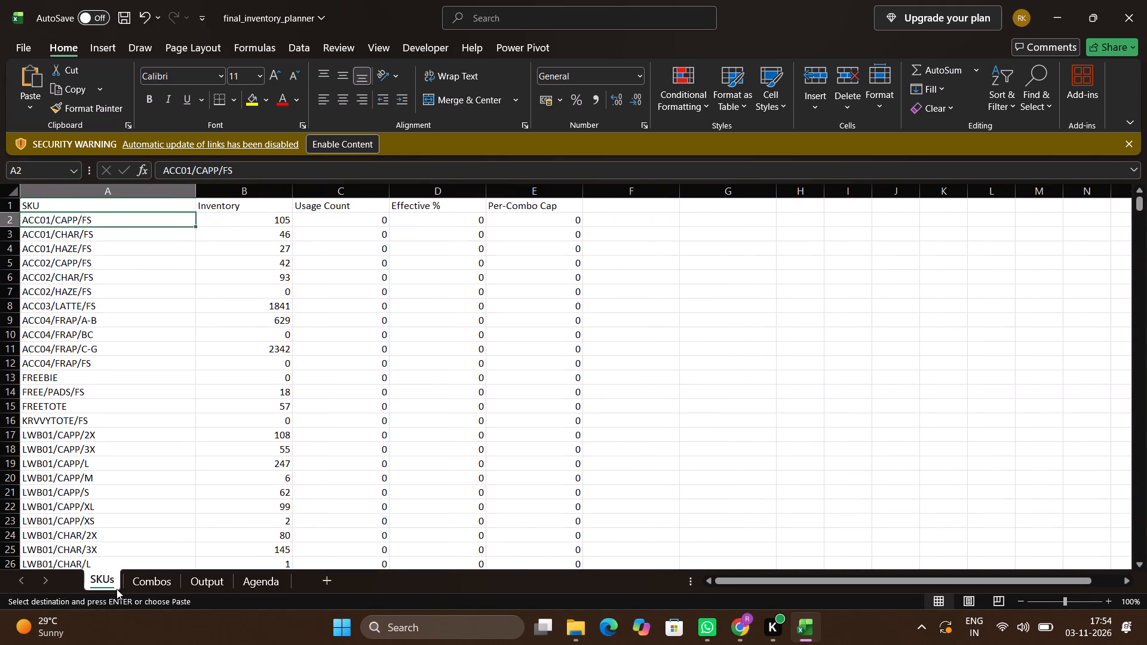
key(ctrl+f)
key(ctrl+v)
key(Return)
key(Escape)
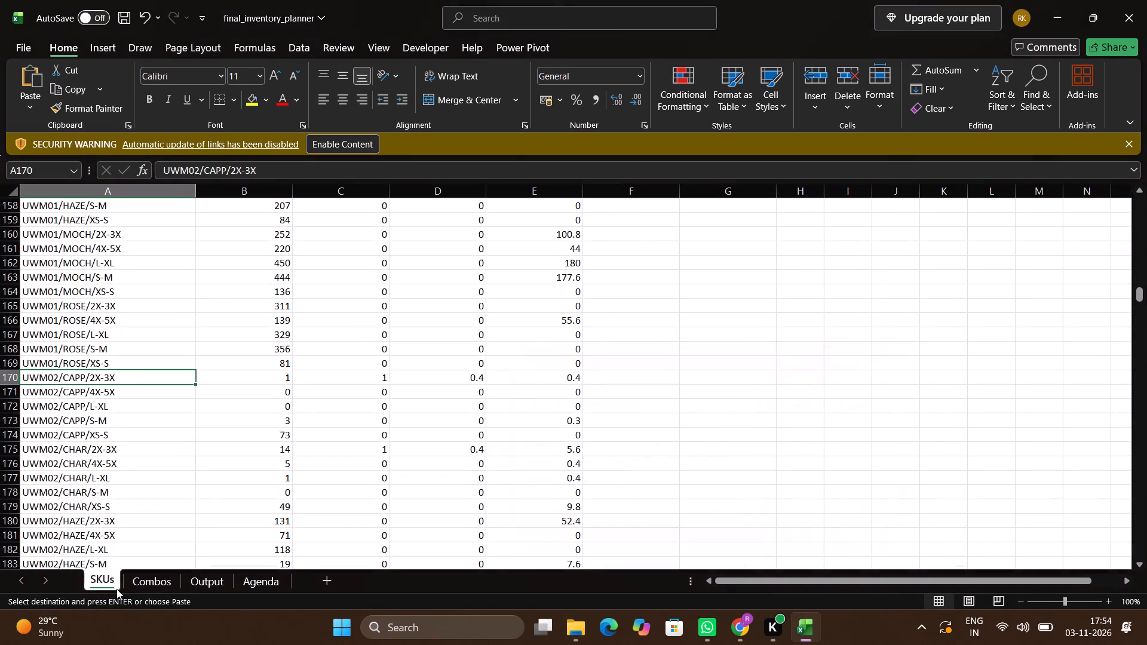
key(Right)
text(10)
key(Return)
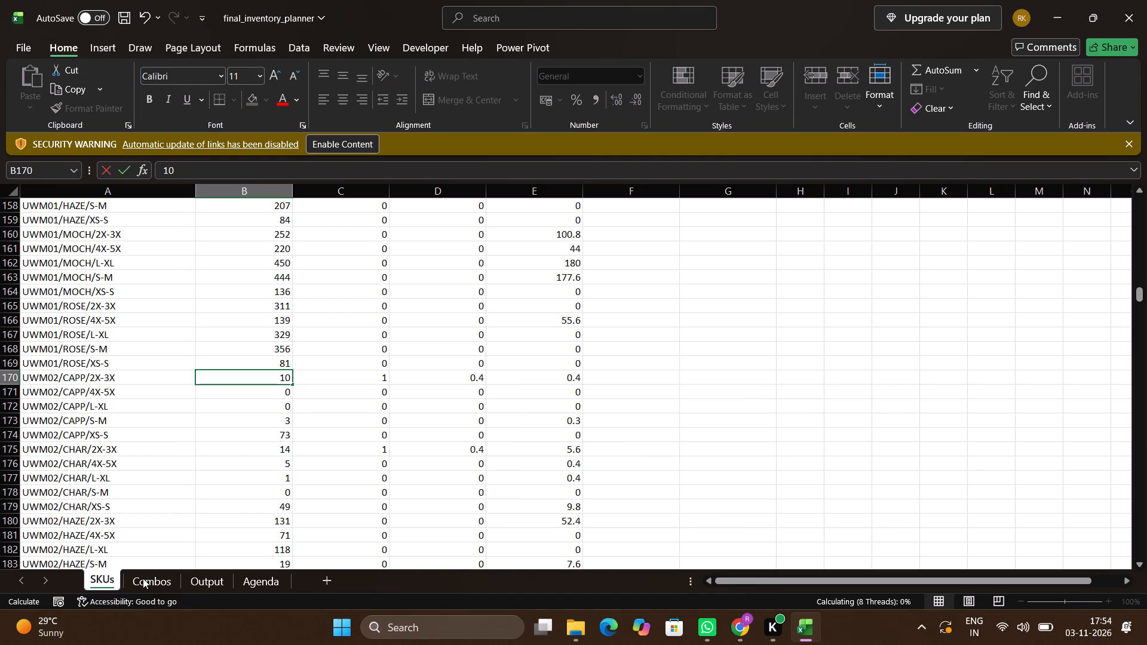
Look up the combo's SKU_B, UWM02/CHAR/2X-3X, on the SKUs sheet and set its inventory to 10.
click(153, 574)
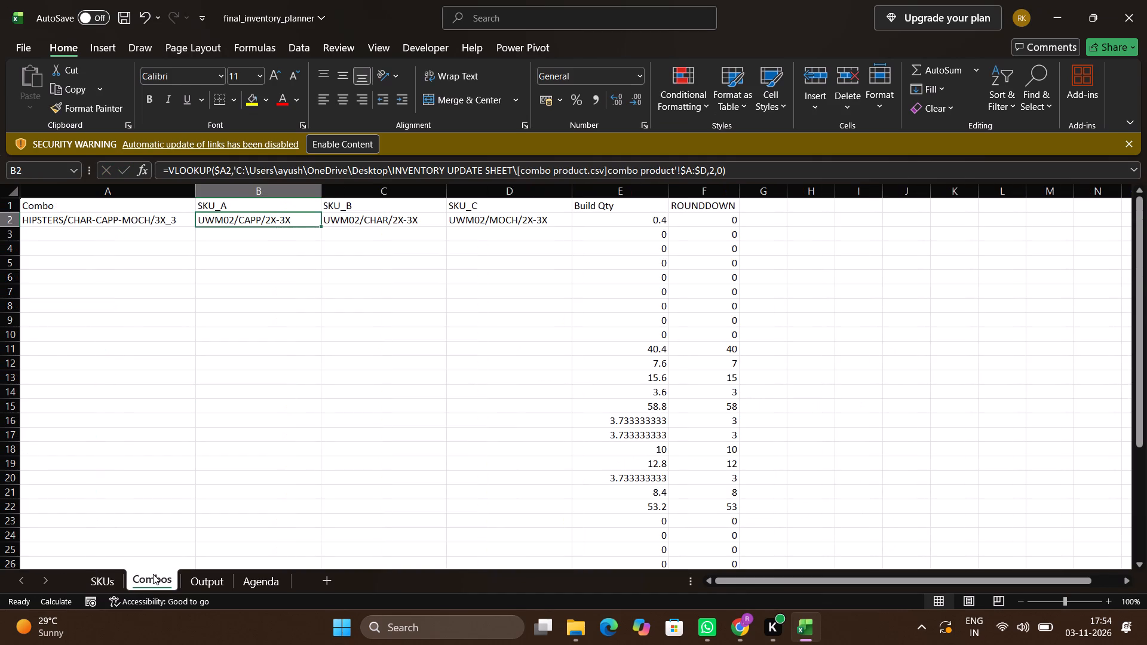
key(Right)
key(ctrl+c)
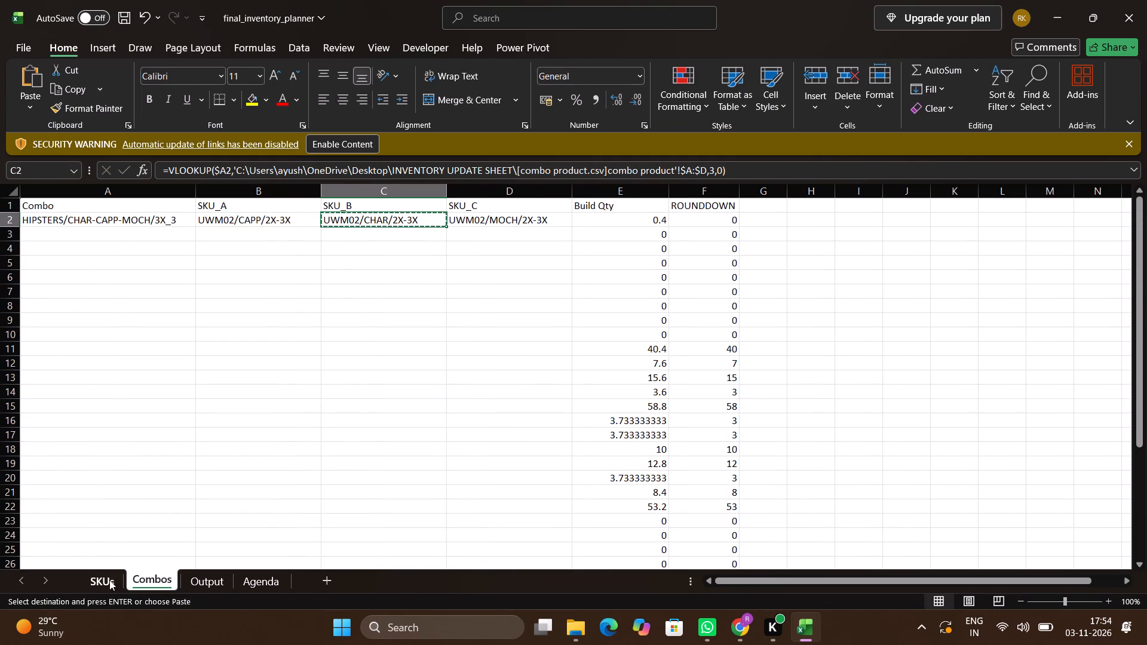
click(109, 580)
key(Up)
key(ctrl+f)
key(ctrl+v)
key(Return)
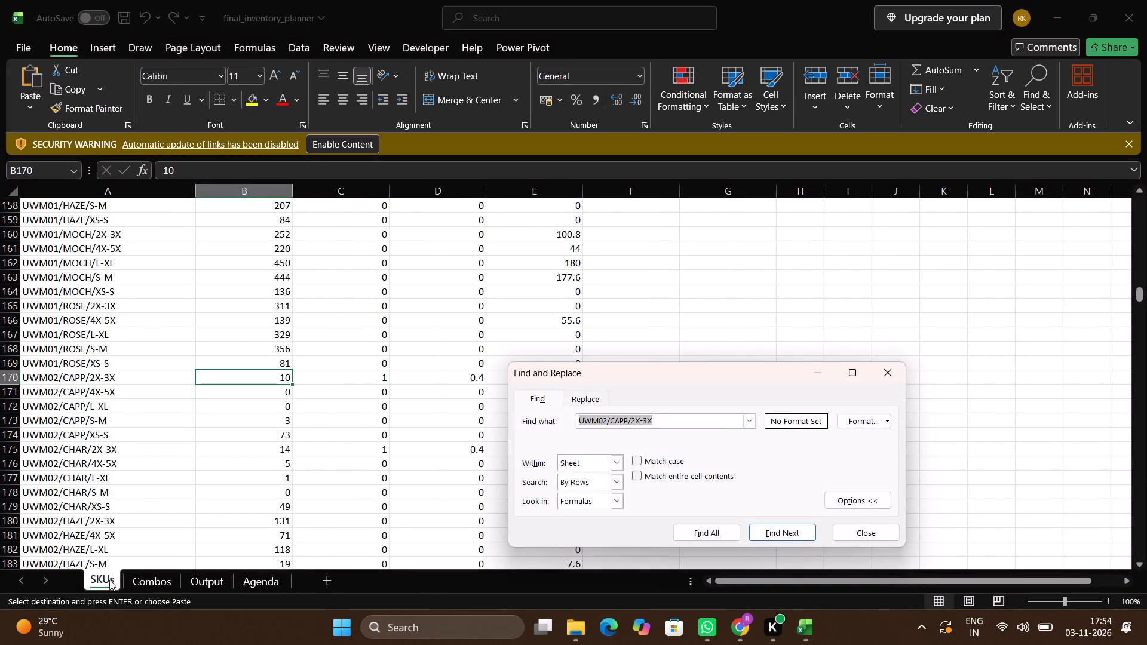
key(Escape)
key(Right)
key(Right)
key(Left)
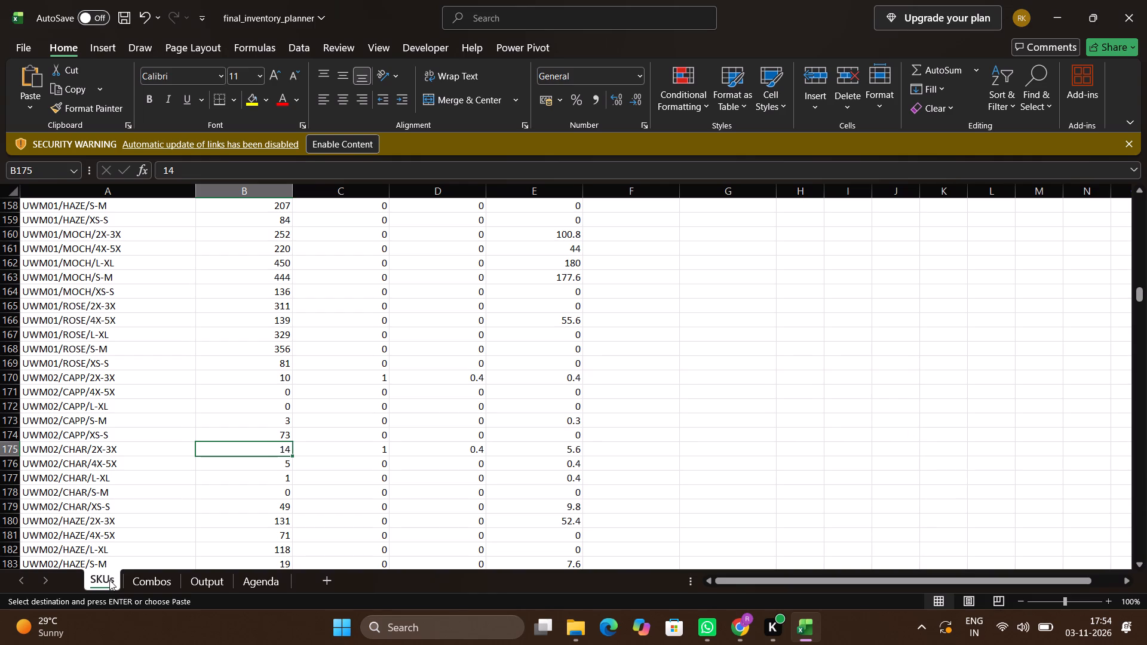
text(10)
key(Return)
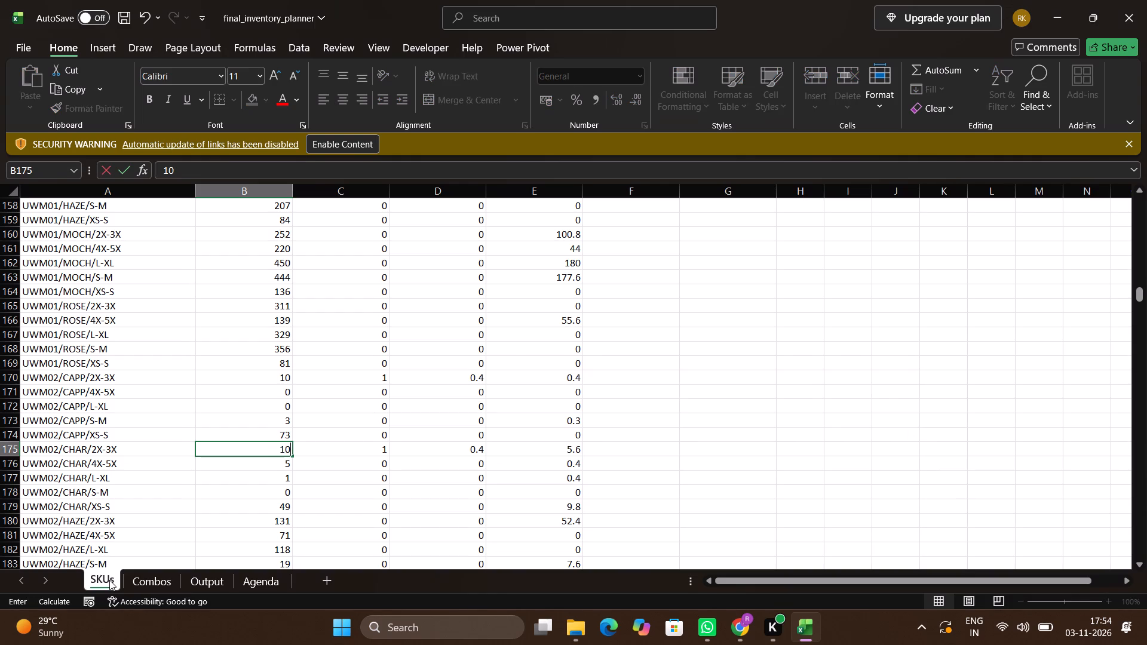
click(192, 456)
click(122, 468)
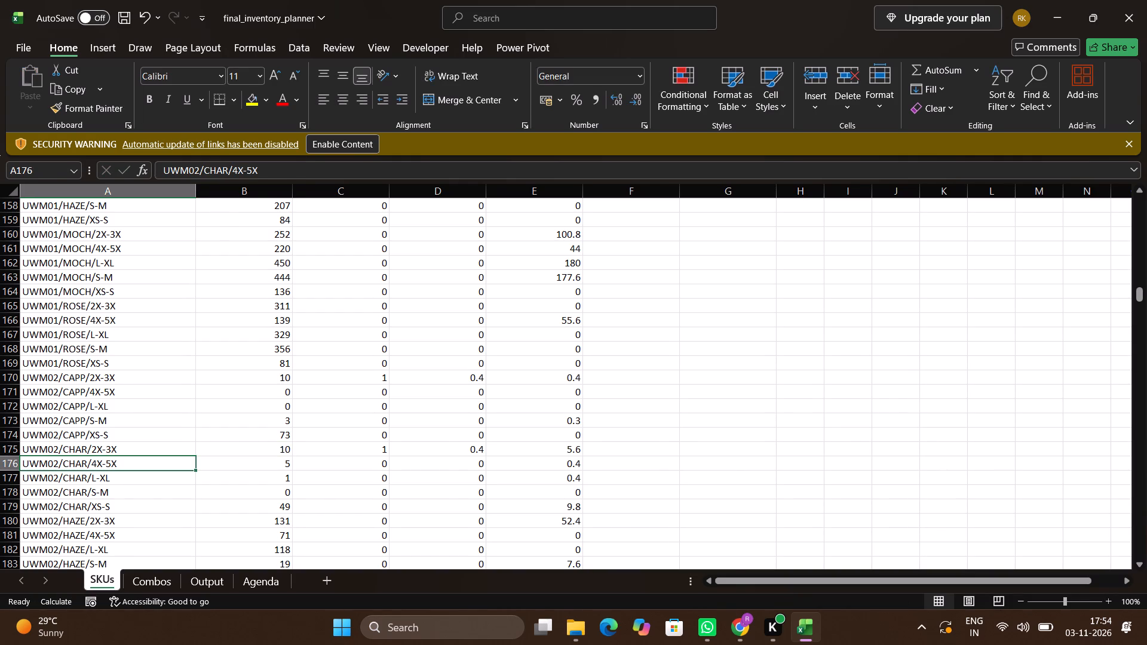
Look up the combo's SKU_C, UWM02/MOCH/2X-3X, on the SKUs sheet and set its inventory to 9.
click(144, 583)
key(Right)
key(ctrl+c)
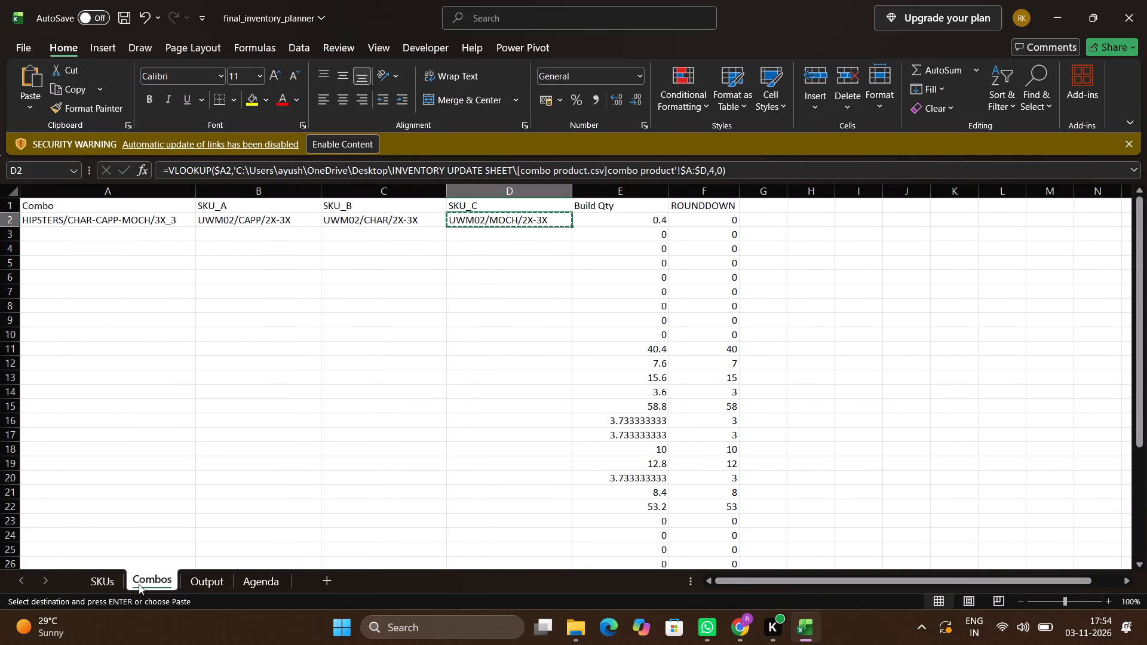
click(91, 585)
key(Up)
key(ctrl+f)
key(ctrl+v)
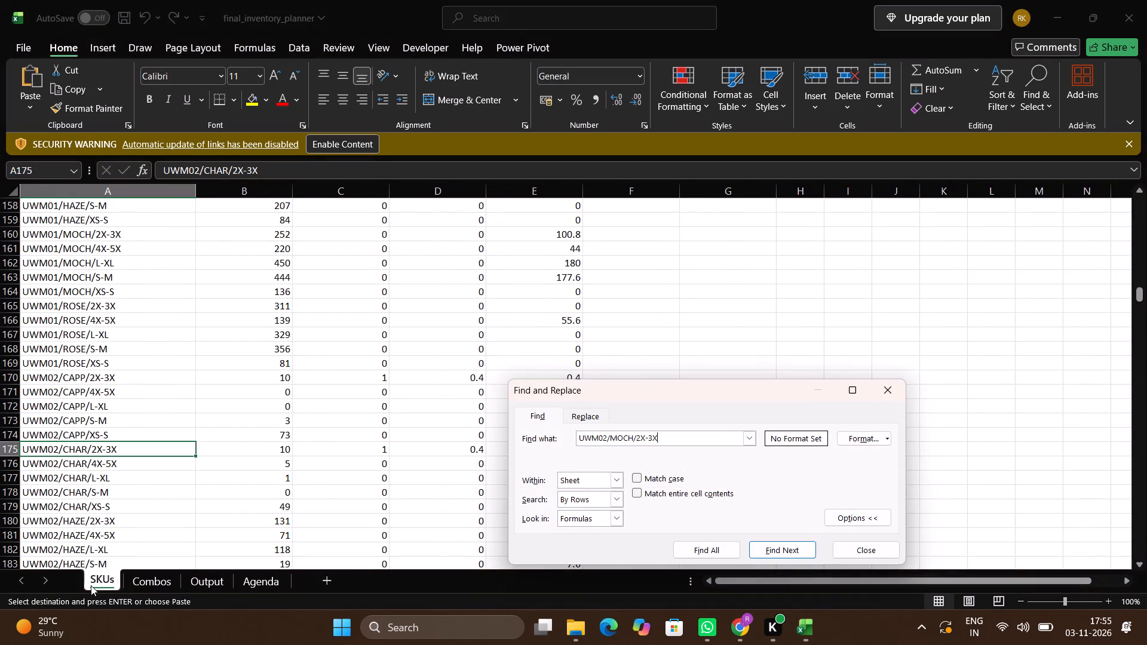
key(Return)
key(Escape)
key(Right)
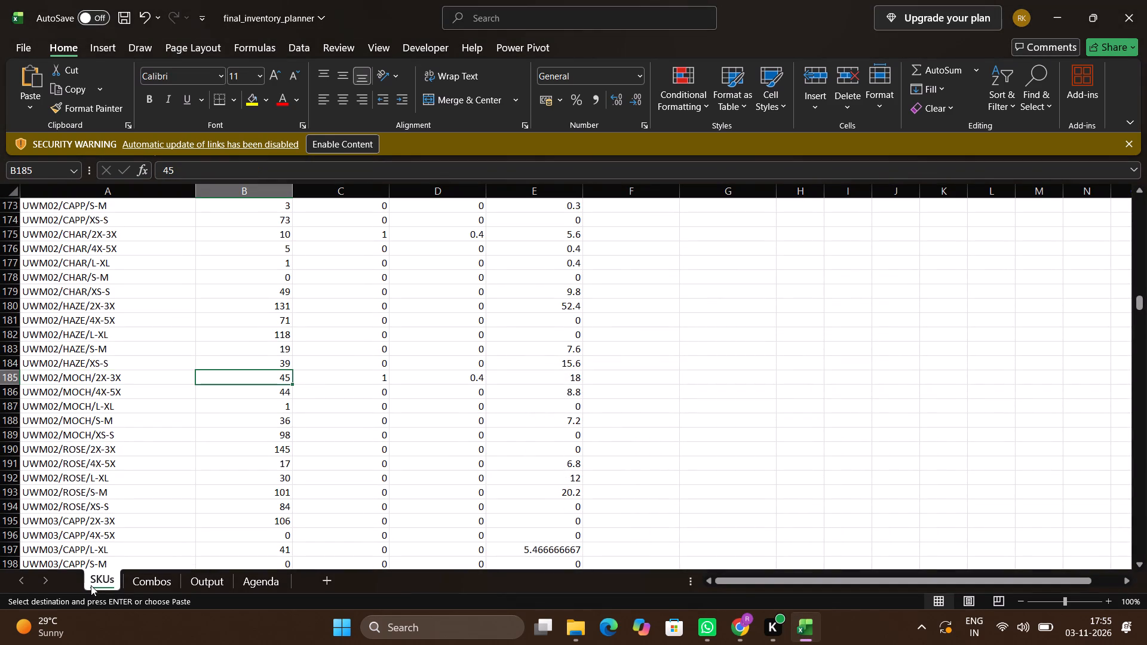
key(9)
key(Return)
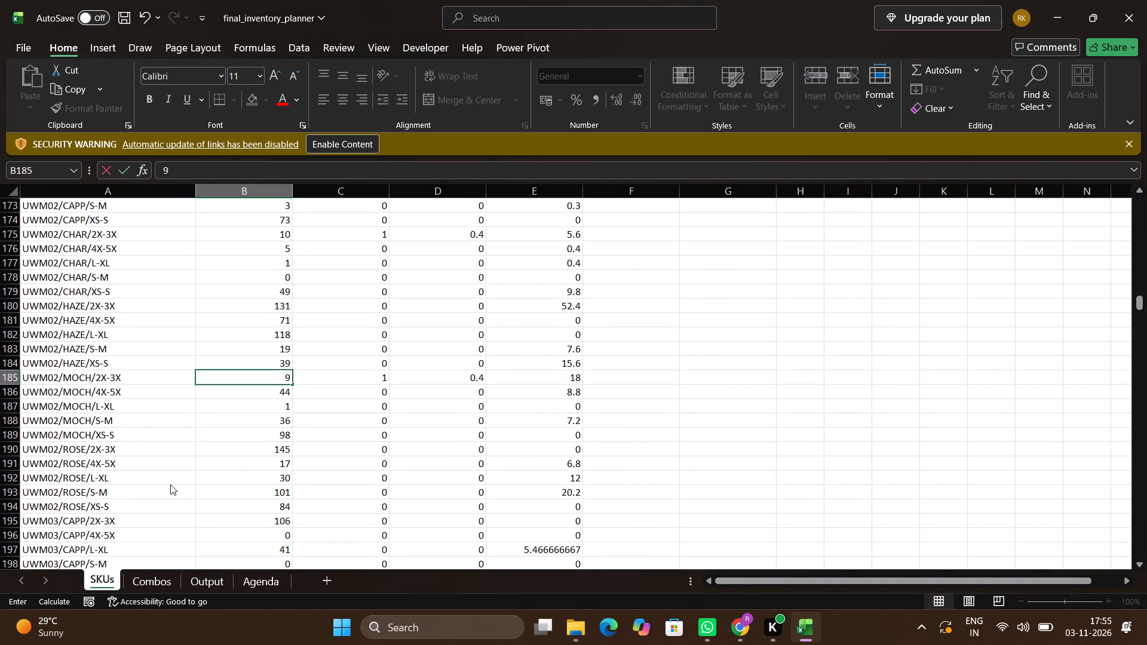
click(412, 372)
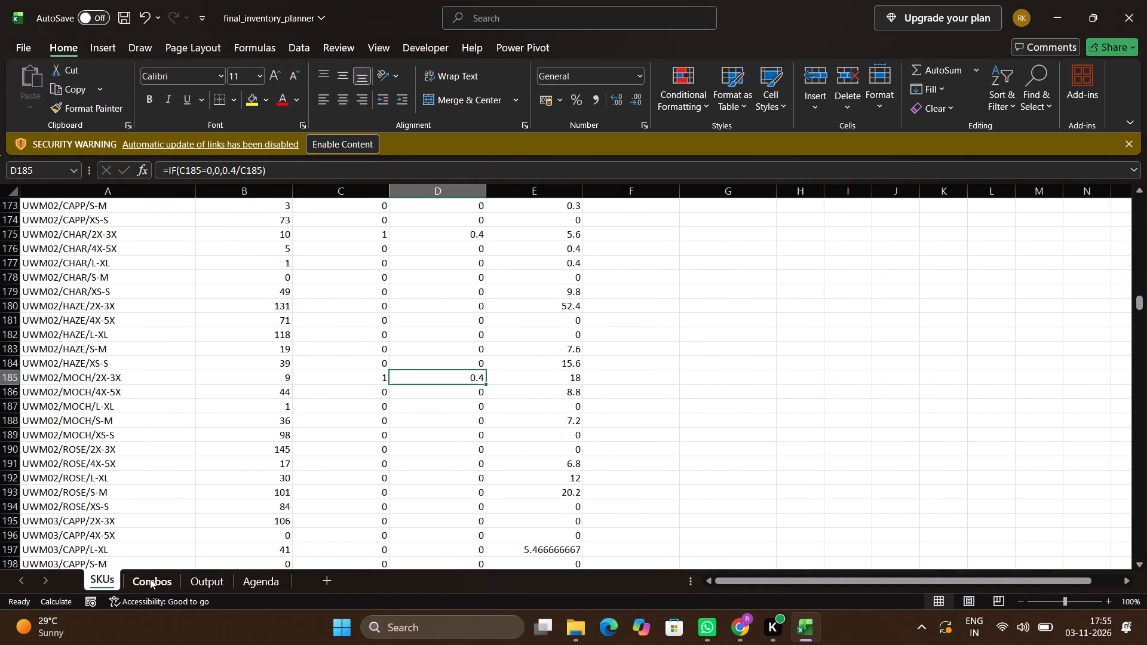
Return to the Combos sheet and enable the workbook's blocked content so its external links can update.
click(150, 579)
key(Right)
key(Up)
key(Left)
key(Left)
key(Left)
key(Down)
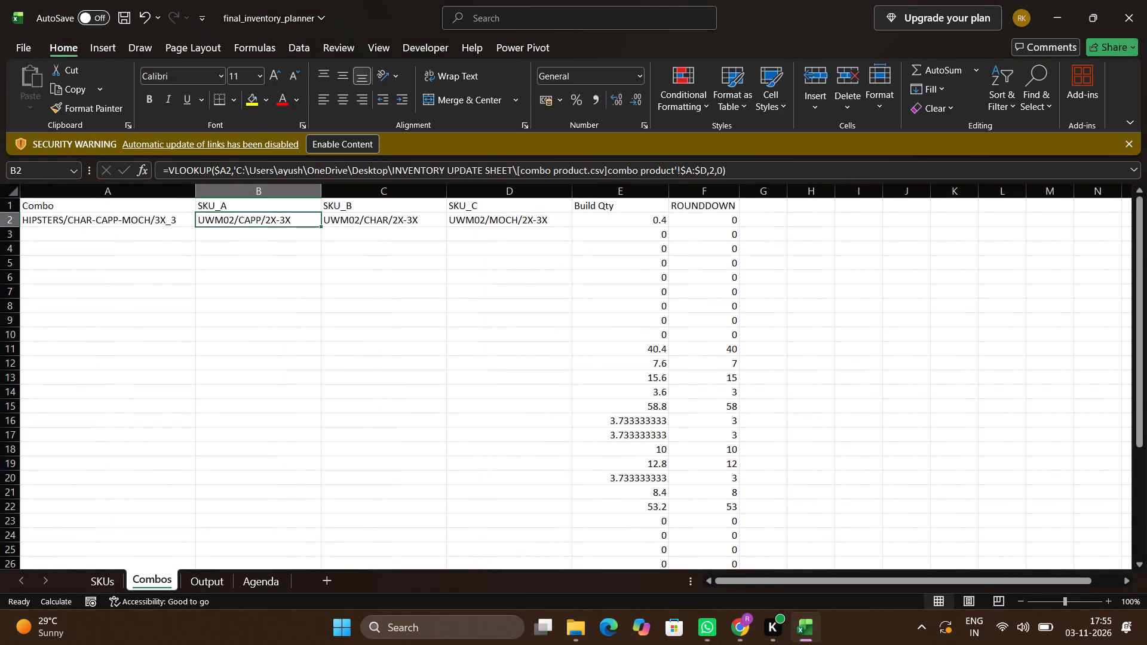
click(372, 138)
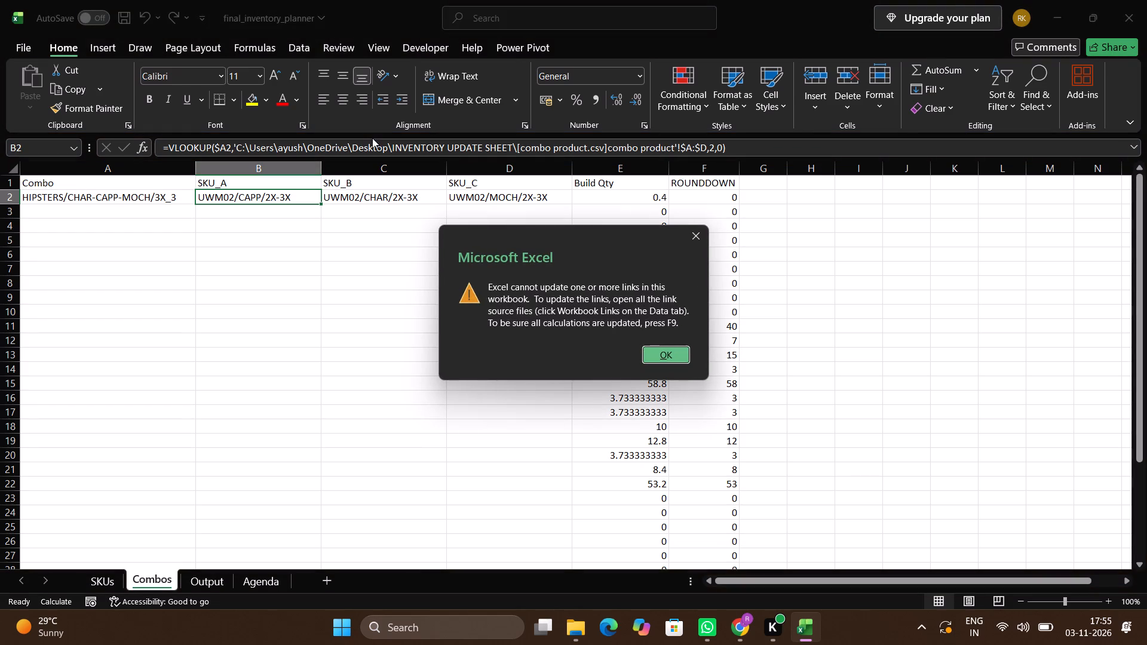
click(648, 357)
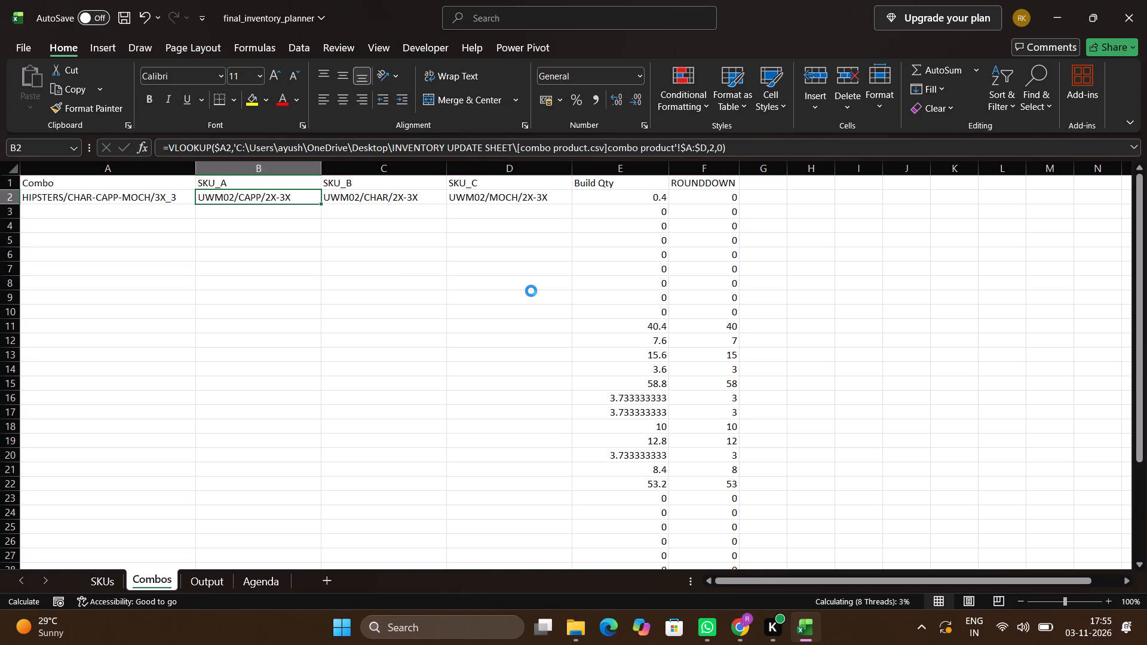
Clear the leftover Build Qty and ROUNDDOWN formulas on the Combos sheet from row 3 down.
click(651, 222)
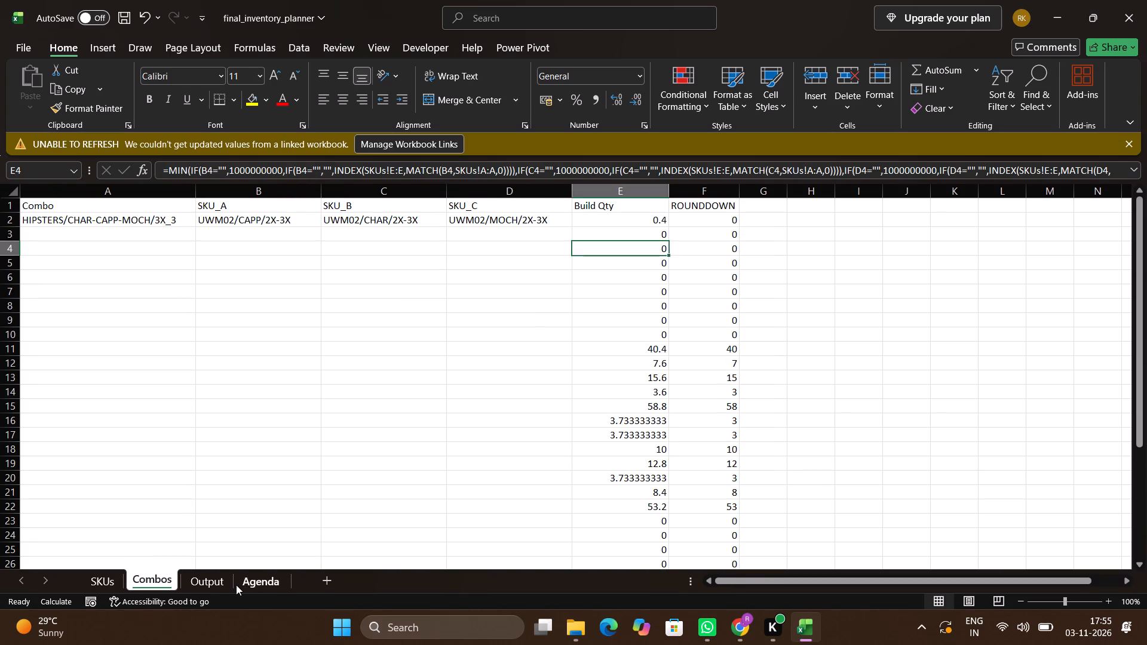
click(525, 272)
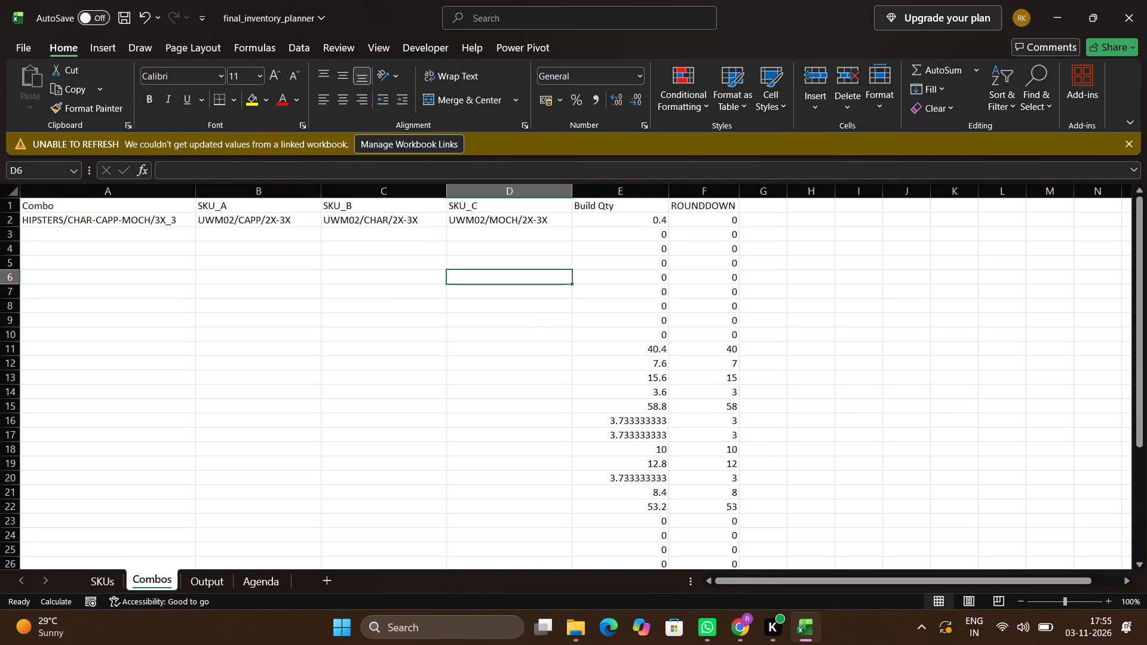
click(597, 236)
key(Right)
key(Left)
key(ctrl+shift+Right)
key(ctrl+shift+Down)
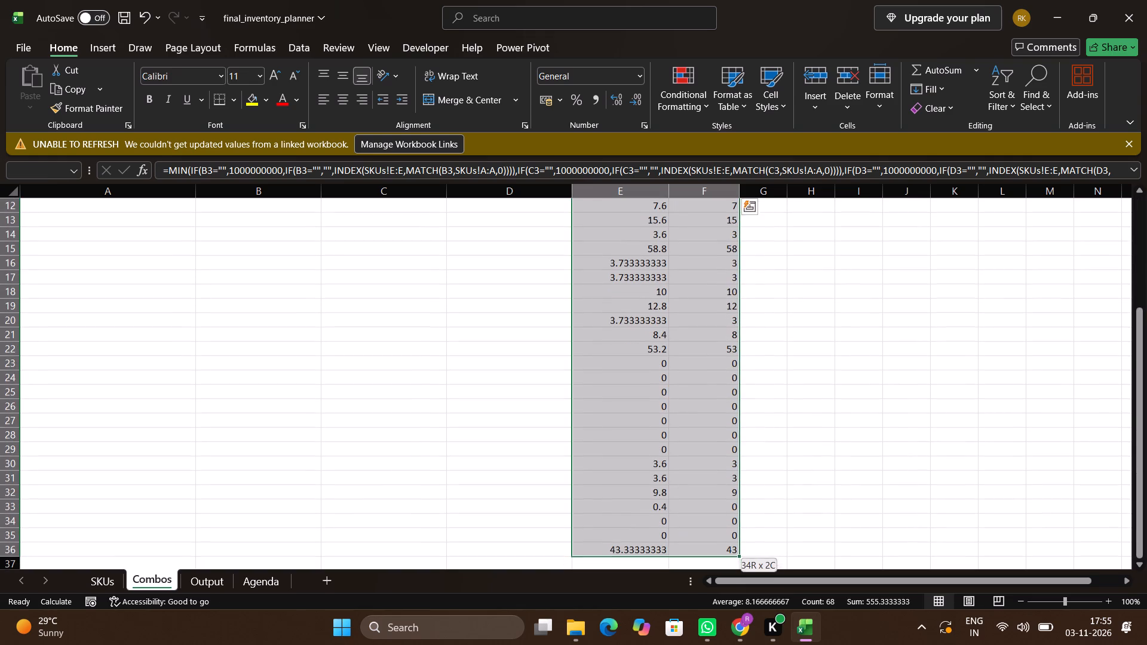
key(Delete)
key(BackSpace)
key(Up)
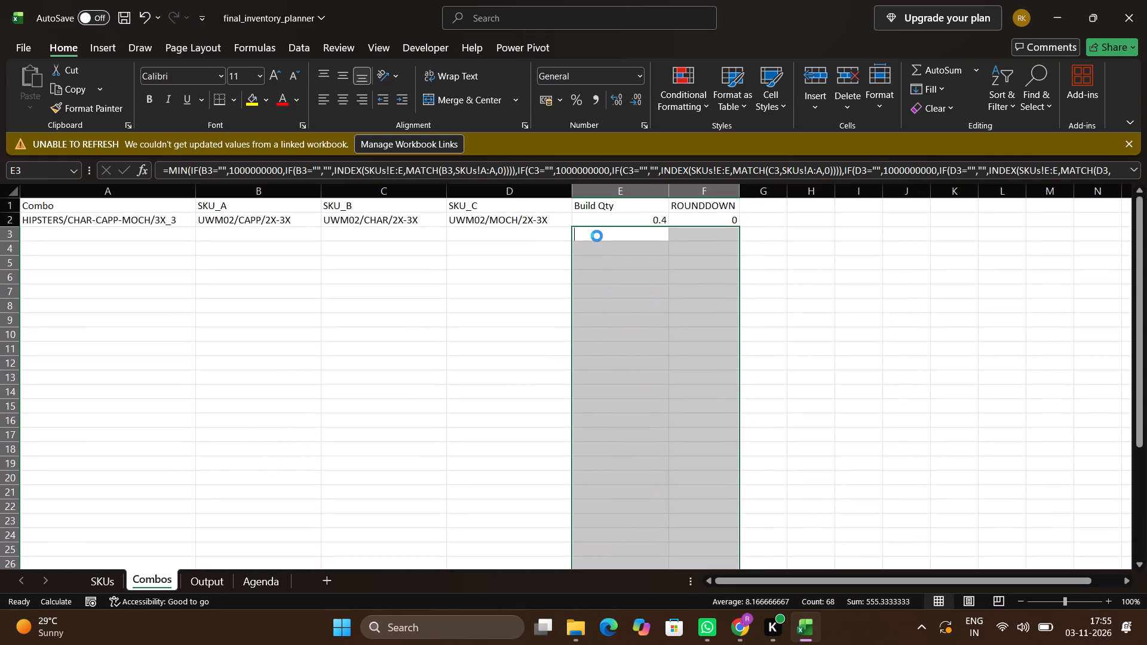
key(Escape)
key(Up)
key(Down)
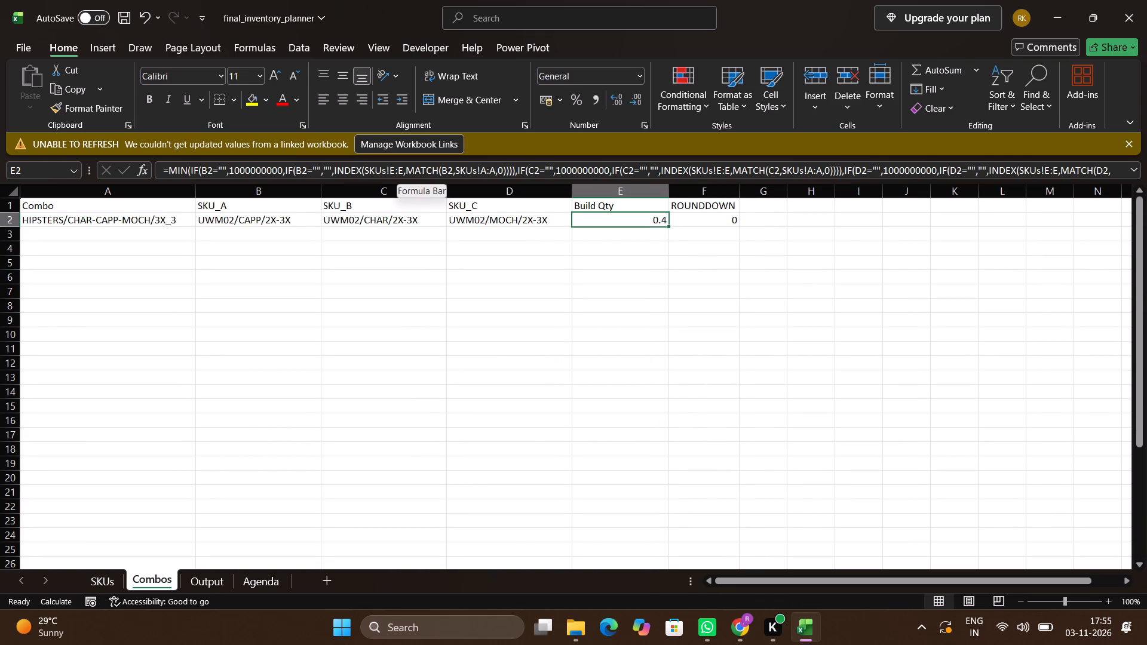
Inspect the combo's full Build Qty formula on the Combos sheet, along with its SKU_B and SKU_C lookup cells.
click(614, 171)
key(Right)
key(Right)
key(Right)
key(Right)
key(Right)
key(Right)
key(Right)
key(Right)
key(Right)
key(Right)
key(Right)
key(Right)
key(Right)
key(Right)
key(Right)
key(Right)
key(Right)
key(Right)
key(Right)
key(Right)
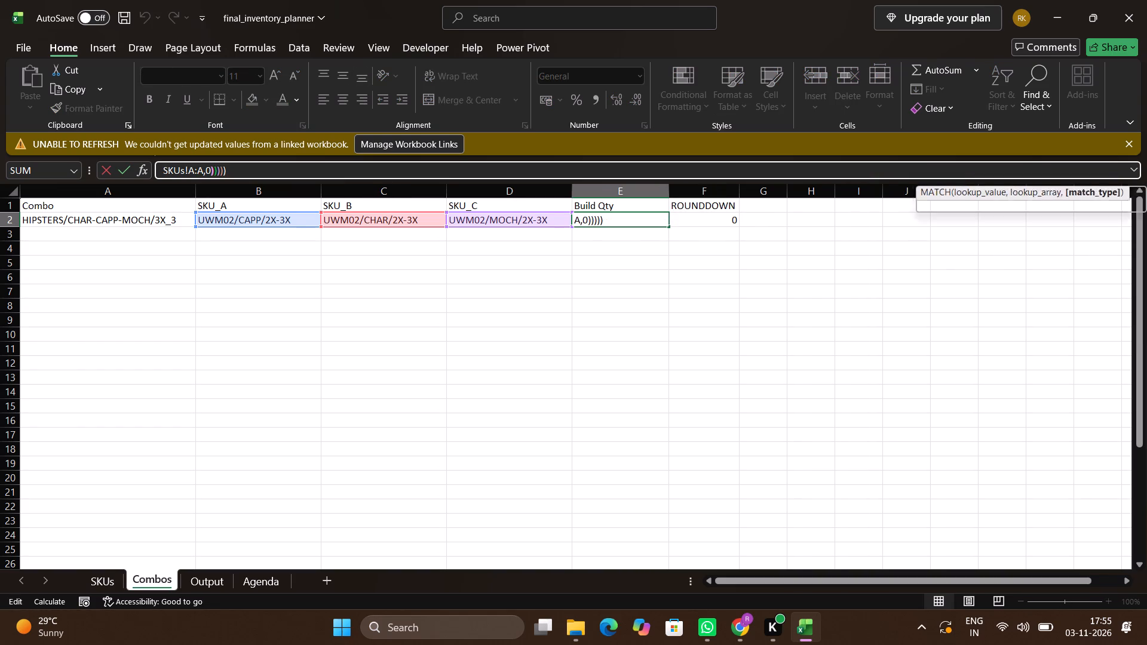
key(Left)
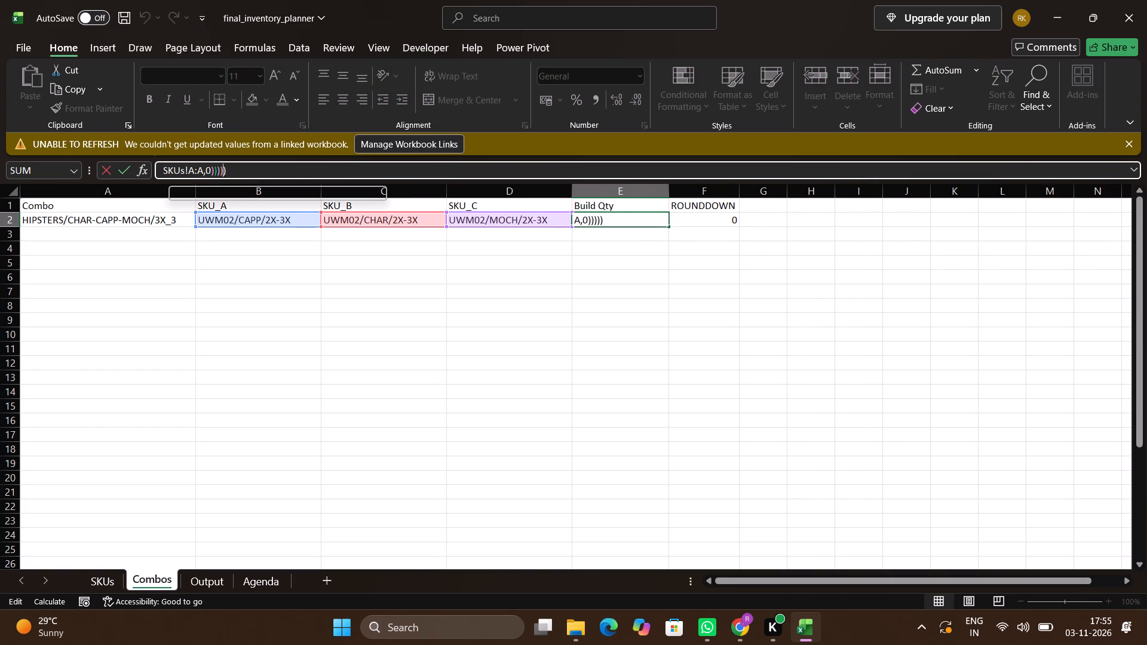
key(Escape)
key(Down)
key(Up)
key(Left)
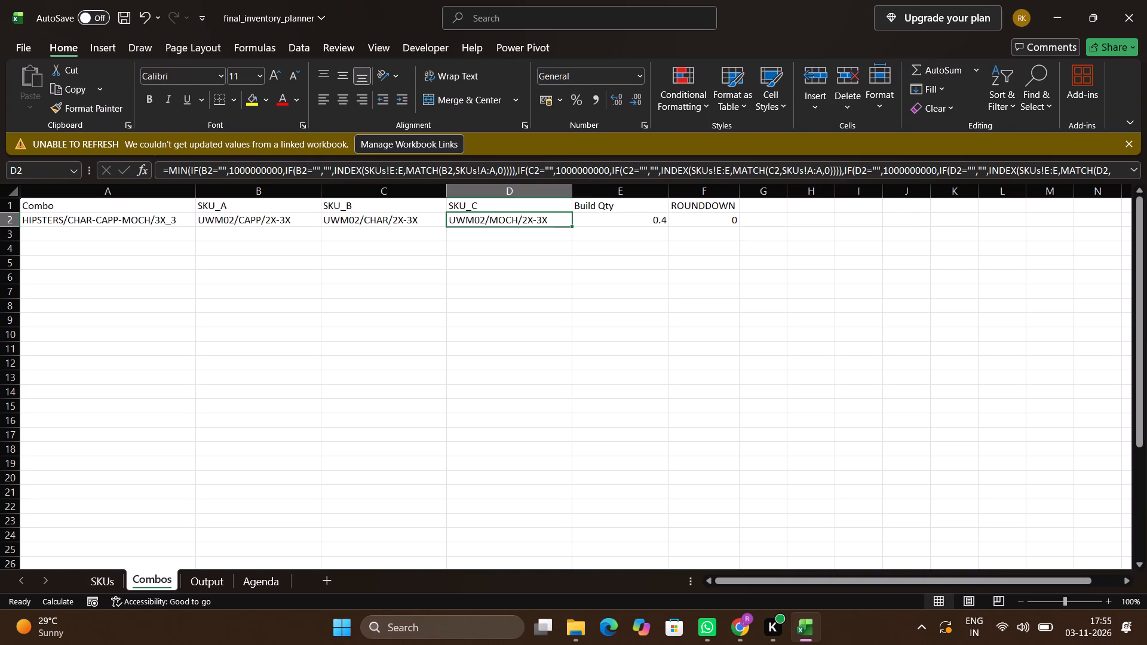
key(Left)
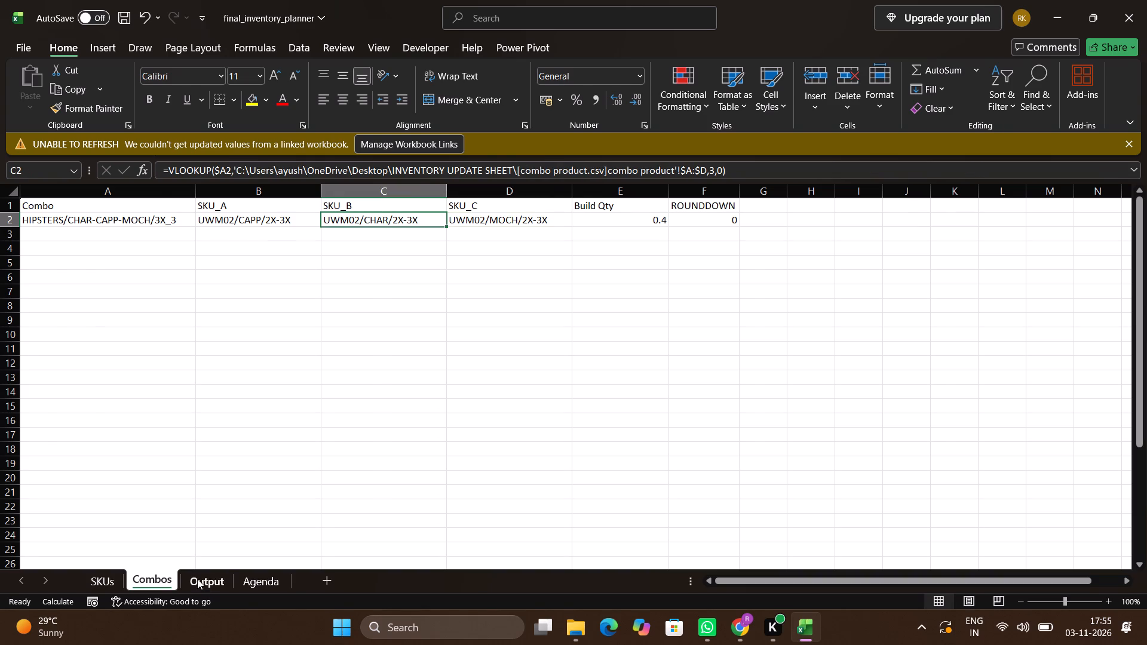
Examine the Inventory, Total Consumed and Leftover (Pack 1) cells for the first SKU on the Output sheet.
click(197, 579)
key(Up)
key(ctrl+Up)
key(Right)
key(Down)
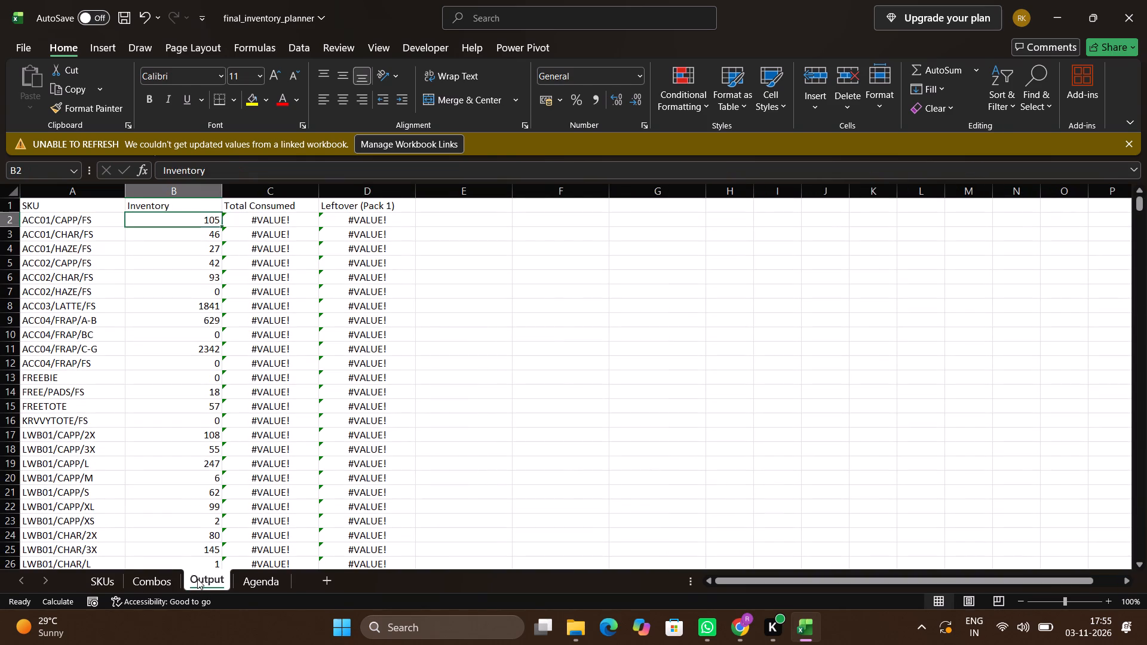
key(Right)
key(Left)
key(Right)
key(Left)
key(Left)
key(Right)
key(Left)
key(Up)
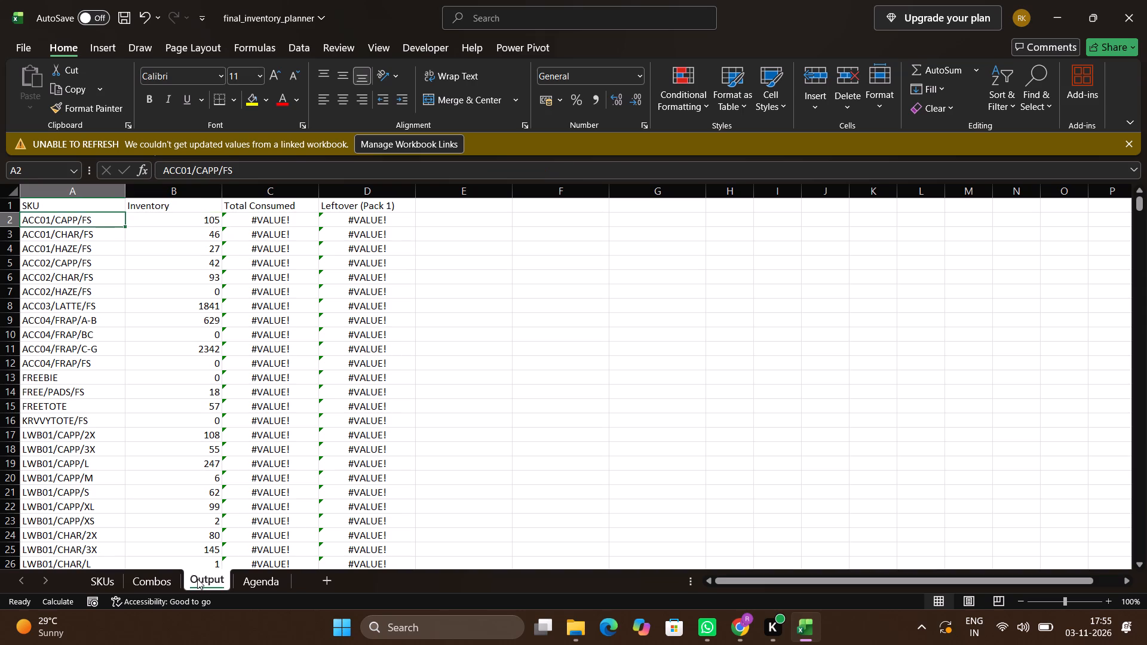
key(Right)
key(Down)
key(Right)
key(Right)
key(Left)
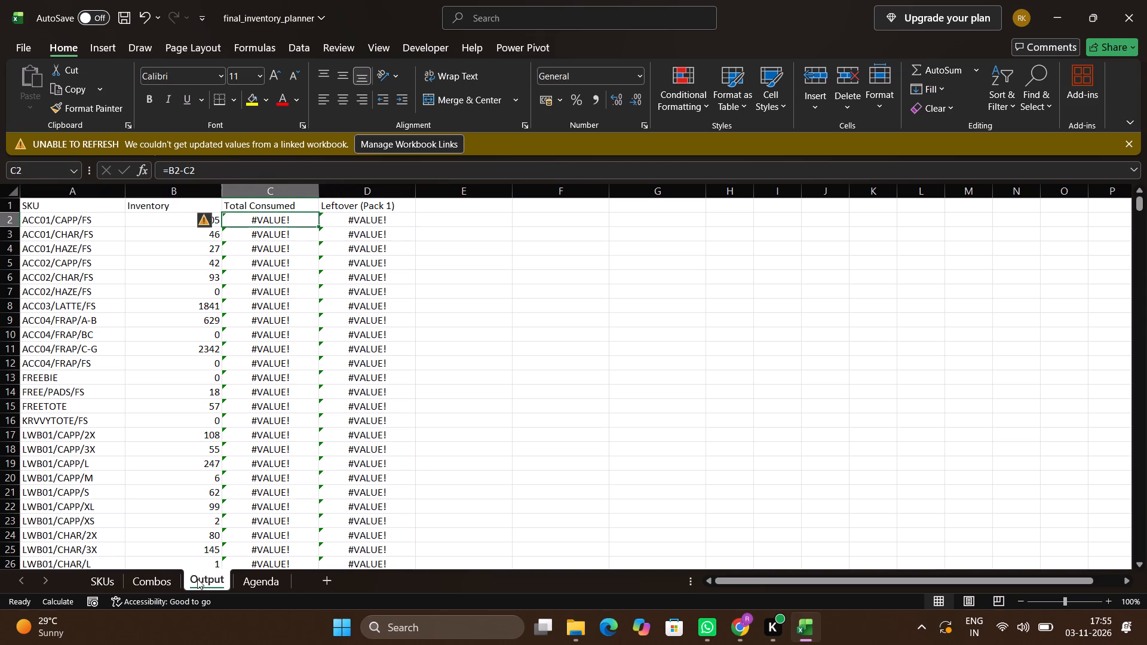
key(Left)
key(Left)
key(Left)
key(Left)
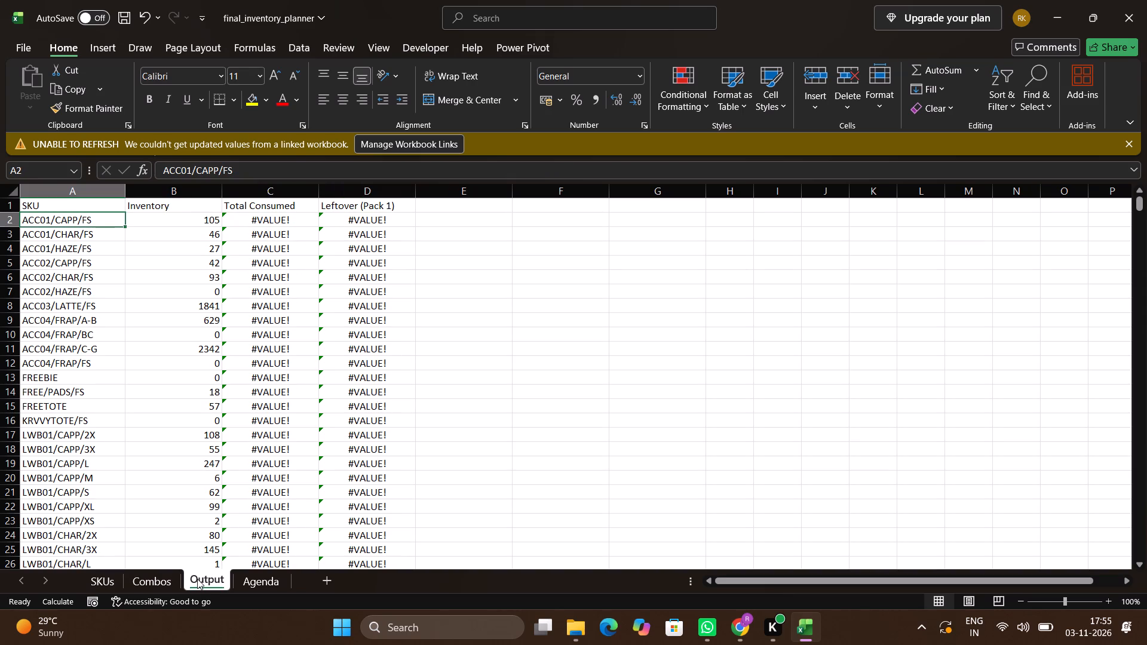
Check the Agenda sheet's notes on how the planner splits inventory and return to the Output sheet.
click(258, 580)
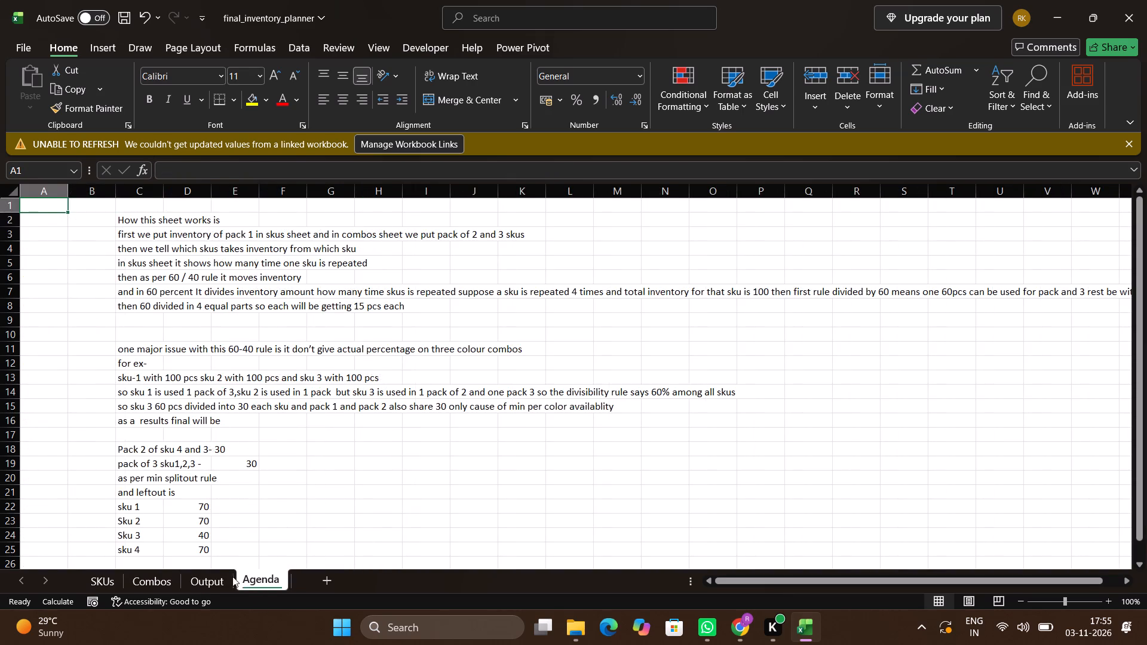
click(216, 578)
click(249, 577)
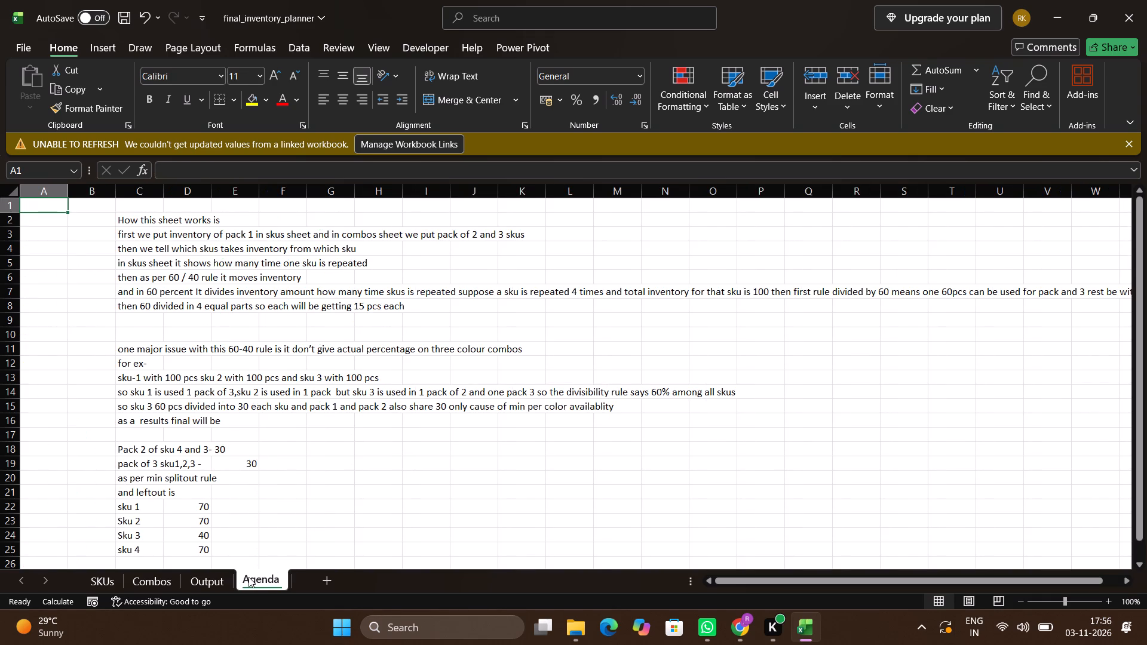
click(198, 578)
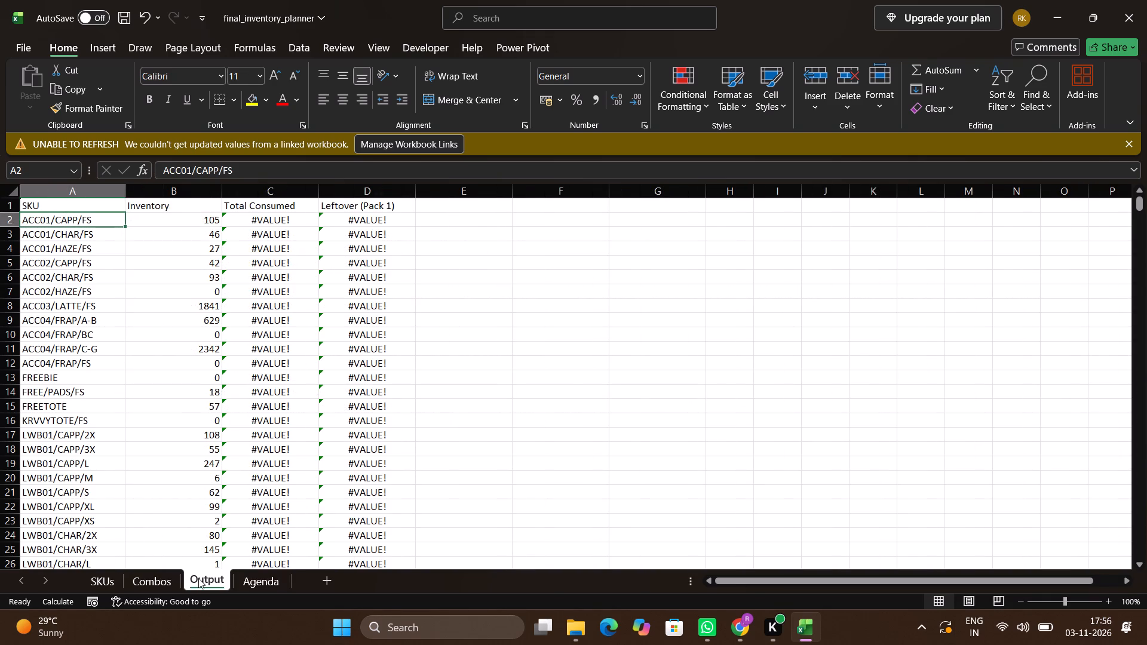
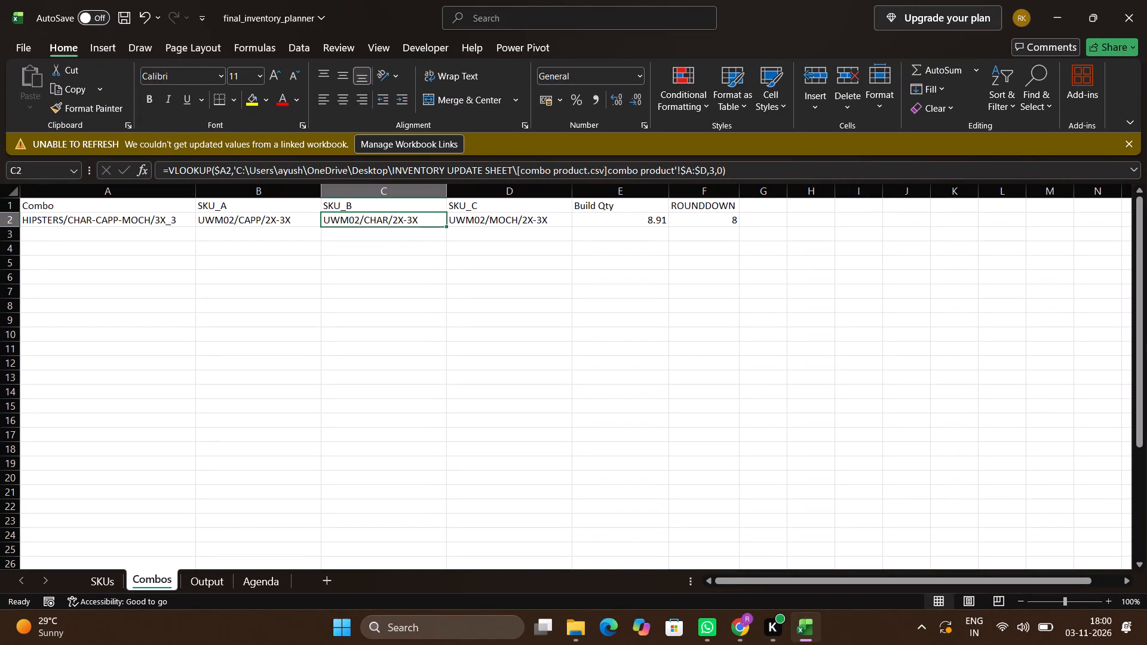
Inspect the combo's ROUNDDOWN and Build Qty cells on the Combos sheet, and look over the Output and Agenda sheets.
click(703, 201)
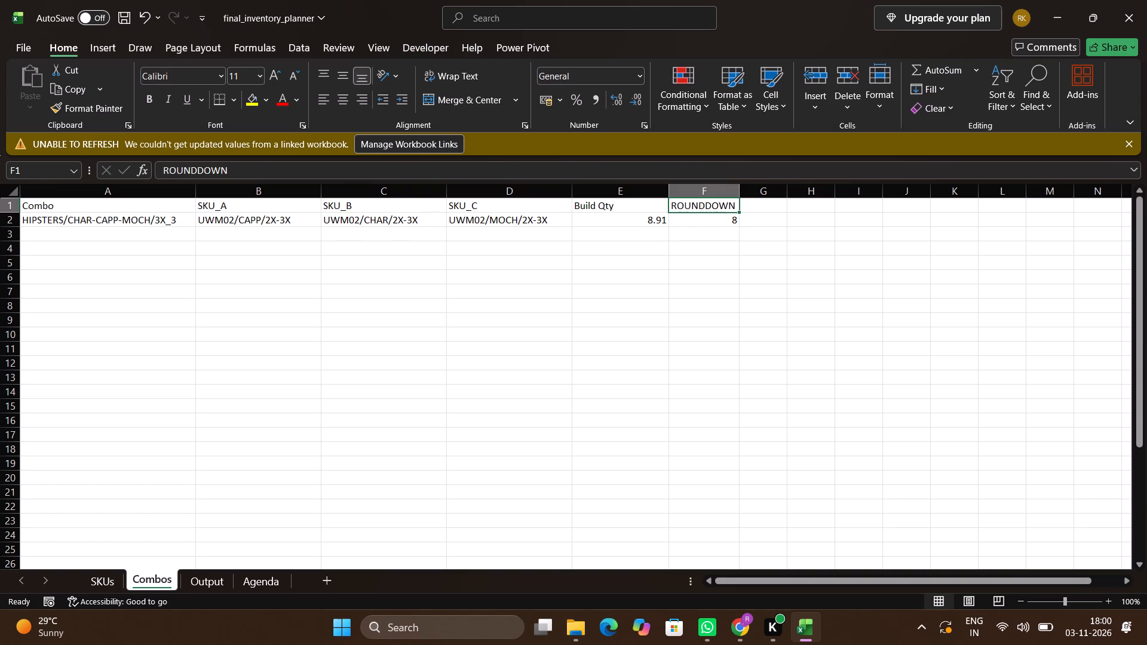
key(Down)
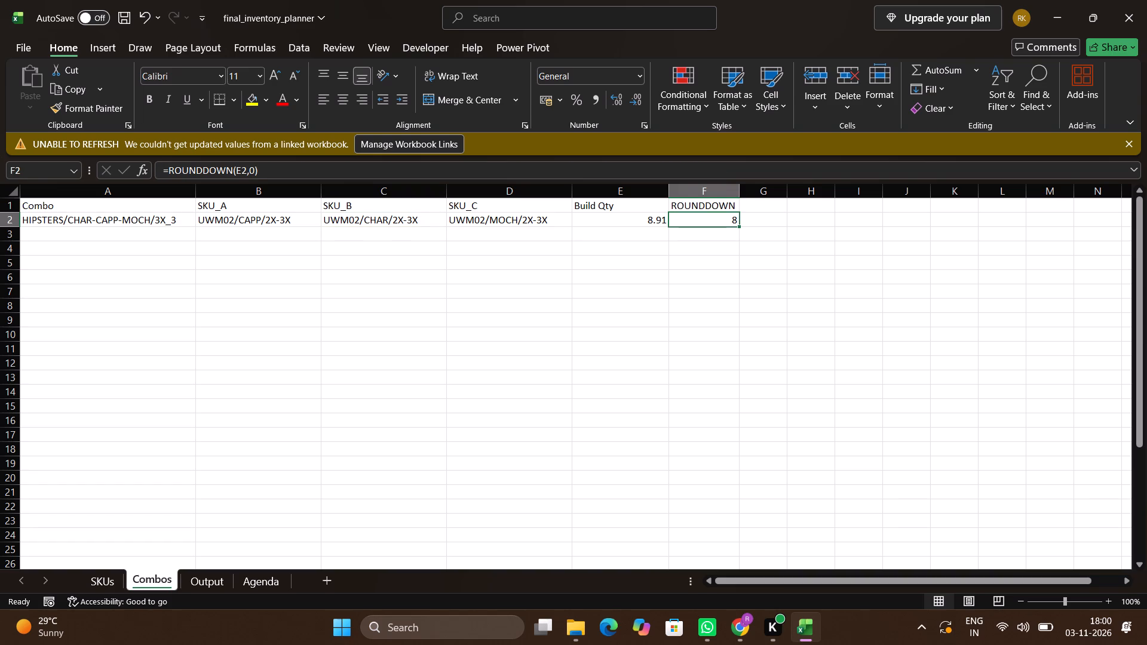
click(618, 228)
click(618, 219)
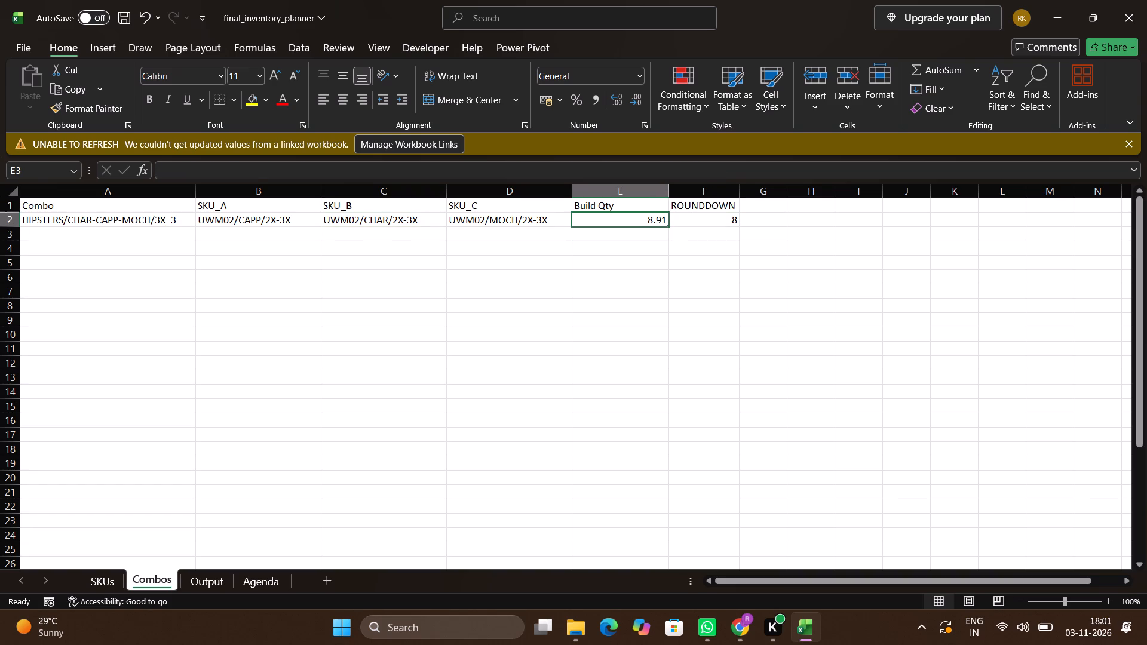
click(695, 223)
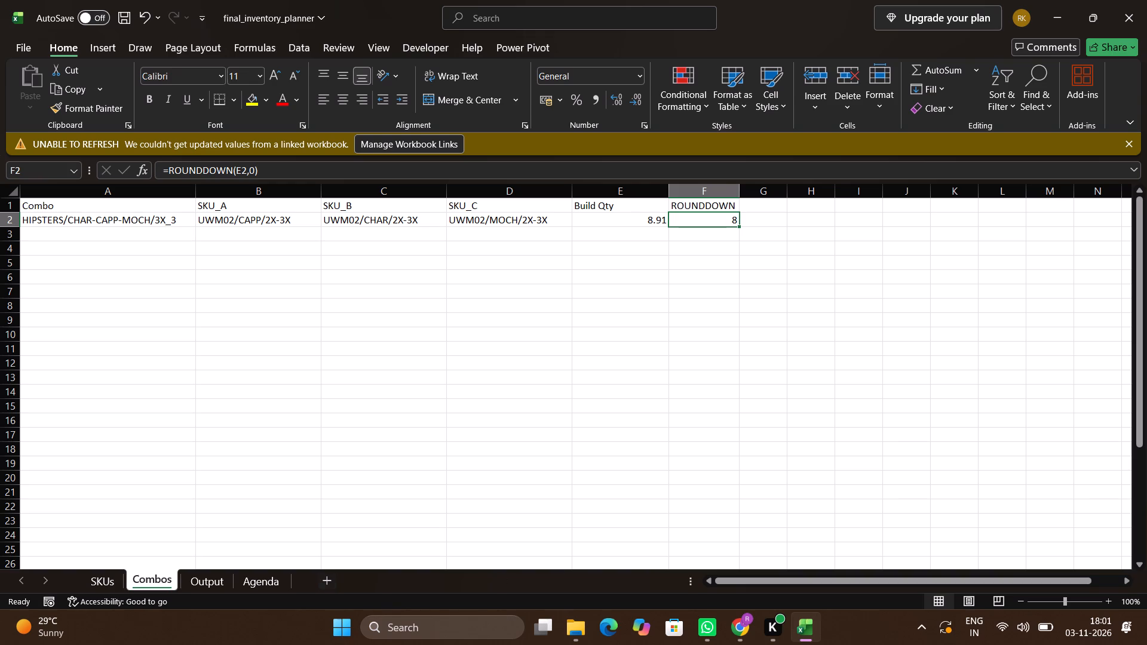
click(206, 581)
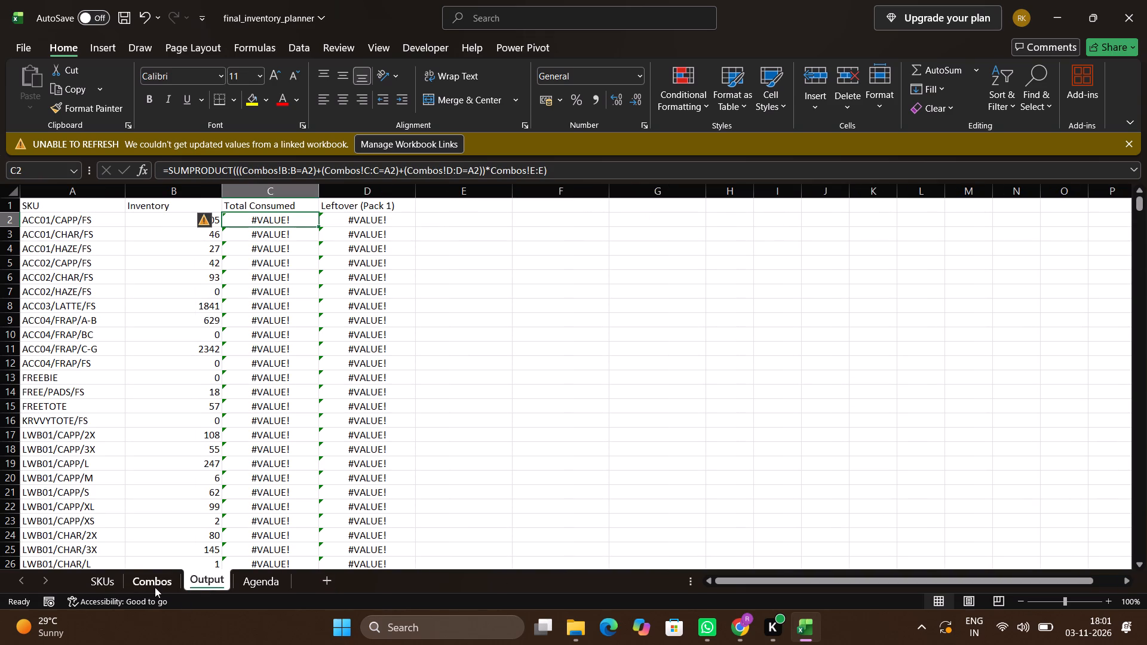
click(247, 574)
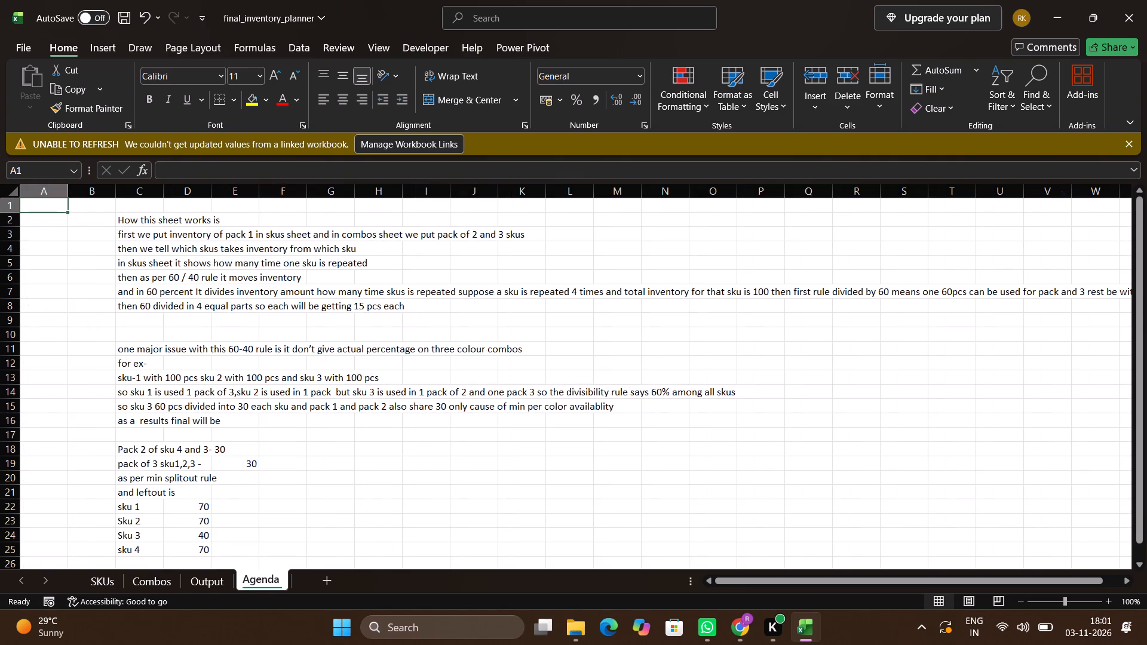
Save the final_inventory_planner workbook and close it.
key(ctrl+s)
click(1101, 0)
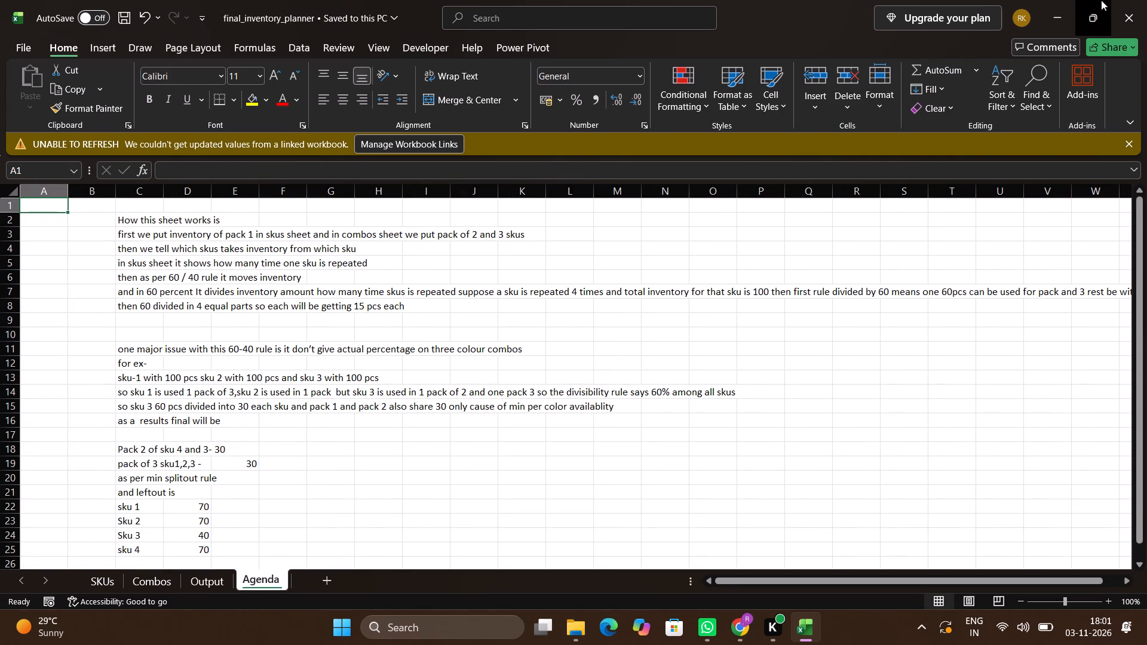
click(1086, 377)
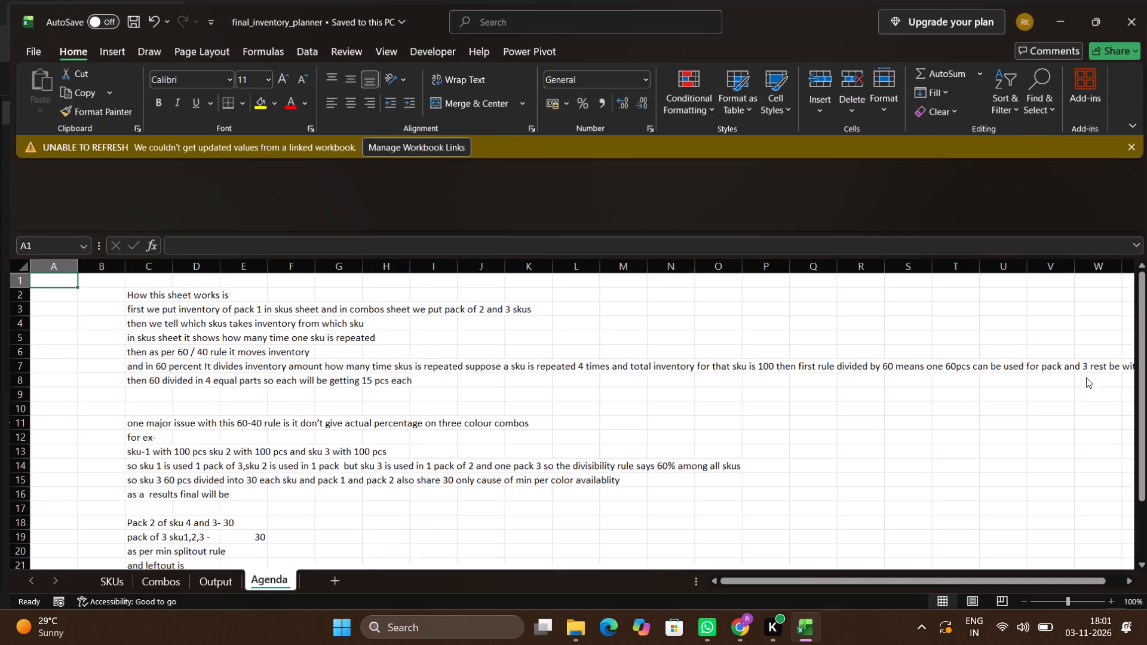
click(1146, 0)
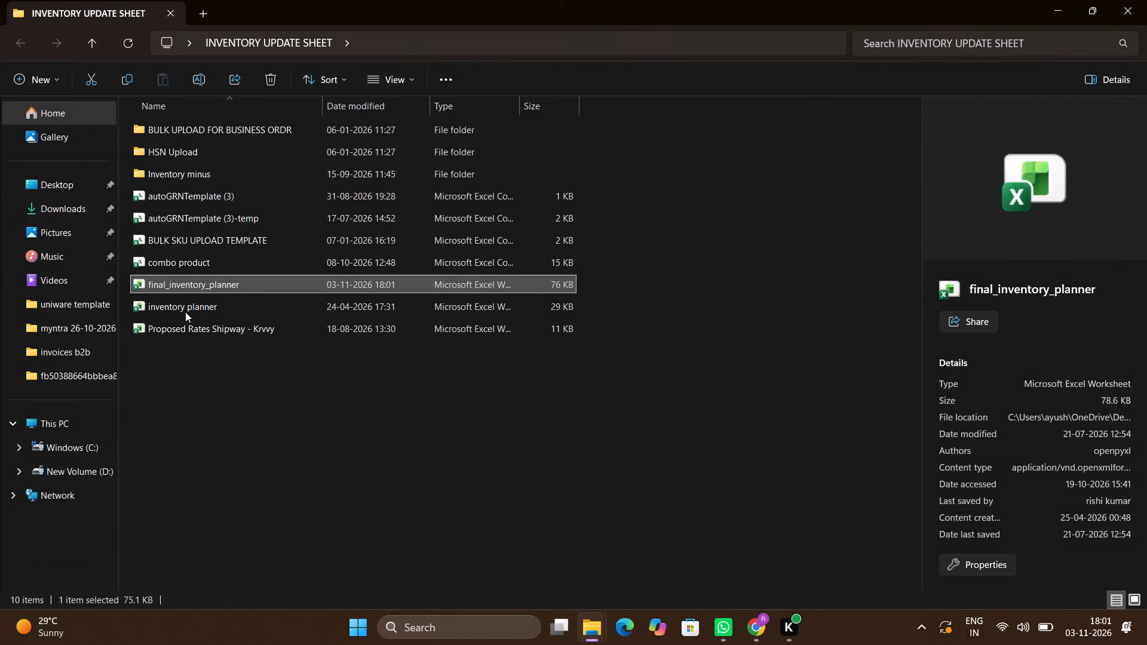
Open the inventory planner workbook from the INVENTORY UPDATE SHEET folder.
double_click(185, 312)
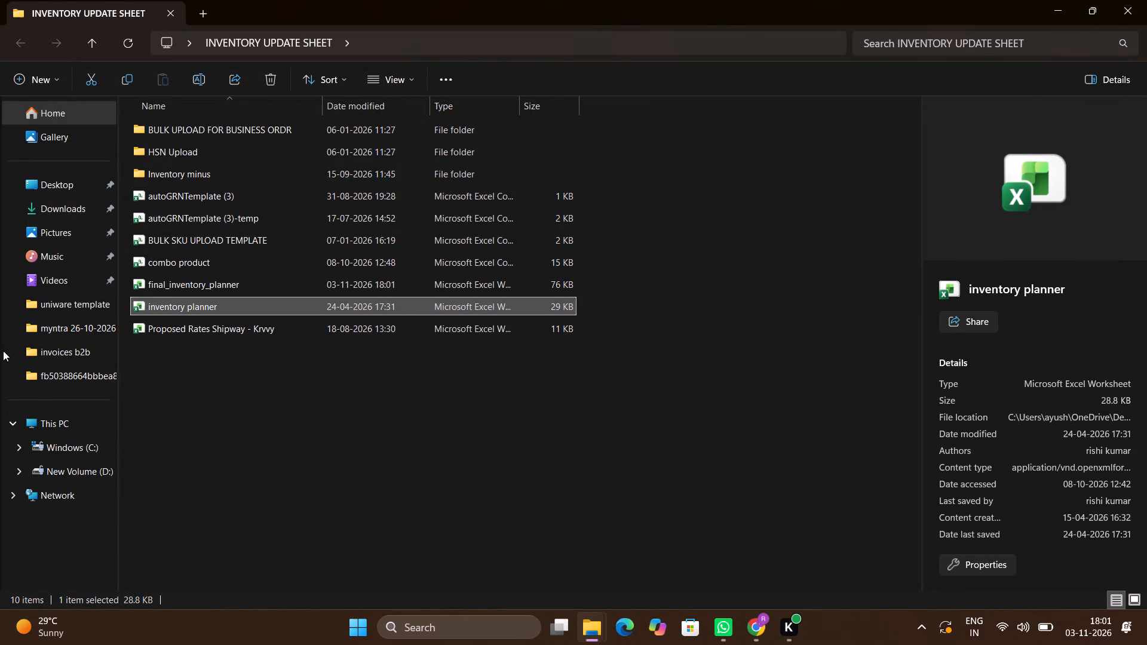
key(Return)
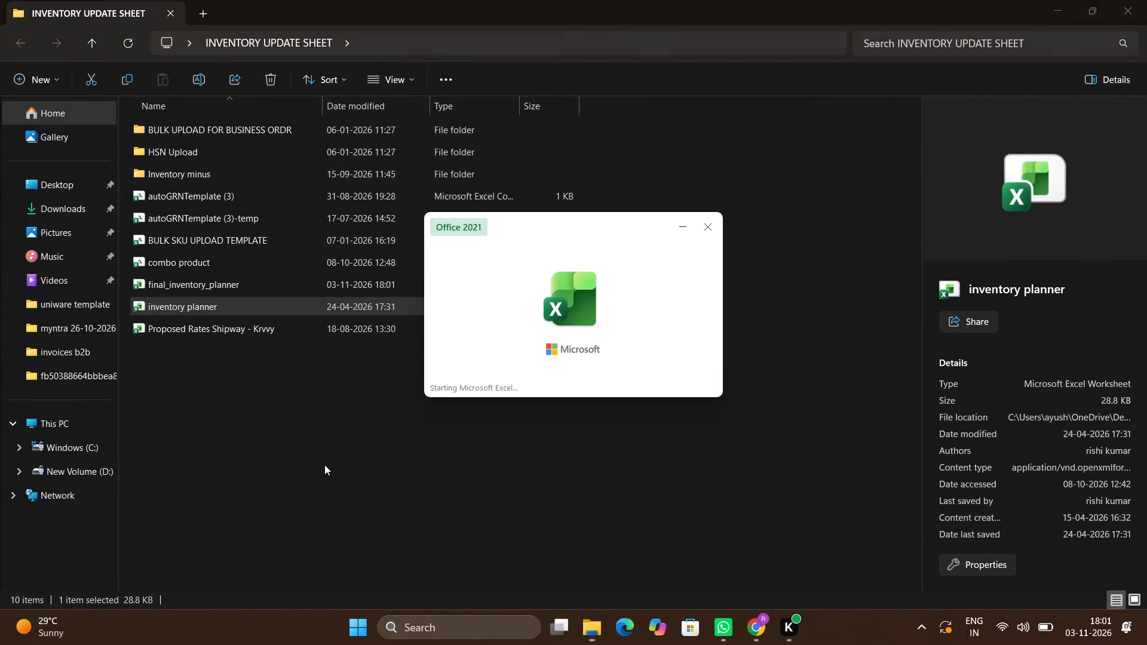
key(Return)
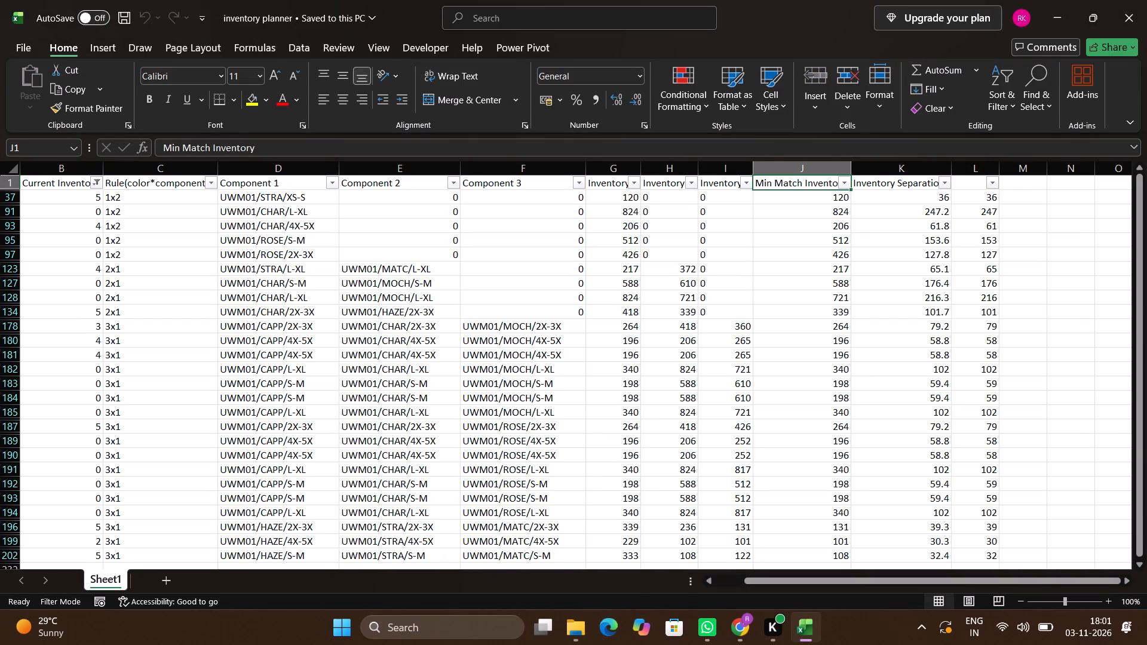
Reset the filters on Sheet1's header row, starting from the Primary Sku column, so that all SKU rows are listed.
key(Up)
key(Left)
key(Left)
key(Left)
key(Left)
key(Left)
key(Left)
key(Left)
key(Left)
key(Left)
key(Left)
key(Left)
key(Left)
key(Left)
key(Left)
key(Left)
key(Left)
key(Left)
key(Left)
key(Left)
key(Left)
key(Left)
key(Left)
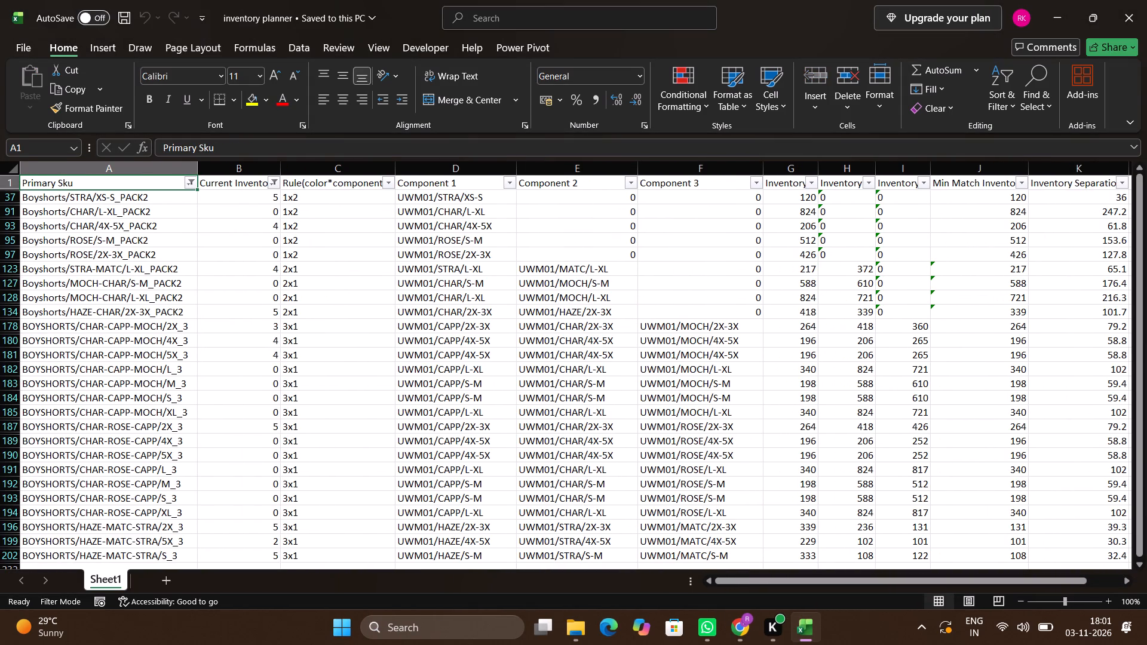
key(ctrl+shift+l)
key(ctrl+shift+l)
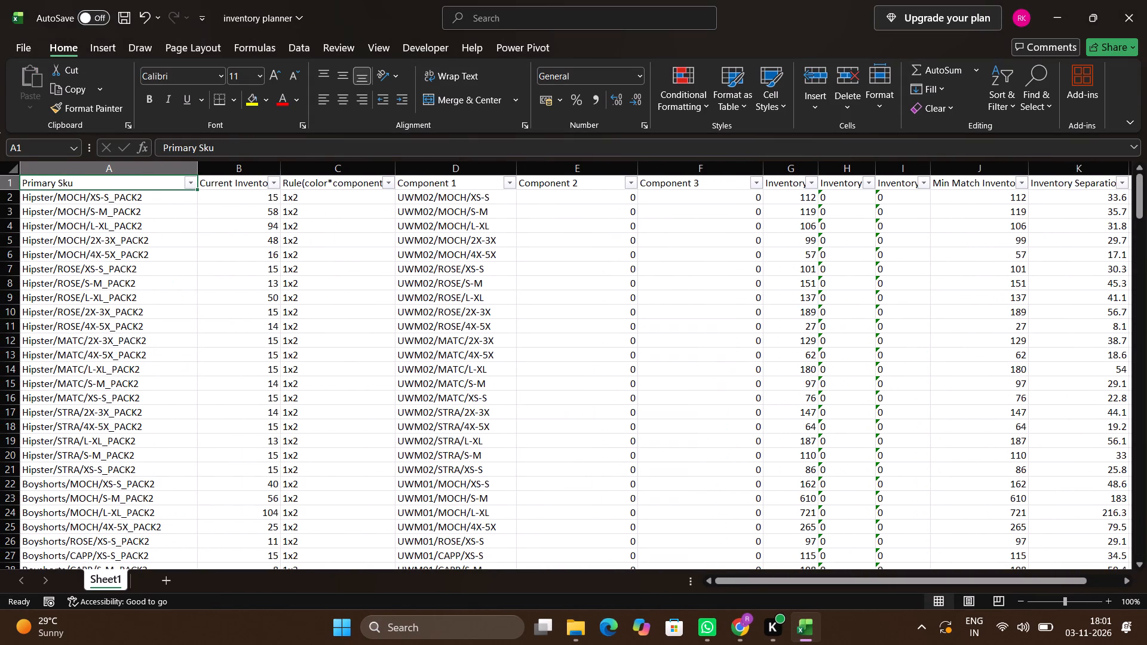
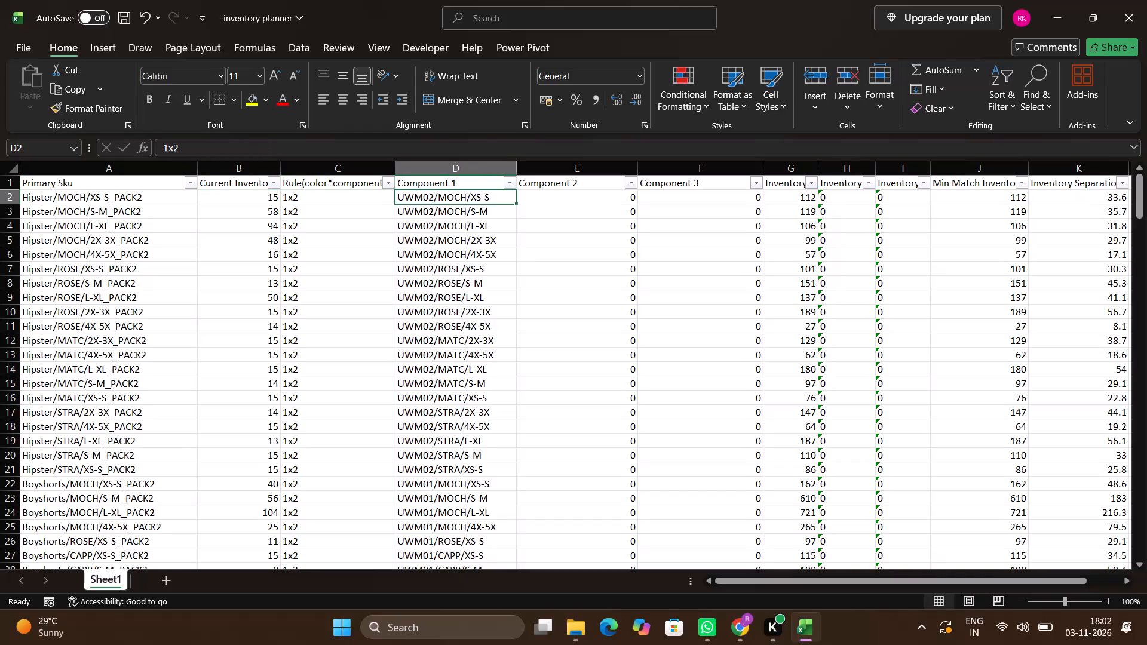
Look over Sheet1's SKU data from the header row to the last row and across to the columns beyond Inventory Separation.
key(Up)
key(Left)
key(Right)
key(Up)
key(Left)
key(Right)
key(Down)
key(ctrl+Down)
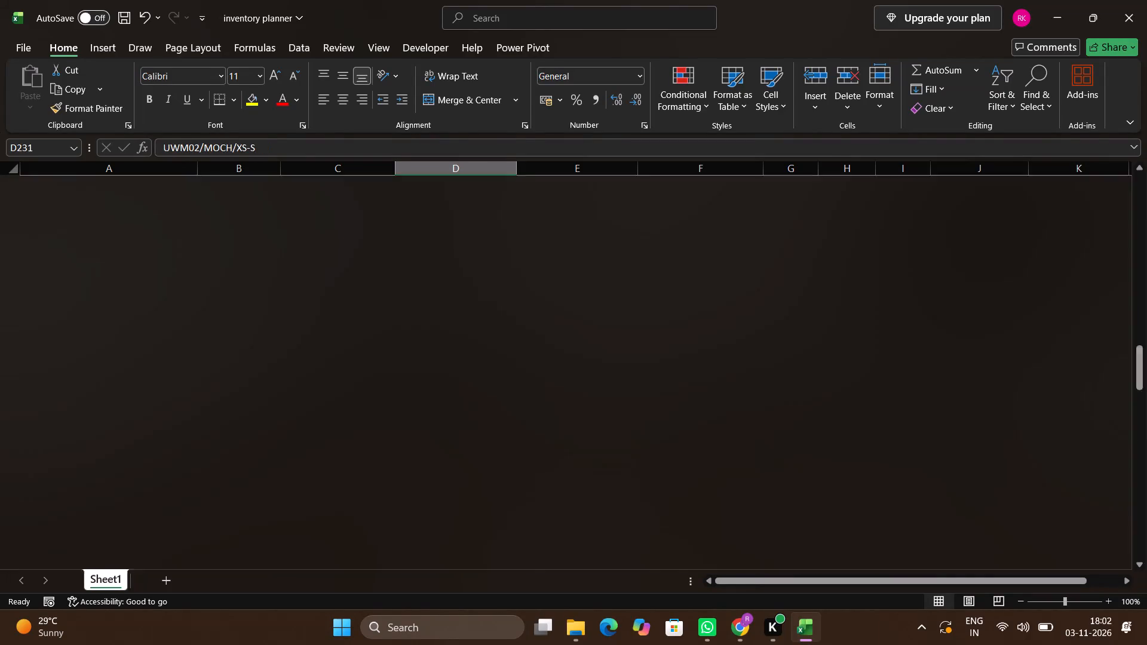
key(Down)
key(Up)
key(ctrl+Up)
key(ctrl+Right)
key(Right)
key(Right)
key(Right)
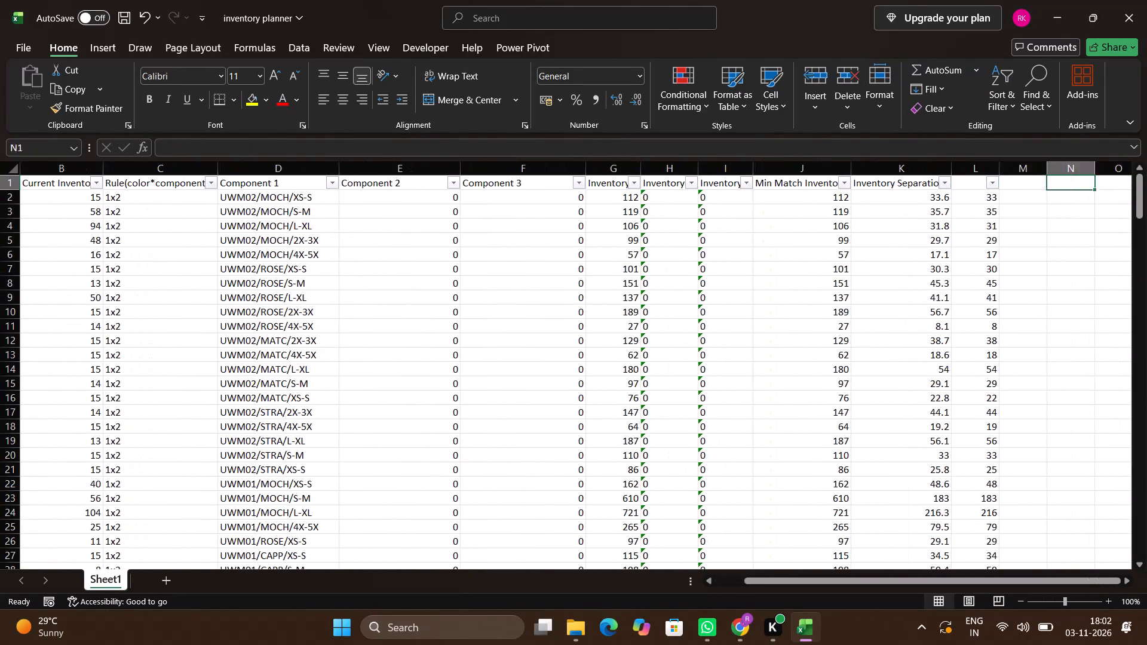
key(Left)
key(Left)
key(ctrl+a)
key(Up)
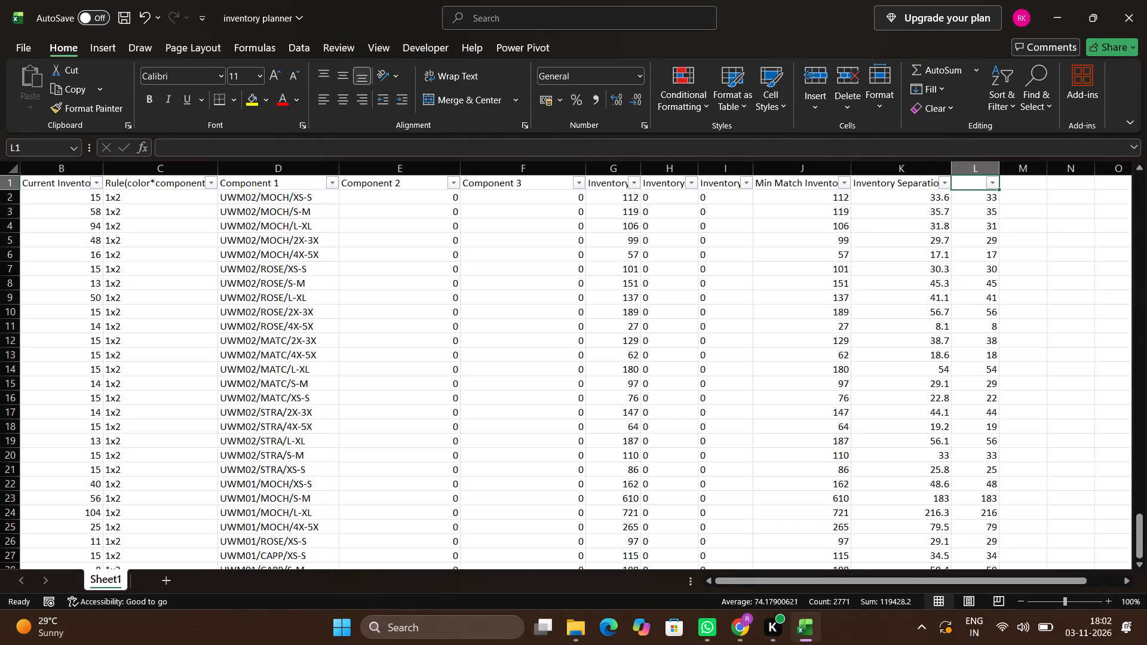
key(ctrl+Up)
key(ctrl+Up)
Save the inventory planner workbook and close it.
key(ctrl+s)
click(1146, 0)
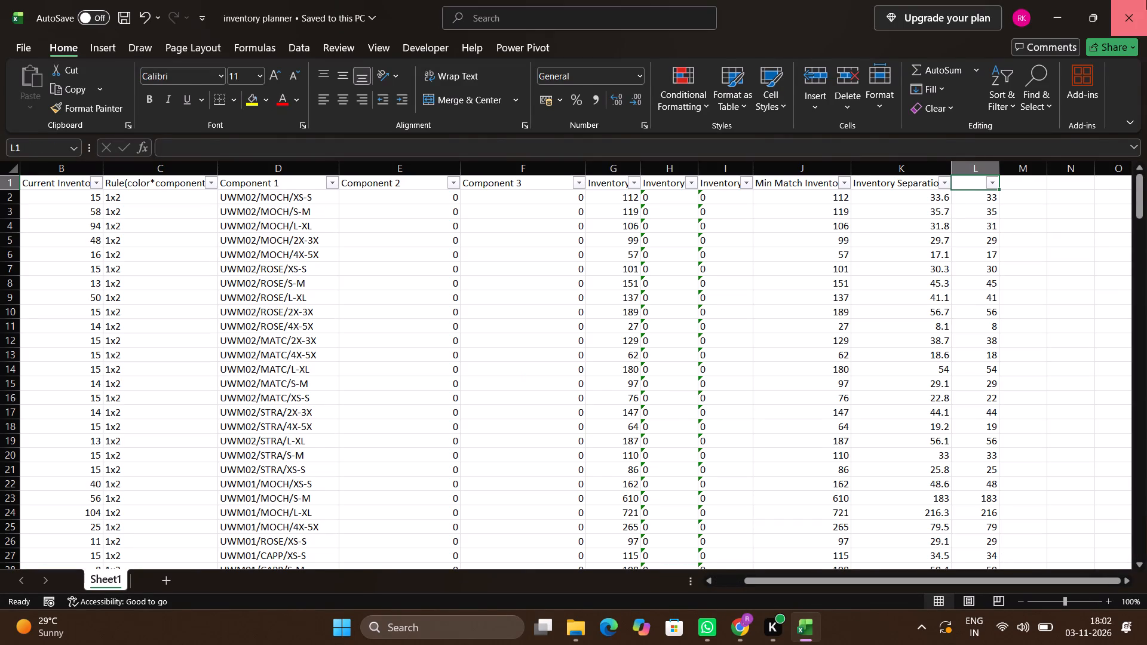